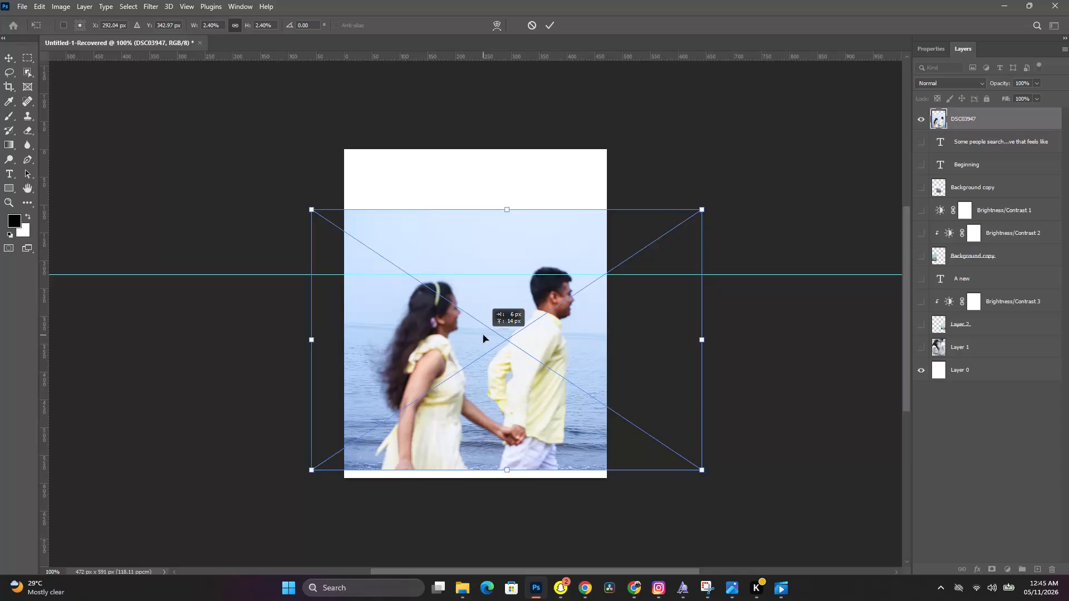
# Scale the placed couple photo proportionally to about 1.94% and position it against the canvas's left and bottom edges.
pyautogui.moveTo(508, 219); pyautogui.dragTo(499, 260)
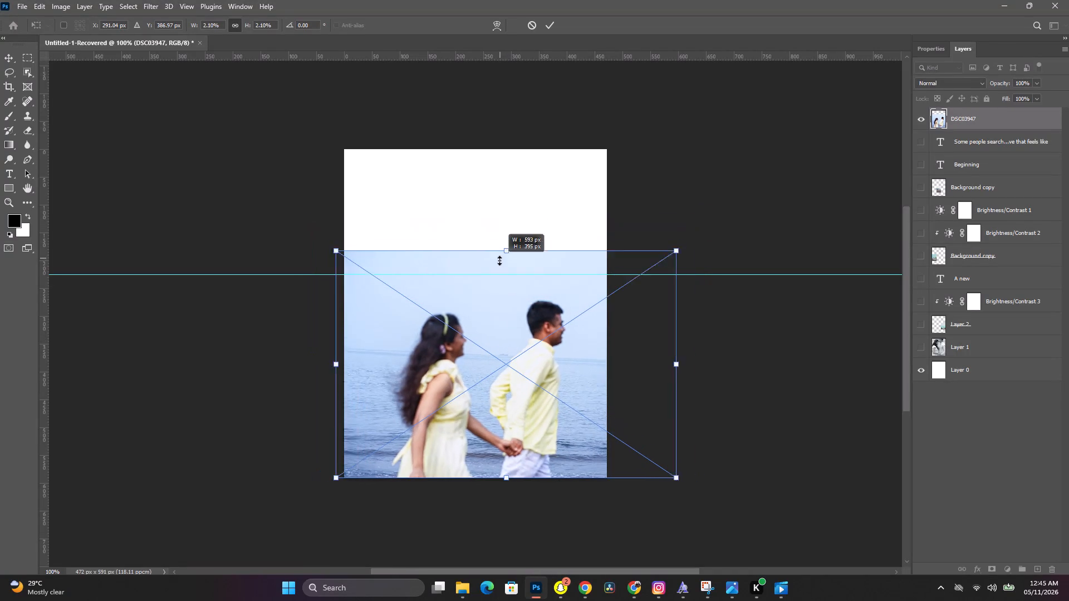
pyautogui.moveTo(499, 260); pyautogui.dragTo(498, 269)
pyautogui.moveTo(508, 337); pyautogui.dragTo(502, 338)
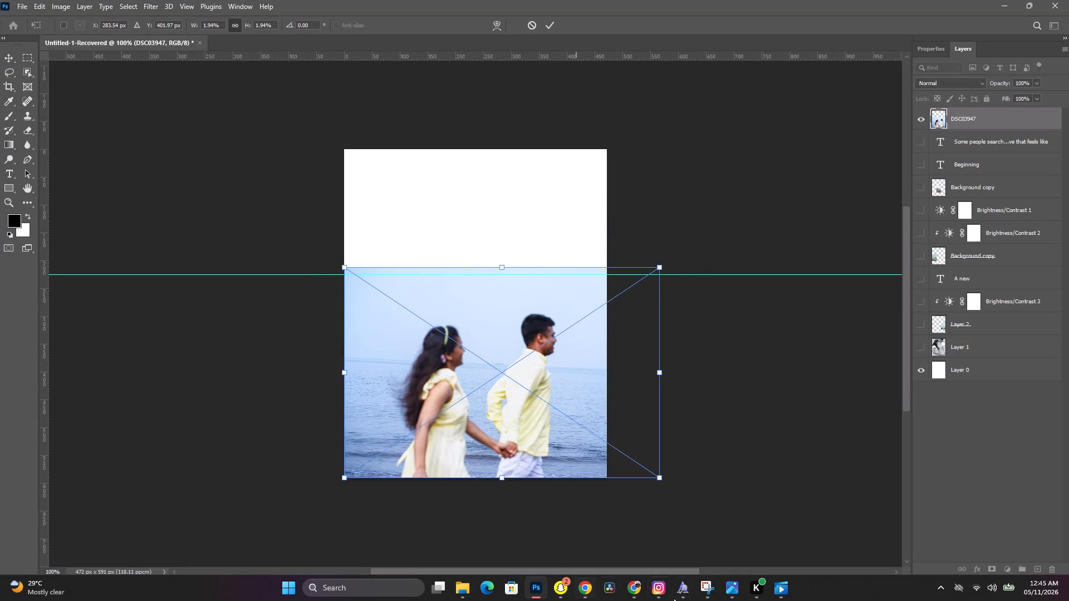
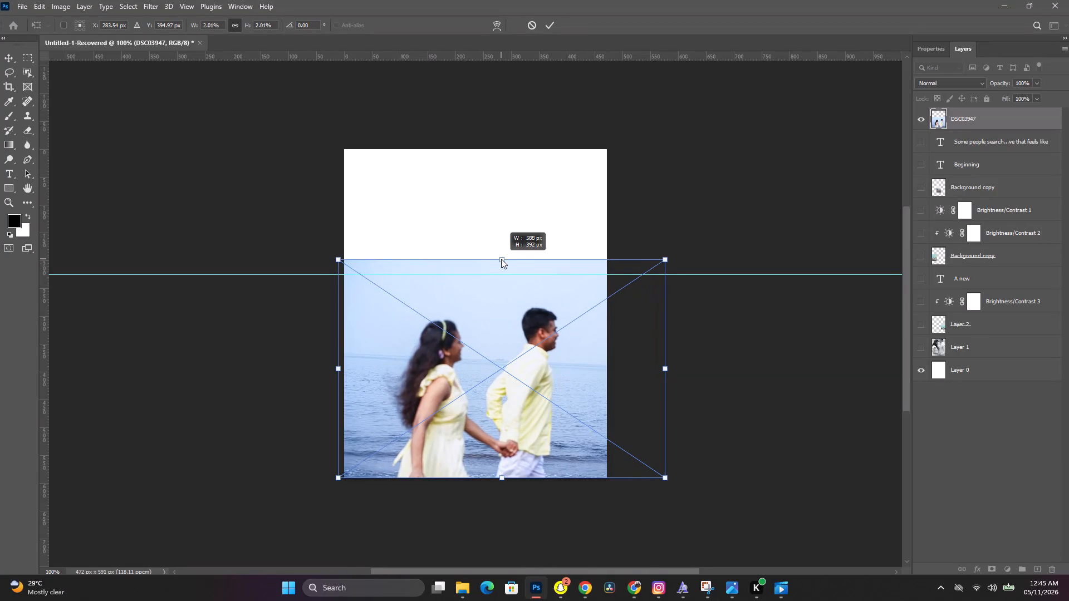
# Apply the couple photo's transform at 2.04% scale, covering the lower part of the white canvas.
pyautogui.click(545, 25)
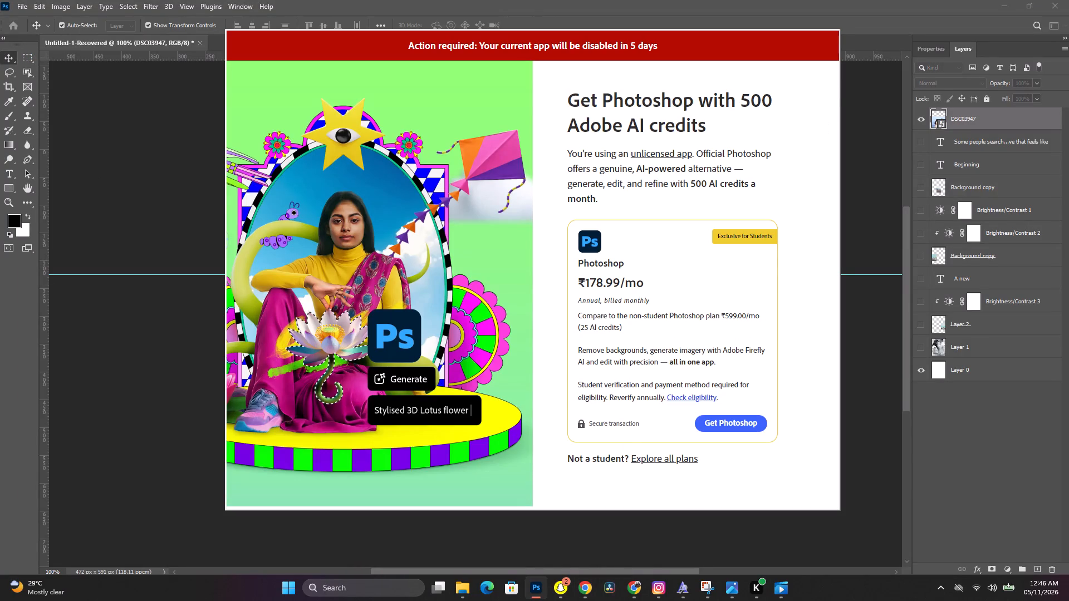
# Clear the subscription offer covering the workspace by choosing to explore all plans.
pyautogui.click(654, 464)
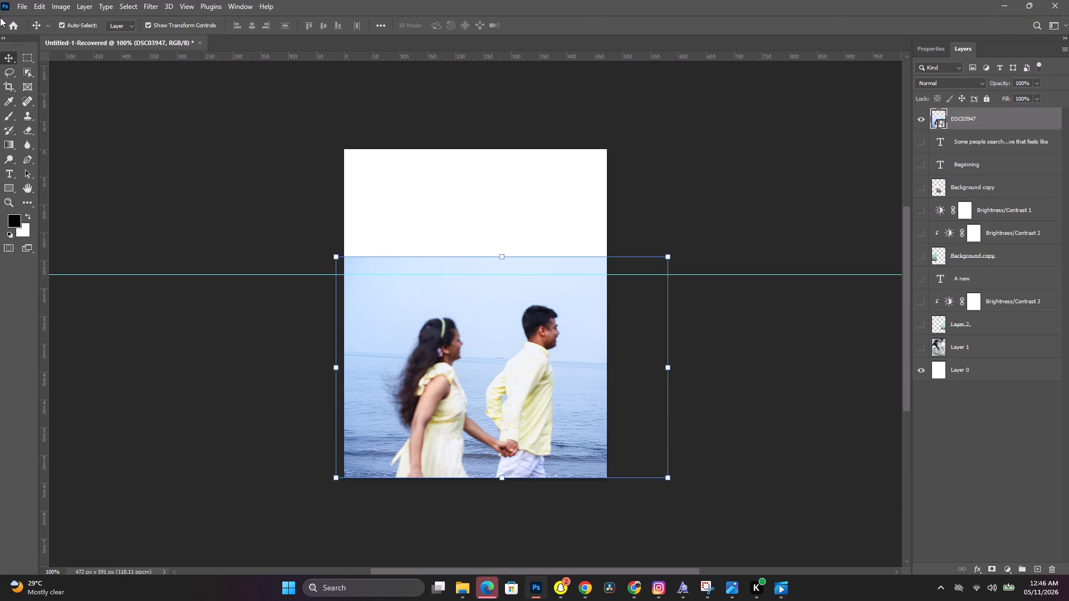
# Marquee-select the blank white upper area across the full canvas width, slightly overlapping the top edge of the couple photo.
pyautogui.click(27, 54)
pyautogui.moveTo(311, 128); pyautogui.dragTo(713, 252)
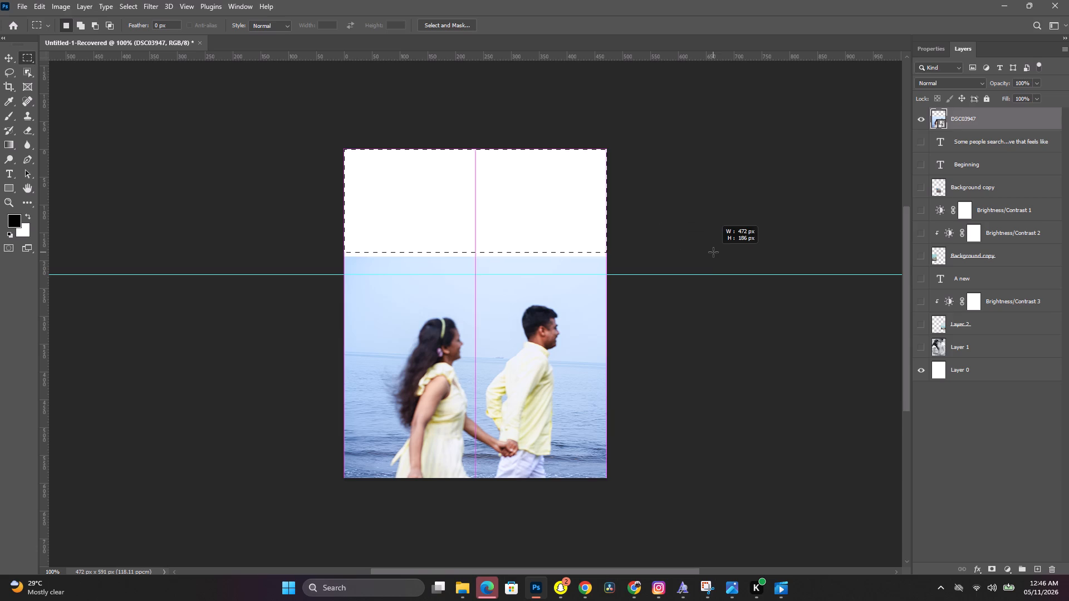
pyautogui.moveTo(713, 252); pyautogui.dragTo(713, 262)
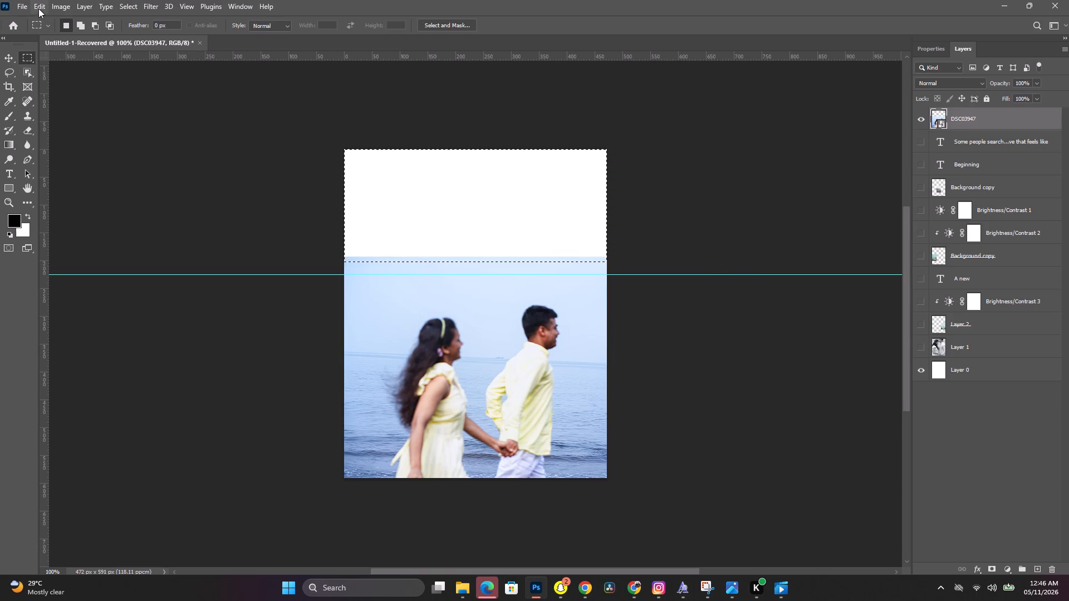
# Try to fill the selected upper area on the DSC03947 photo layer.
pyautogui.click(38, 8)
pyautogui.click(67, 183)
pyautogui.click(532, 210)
# Rasterize the DSC03947 couple photo layer.
pyautogui.click(978, 120)
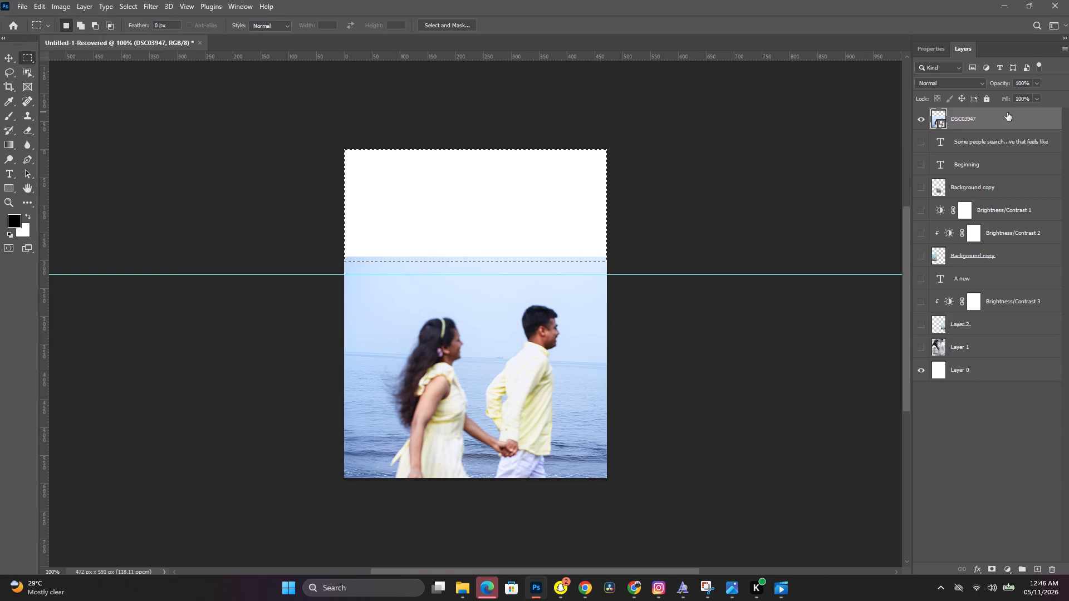
pyautogui.rightClick(994, 117)
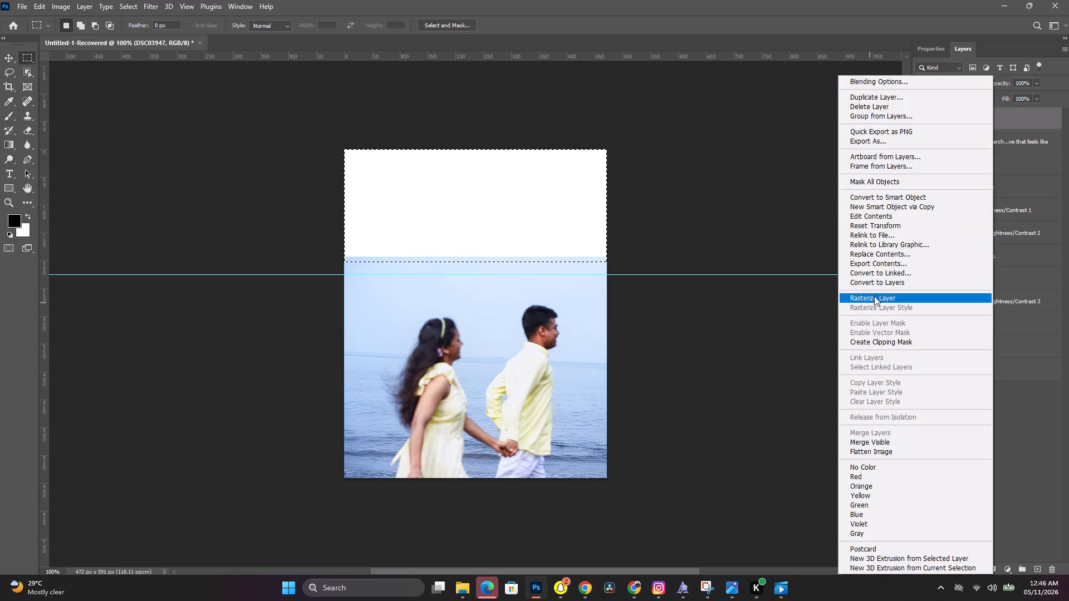
pyautogui.click(874, 295)
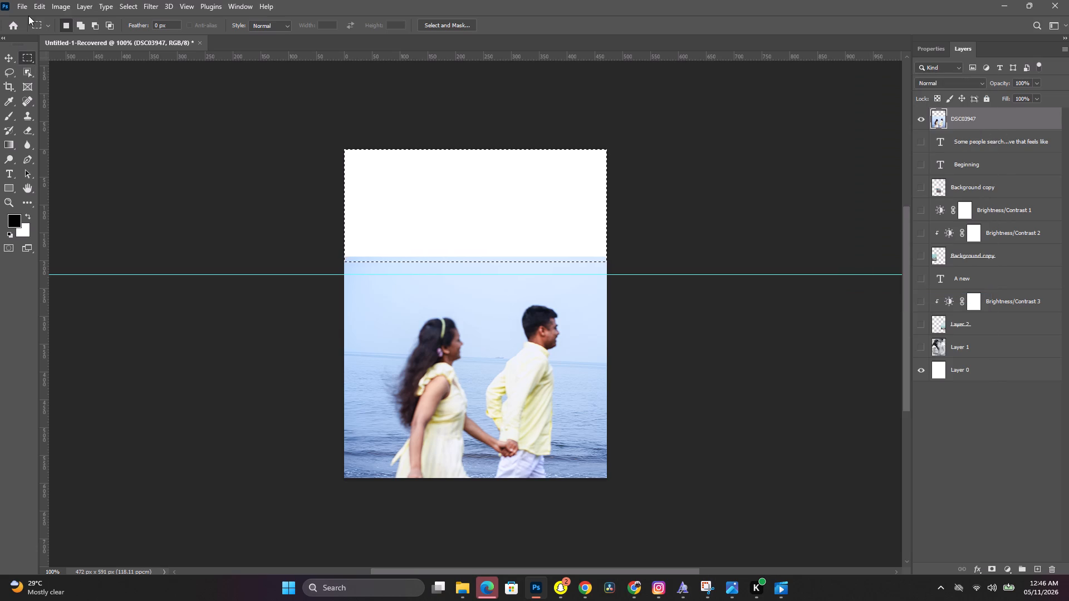
# Open the Fill command for the selected upper area on the rasterized DSC03947 layer.
pyautogui.click(35, 2)
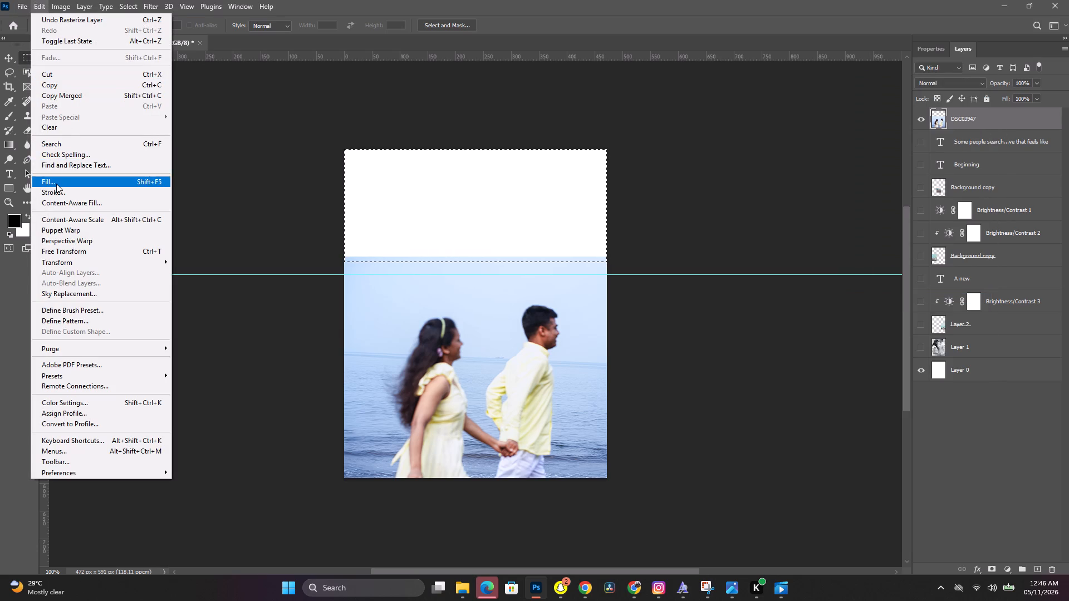
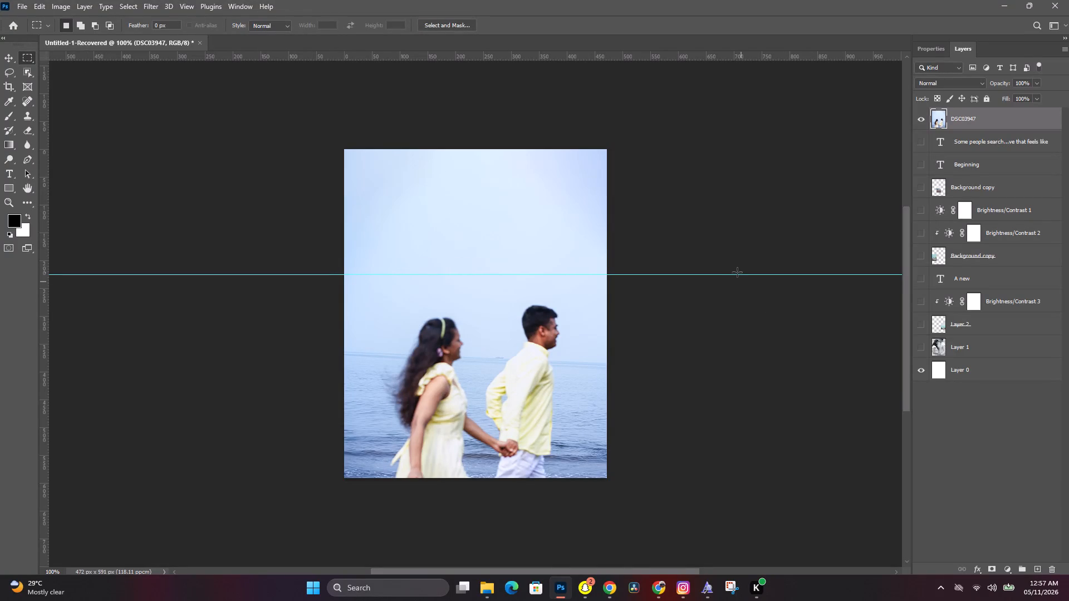
# Move the horizontal guide down so it sits just above the man's head in the couple photo.
pyautogui.click(9, 50)
pyautogui.click(7, 61)
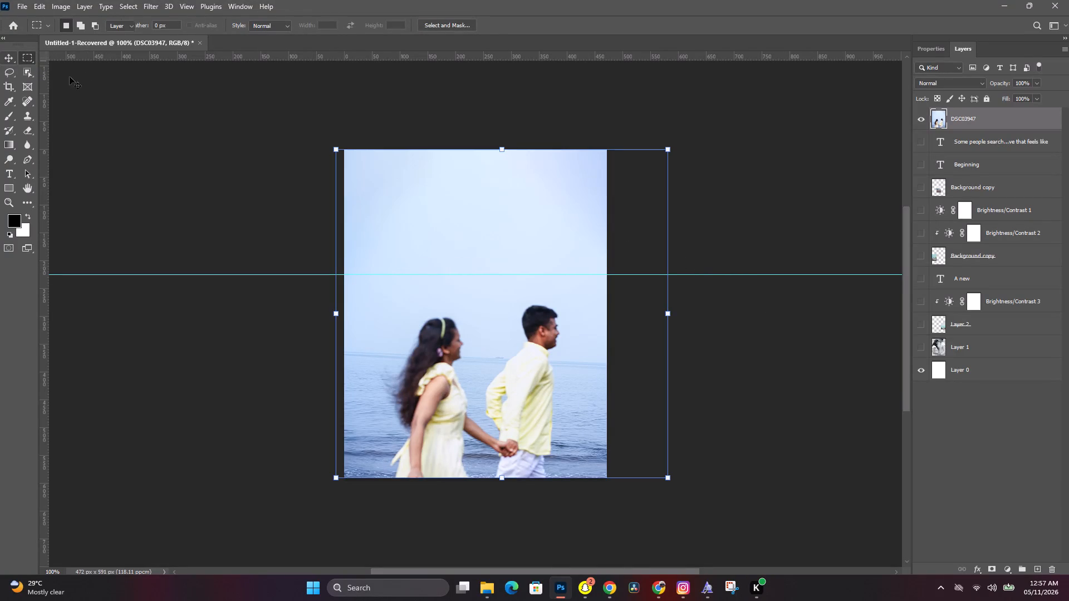
pyautogui.click(731, 272)
pyautogui.moveTo(730, 274); pyautogui.dragTo(730, 288)
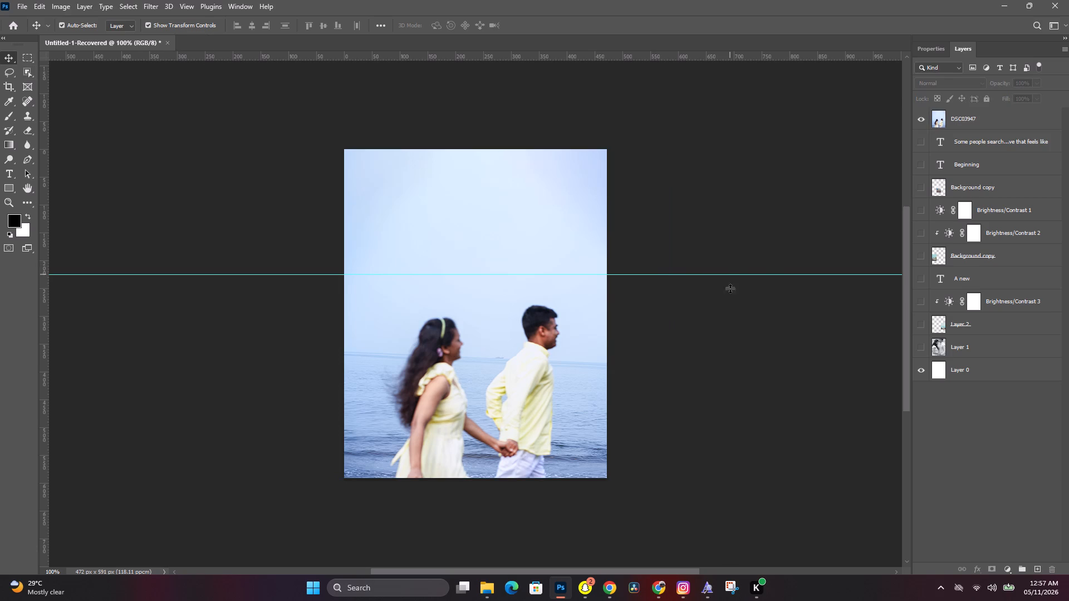
pyautogui.moveTo(730, 288); pyautogui.dragTo(730, 295)
pyautogui.click(715, 229)
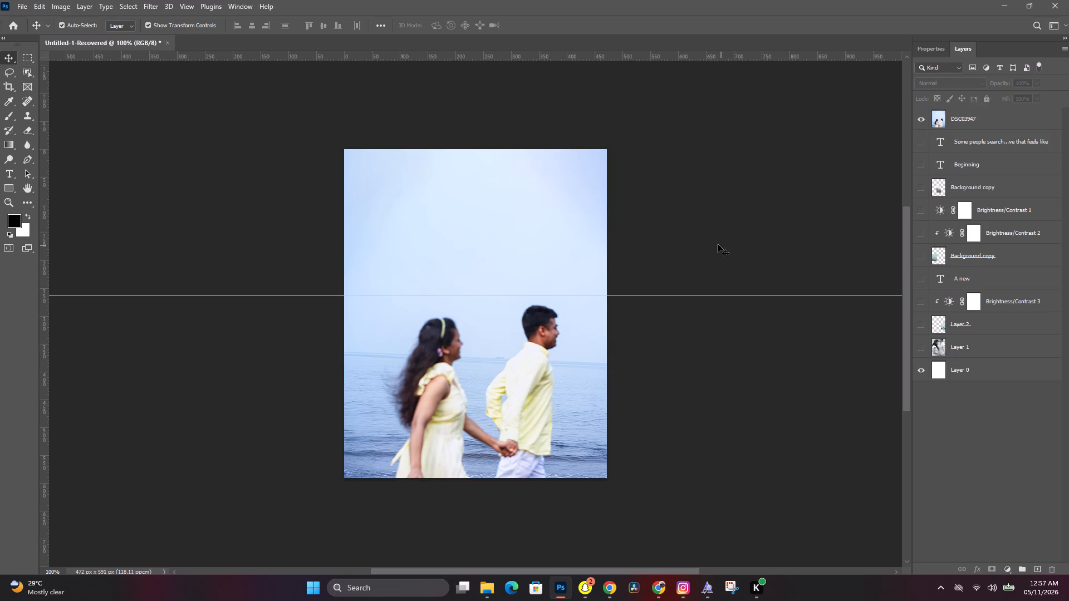
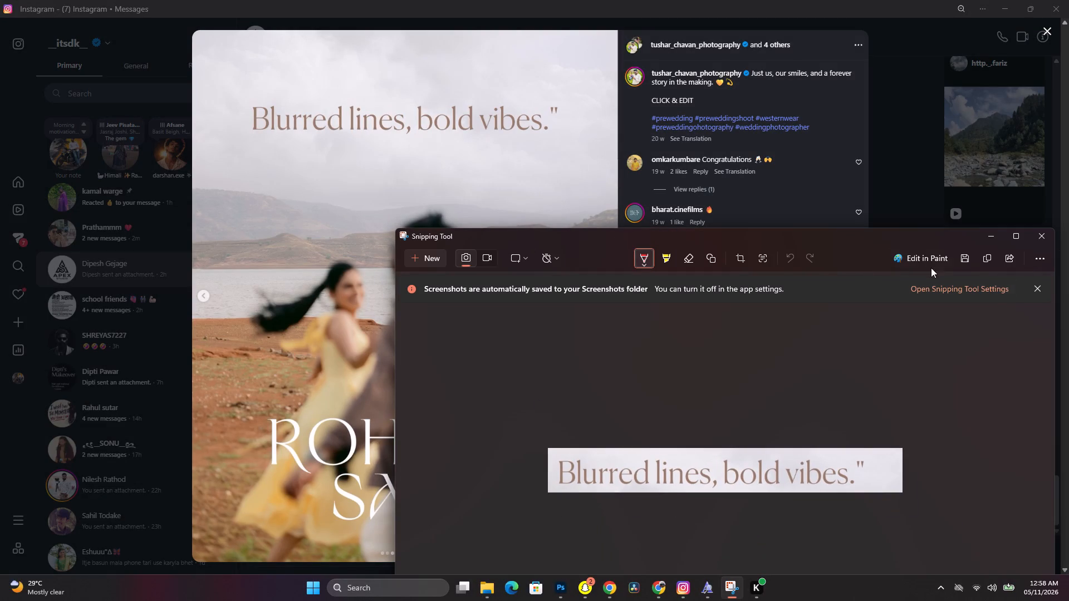
# Run a Bing visual search on the captured quote snippet and copy its recognized text, "Blurred lines, bold vibes.".
pyautogui.click(1036, 258)
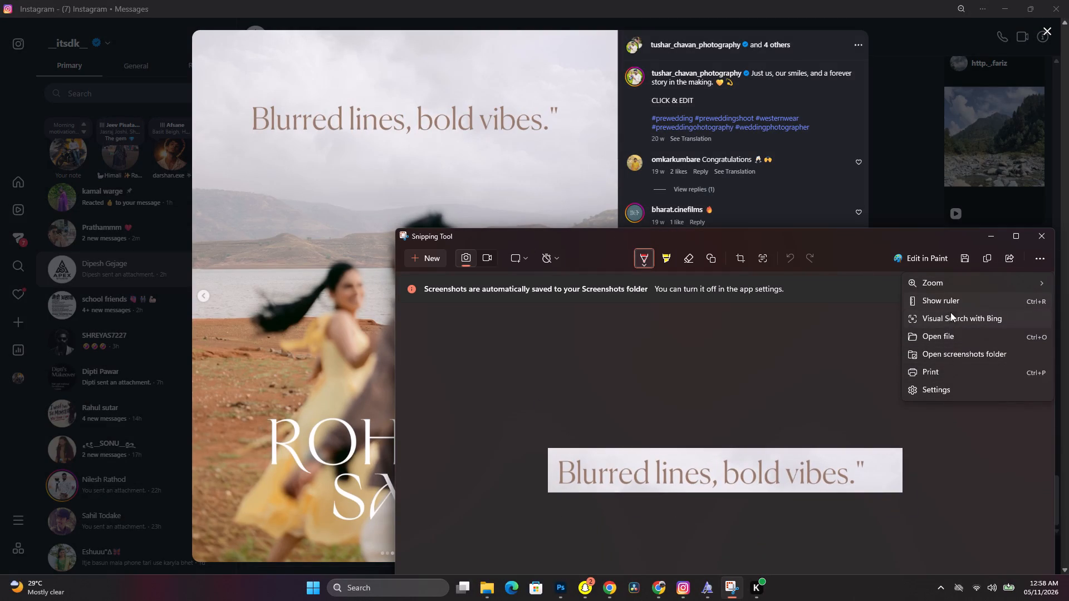
pyautogui.click(950, 314)
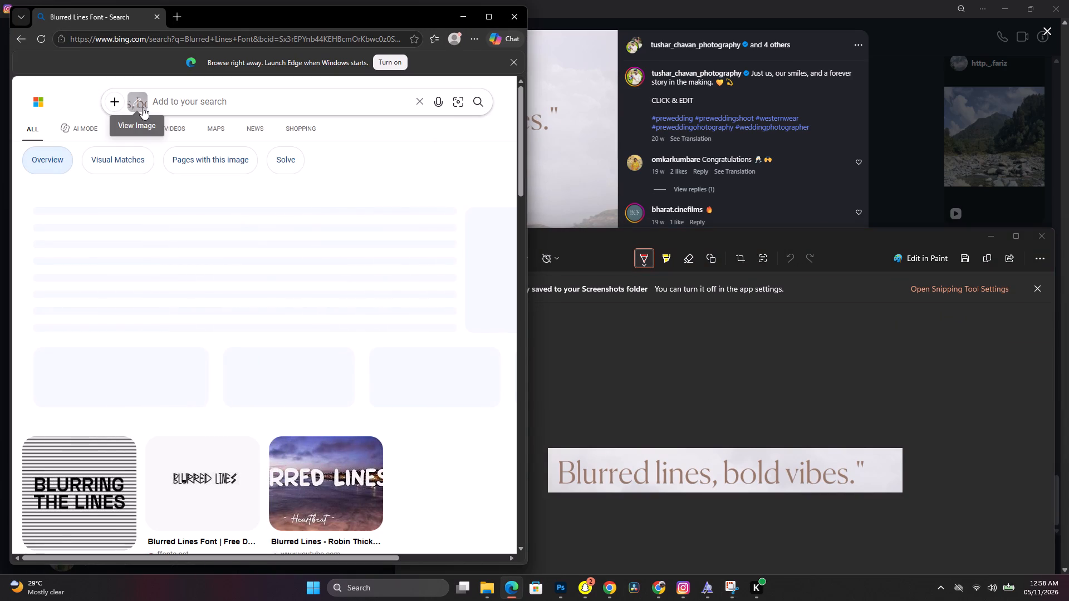
pyautogui.click(143, 107)
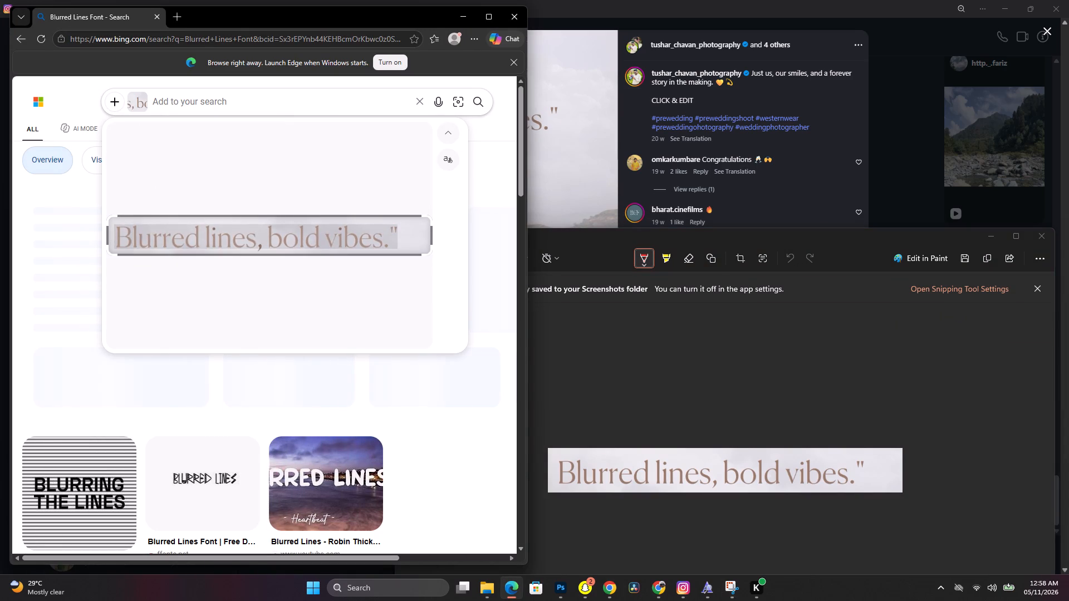
pyautogui.click(120, 239)
pyautogui.moveTo(120, 239); pyautogui.dragTo(354, 239)
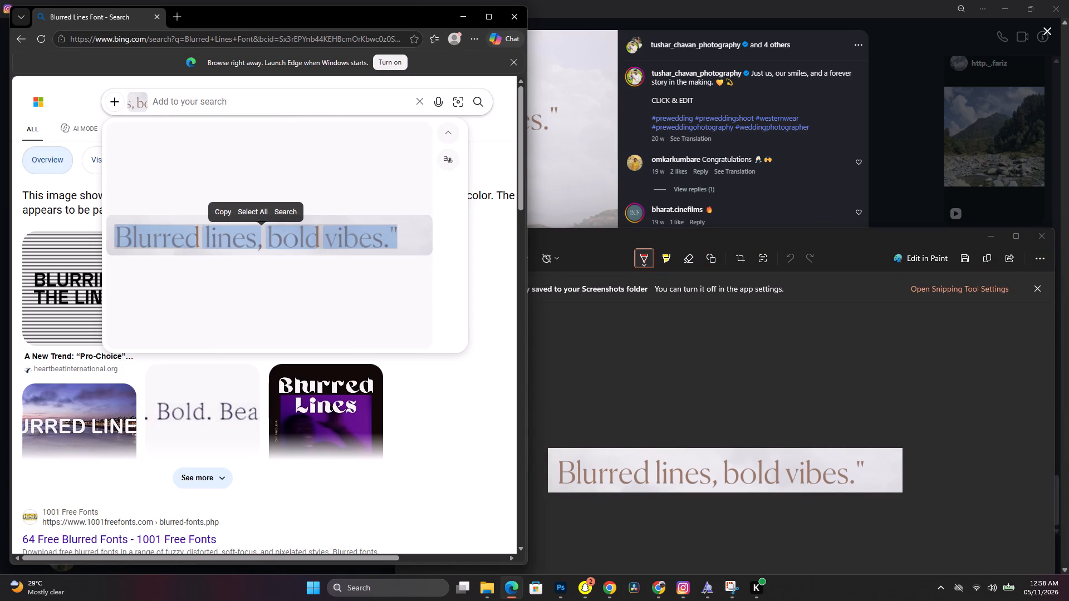
pyautogui.moveTo(354, 239); pyautogui.dragTo(366, 239)
pyautogui.click(219, 214)
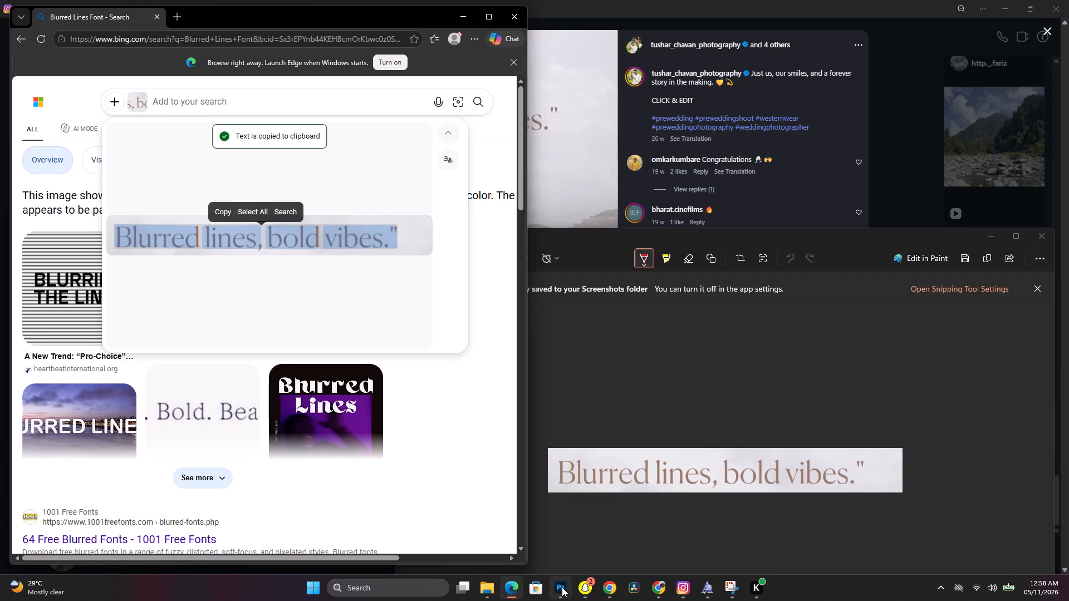
# Switch to Photoshop and activate the Type tool for adding text to the couple composition.
pyautogui.click(562, 587)
pyautogui.click(8, 175)
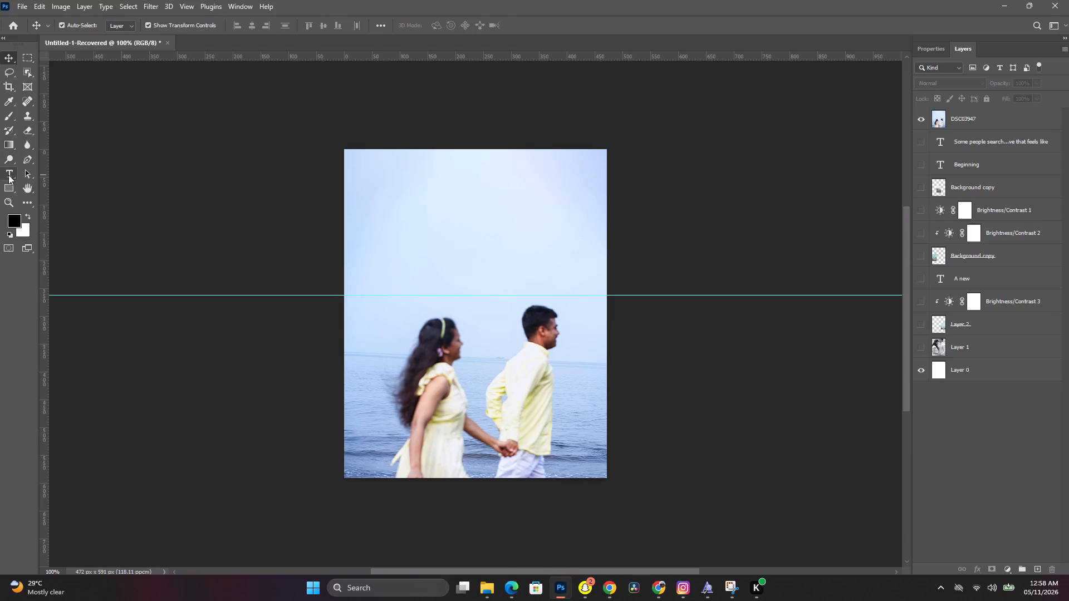
# Add a text layer in the sky above the couple with the copied caption 'Blurred lines, bold vibes."'.
pyautogui.click(401, 201)
pyautogui.hotkey('ctrl', 'v')
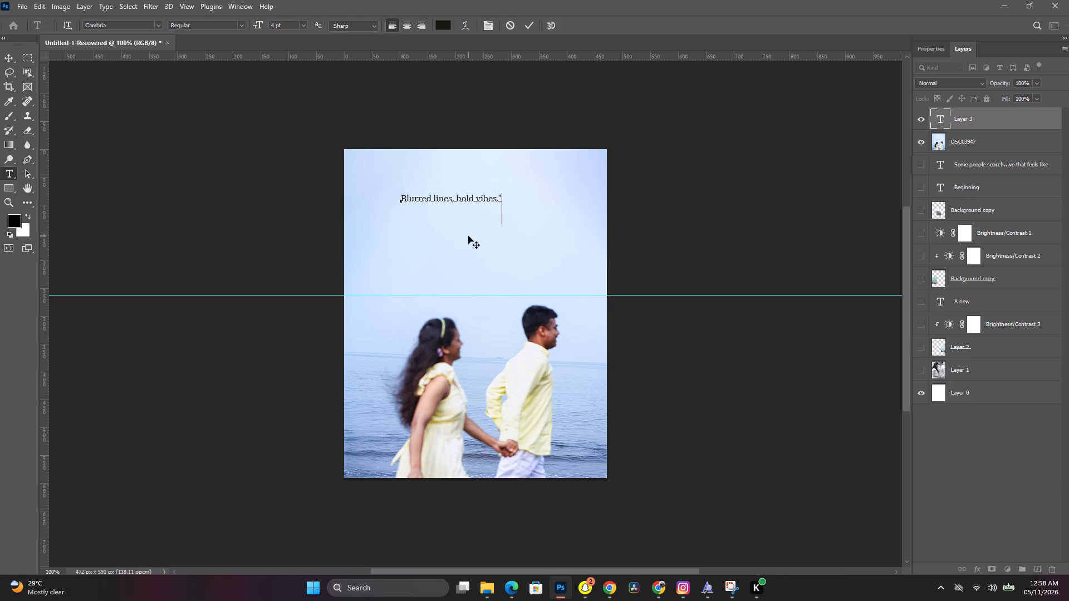
# Enlarge the whole 'Blurred lines, bold vibes.' caption to 7 pt.
pyautogui.moveTo(502, 200); pyautogui.dragTo(396, 213)
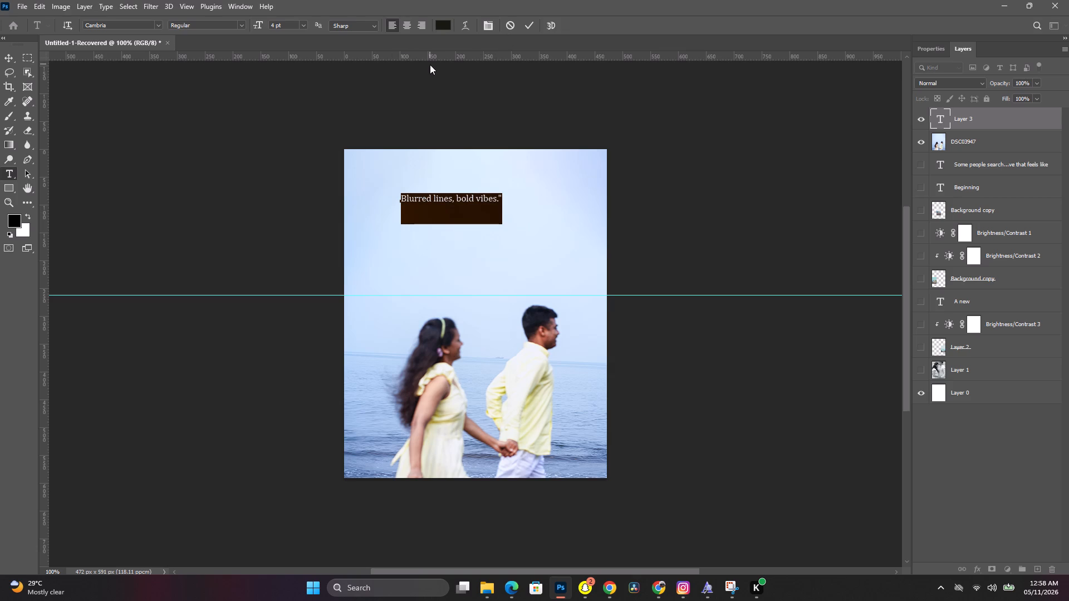
pyautogui.hotkey('ctrl', 'shift', '.')
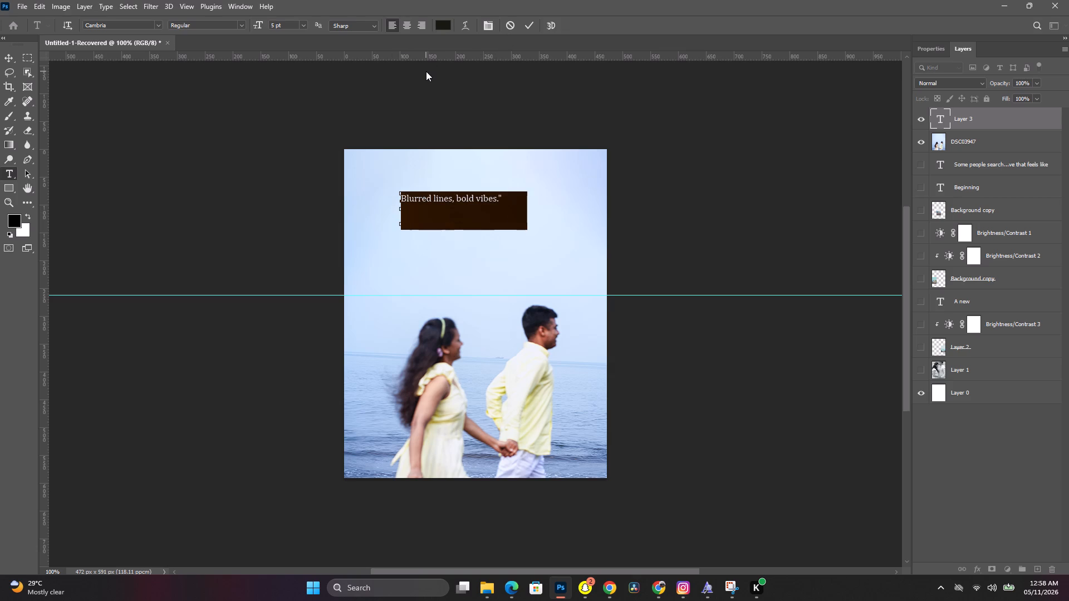
pyautogui.hotkey('ctrl', 'shift', '.')
pyautogui.hotkey('ctrl', 'shift', '.')
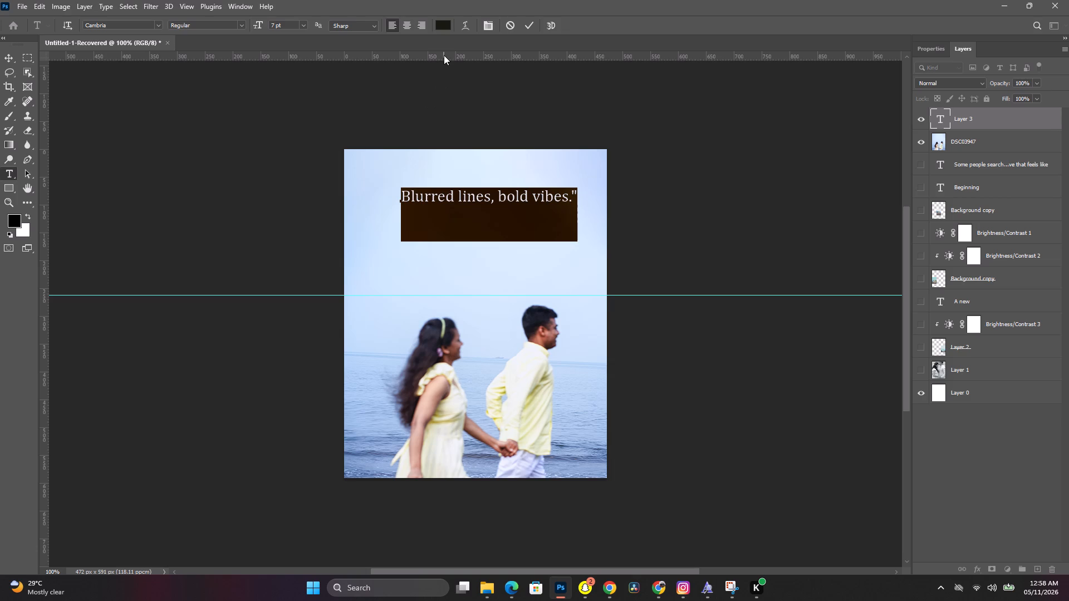
# Set the caption's text colour to the golden brown a76f16.
pyautogui.click(440, 27)
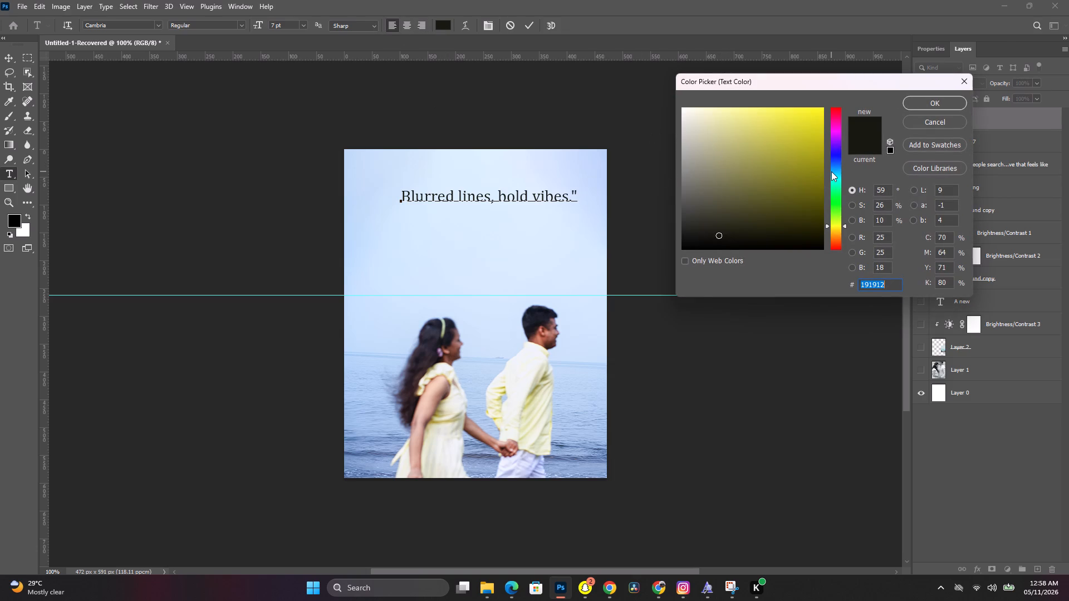
pyautogui.click(835, 235)
pyautogui.click(783, 170)
pyautogui.click(790, 148)
pyautogui.click(797, 139)
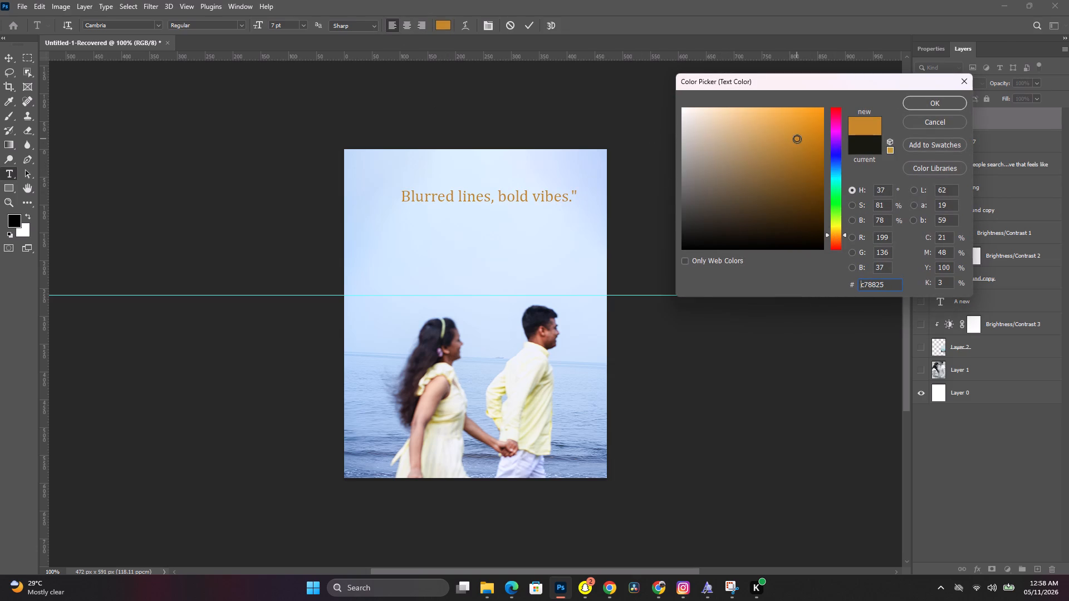
pyautogui.click(793, 134)
pyautogui.click(815, 147)
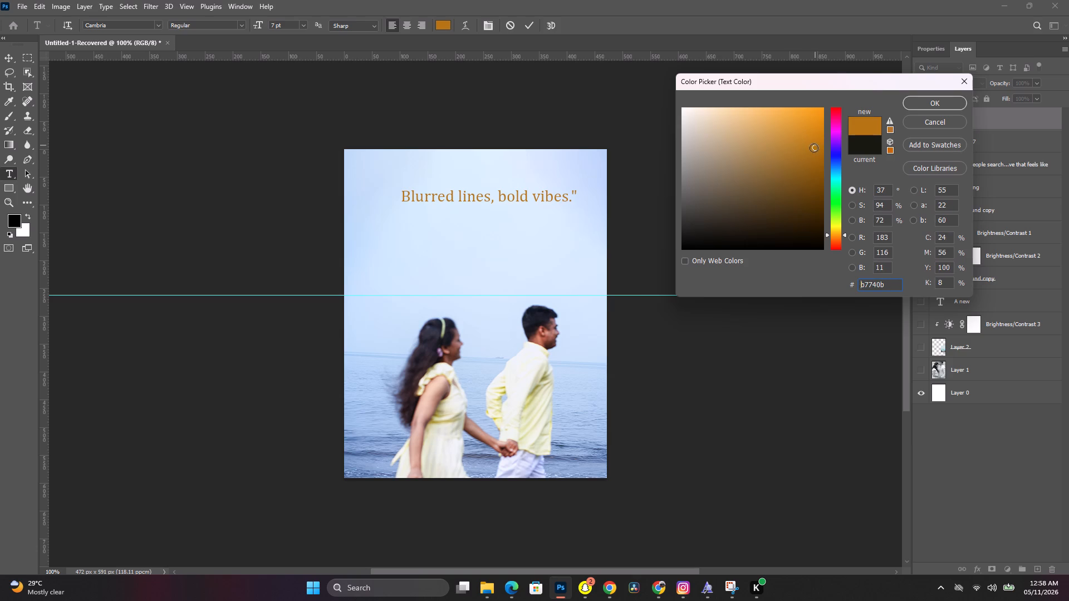
pyautogui.click(811, 160)
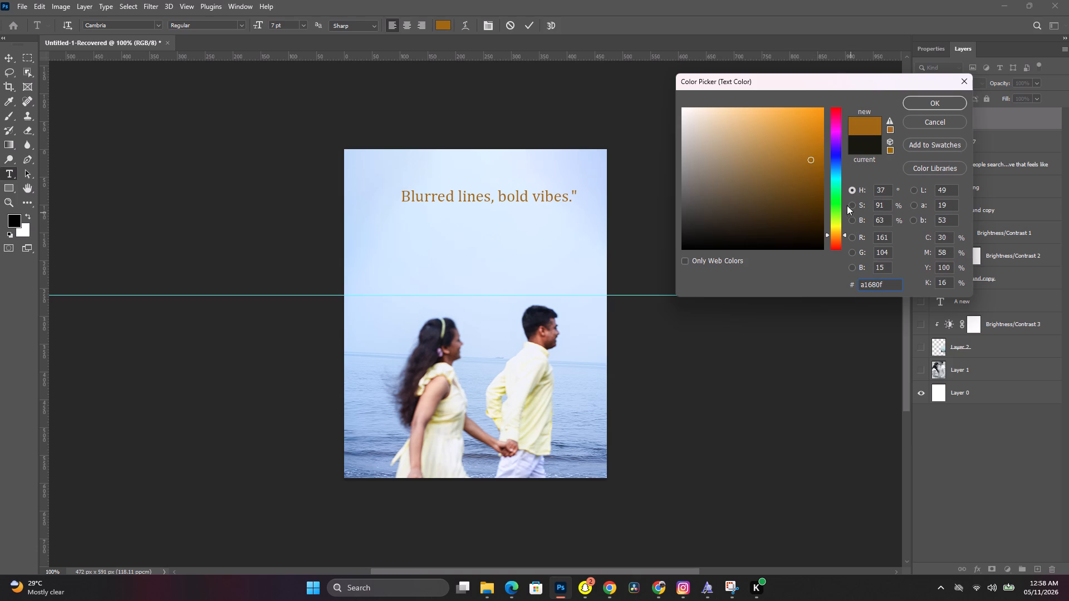
pyautogui.click(802, 164)
pyautogui.click(805, 156)
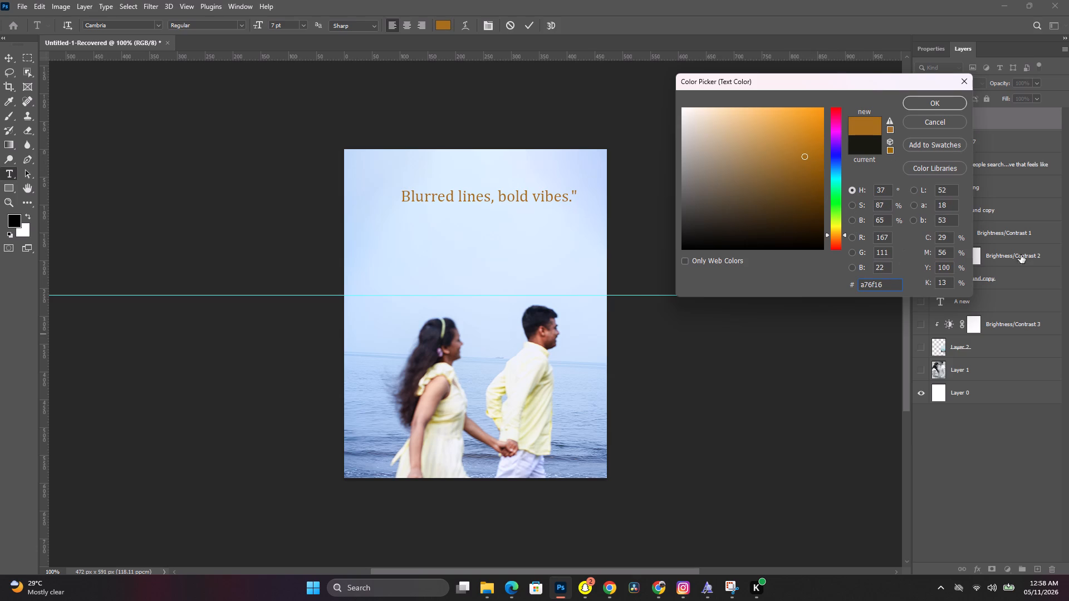
pyautogui.click(944, 107)
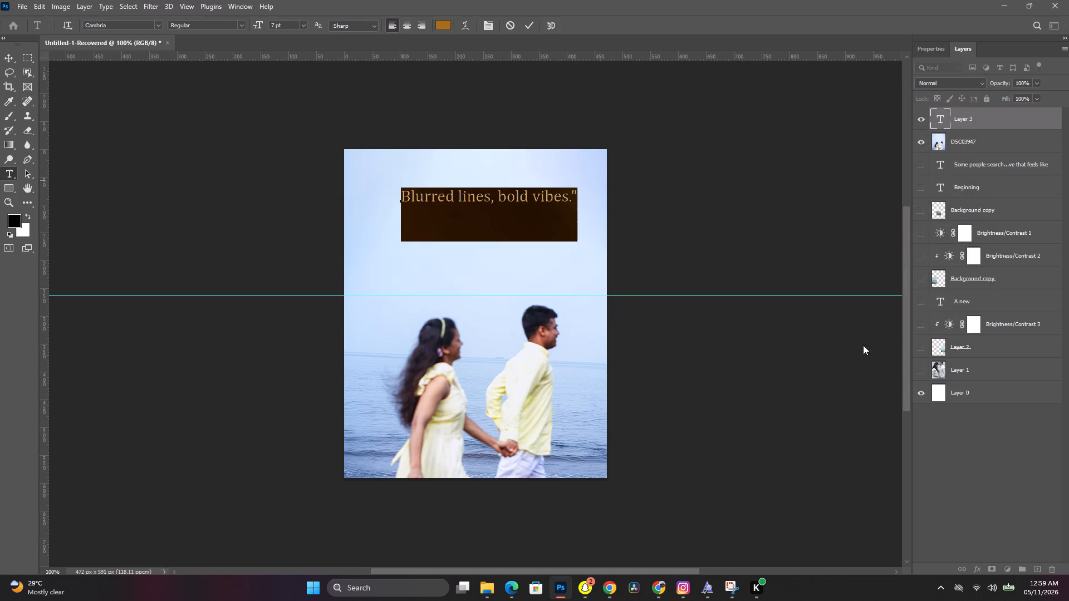
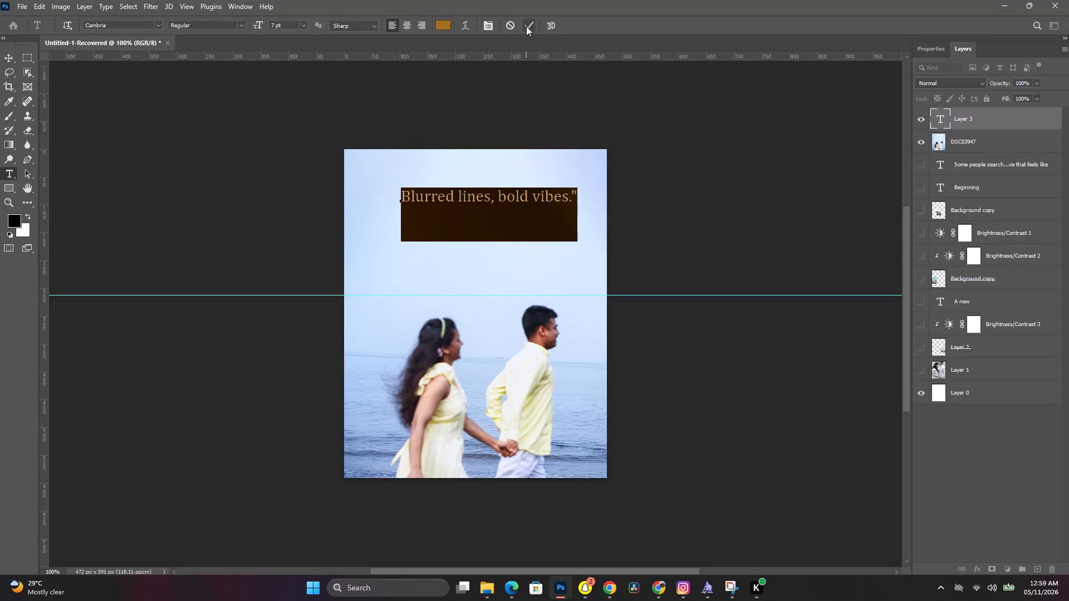
# Commit the edits to the 'Blurred lines, bold vibes.' caption text in the sky.
pyautogui.click(526, 26)
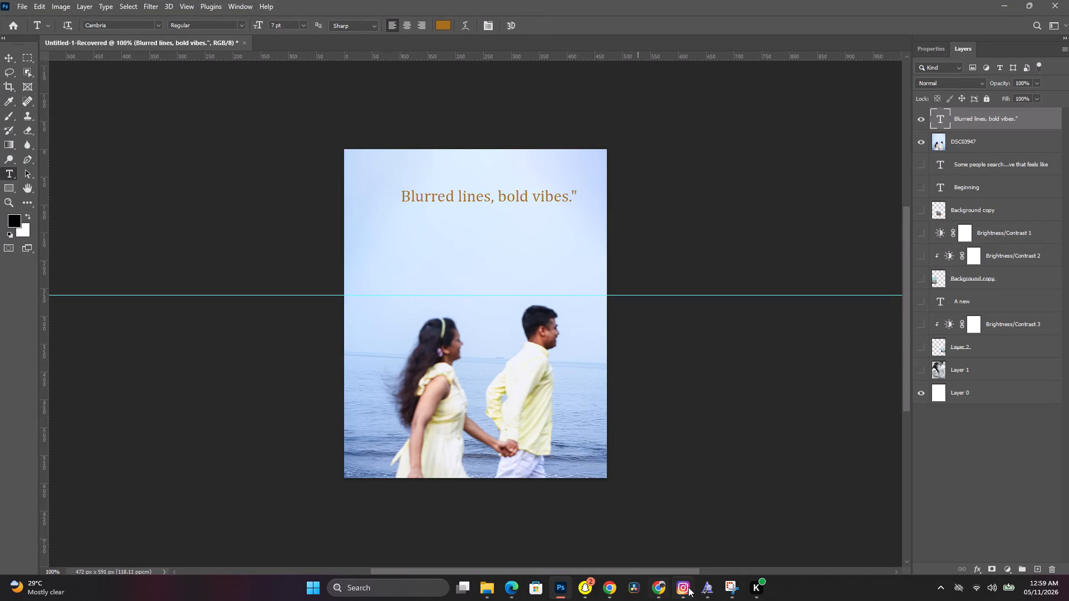
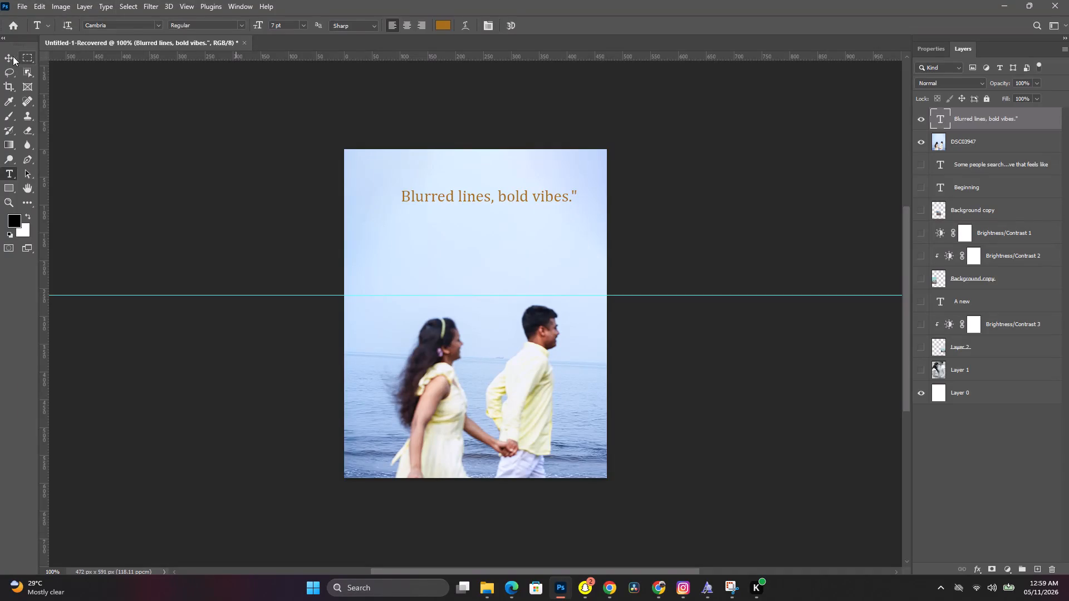
# Scale the 'Blurred lines, bold vibes.' caption to about 133% and centre it across the lower sky, above the couple.
pyautogui.click(7, 57)
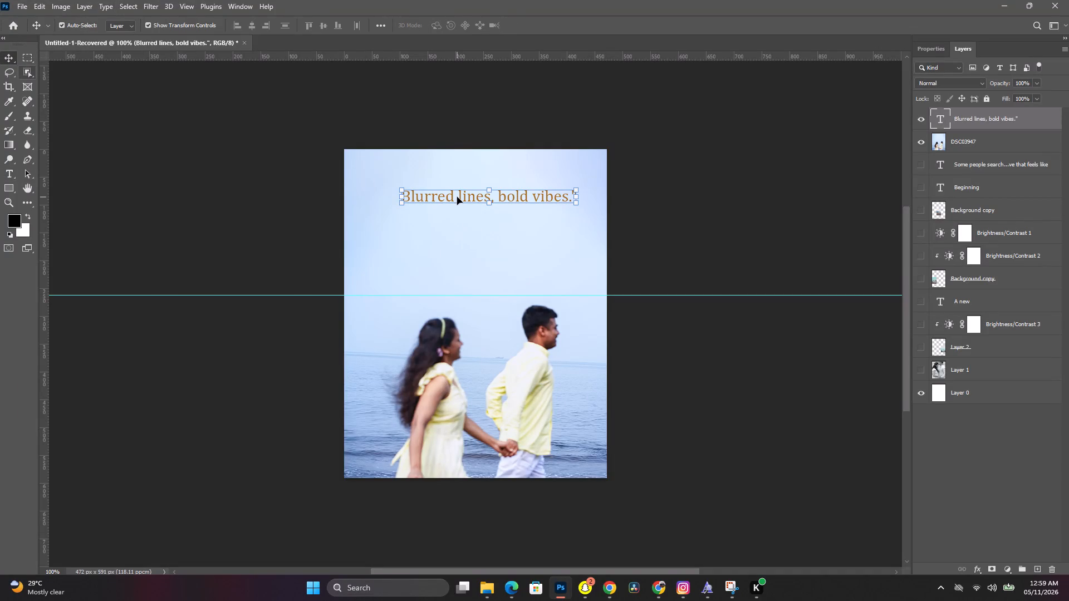
pyautogui.moveTo(460, 196); pyautogui.dragTo(430, 195)
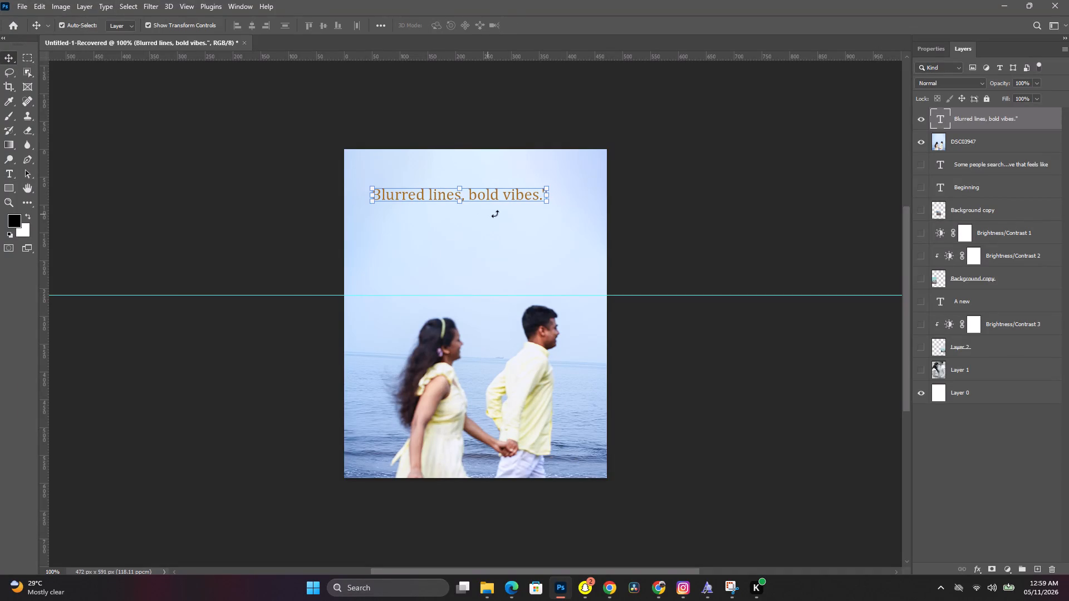
pyautogui.moveTo(547, 204); pyautogui.dragTo(536, 203)
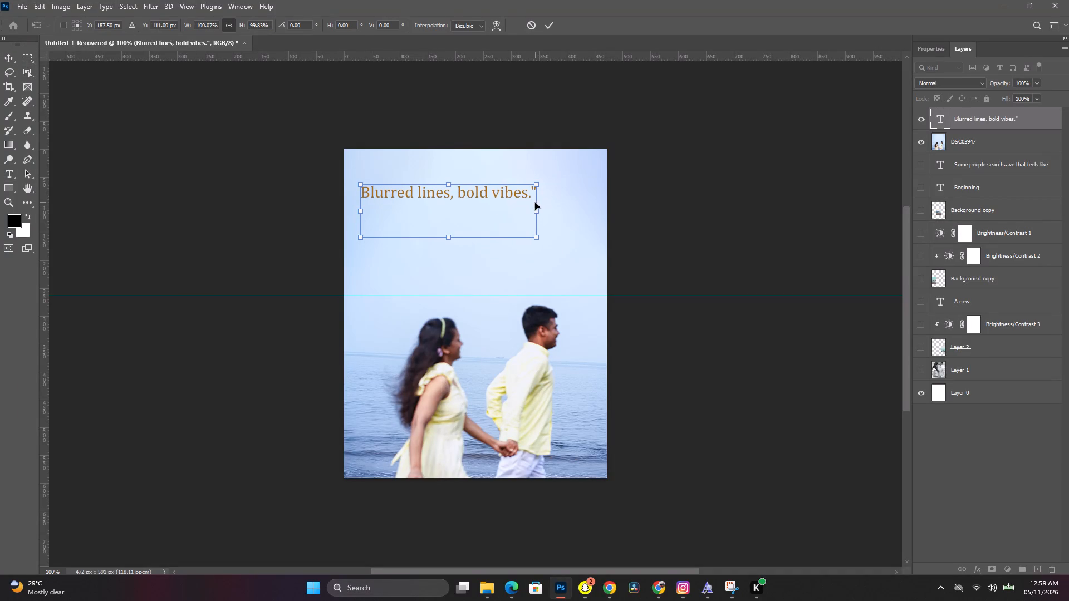
pyautogui.moveTo(536, 209); pyautogui.dragTo(594, 215)
pyautogui.moveTo(546, 191); pyautogui.dragTo(537, 205)
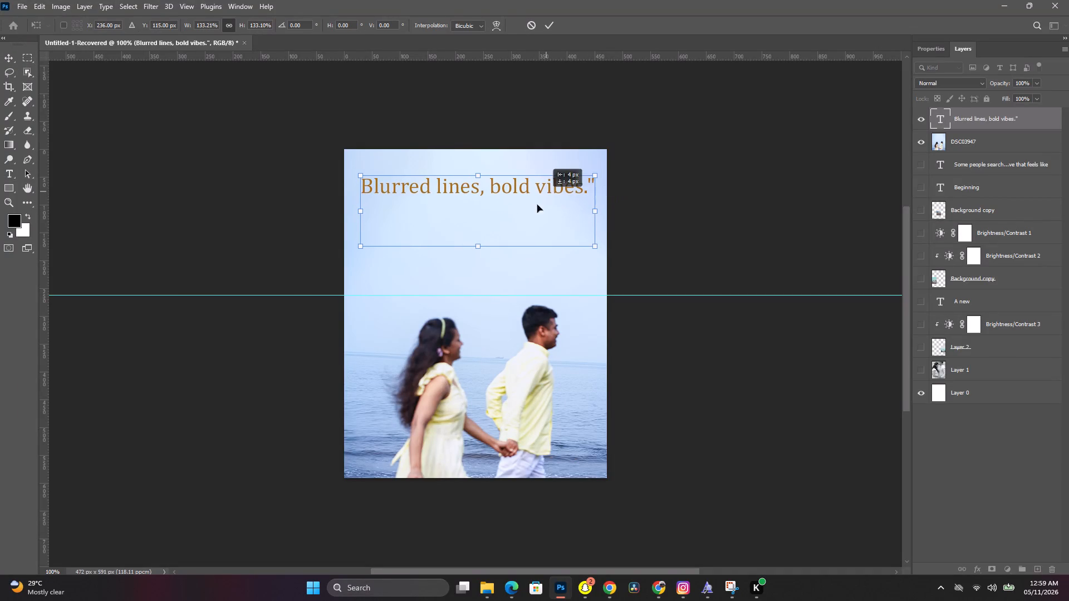
pyautogui.moveTo(537, 205); pyautogui.dragTo(547, 233)
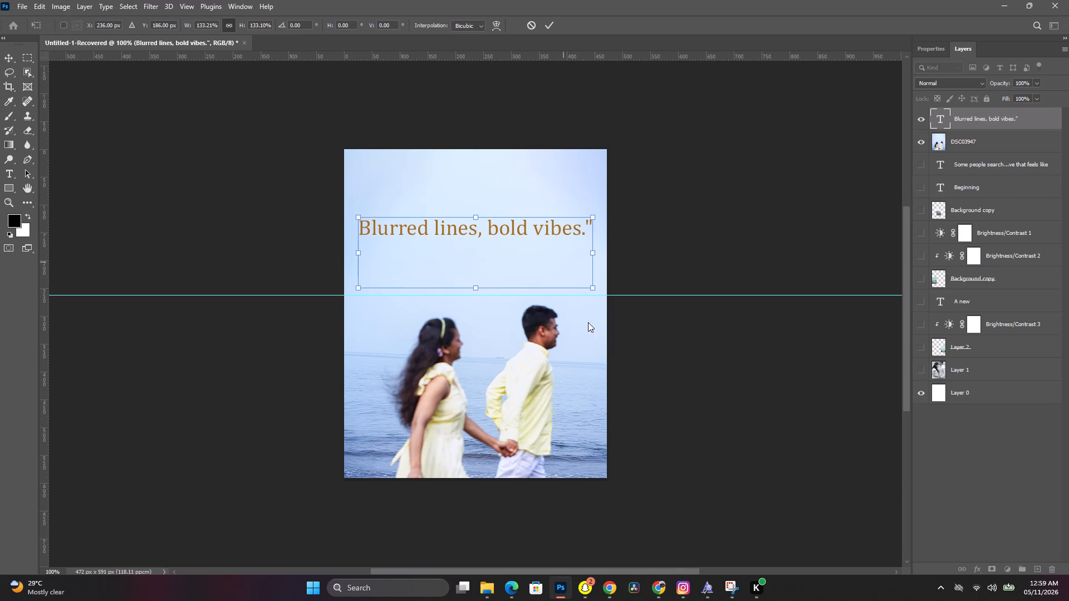
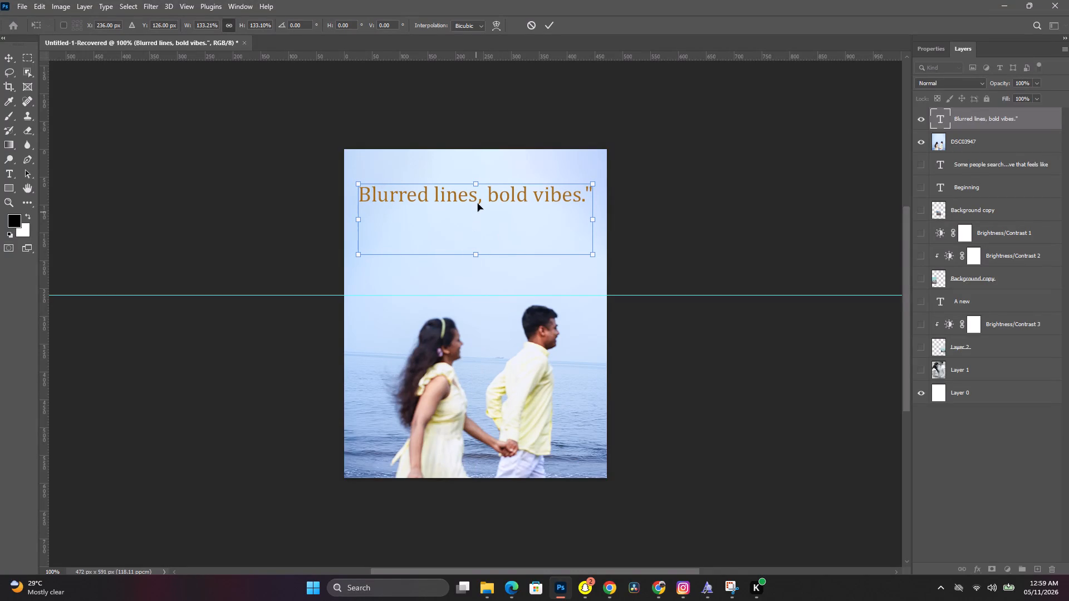
# Change the 'Blurred lines, bold vibes.' caption's font to Medino and reduce its size to 7.99 pt.
pyautogui.tripleClick(479, 198)
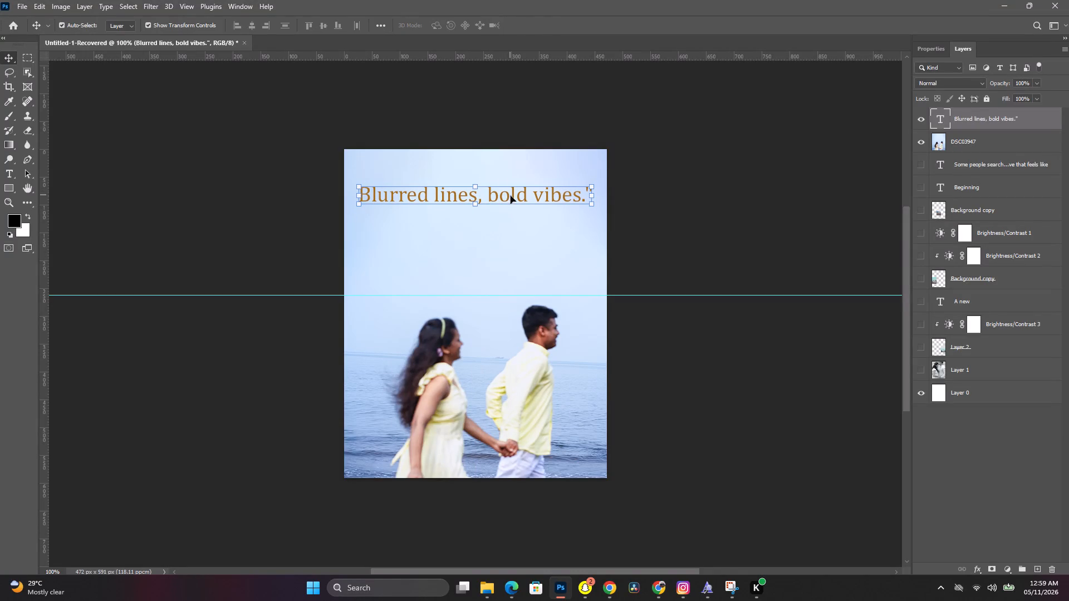
pyautogui.tripleClick(511, 196)
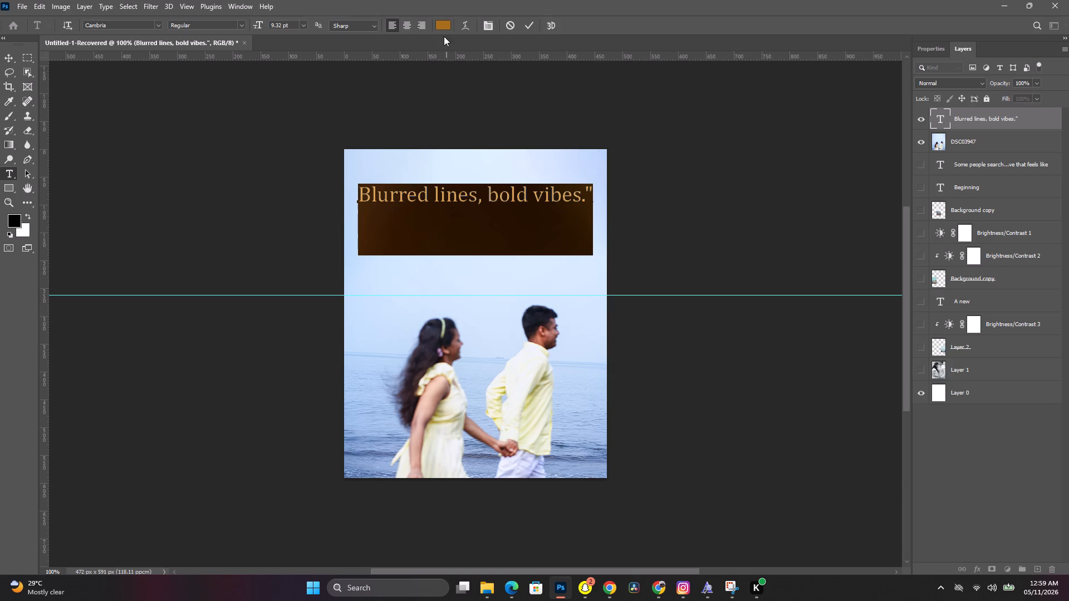
pyautogui.click(924, 51)
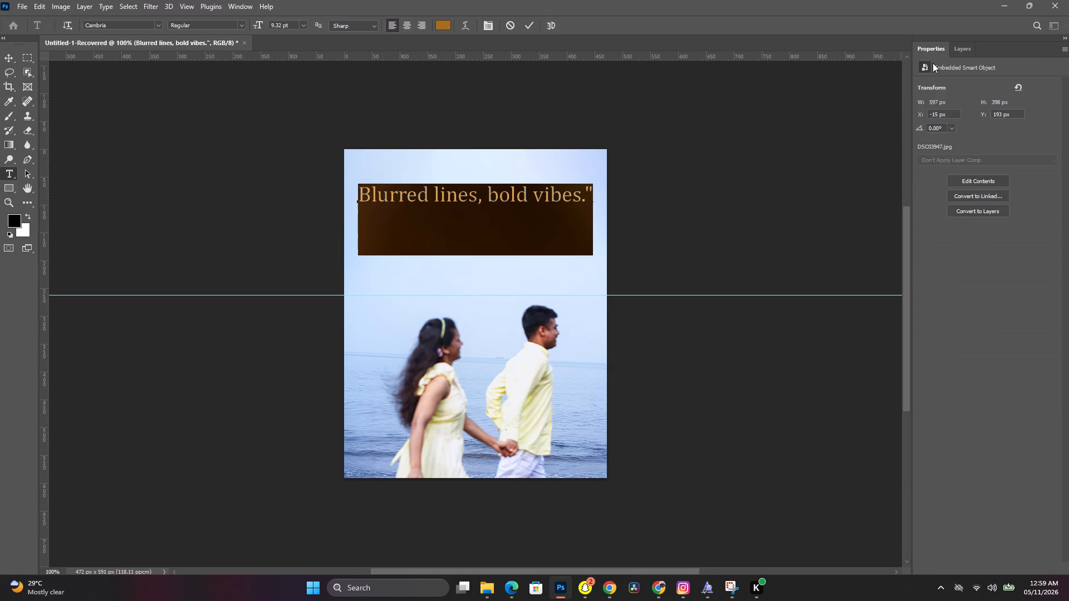
pyautogui.click(1018, 115)
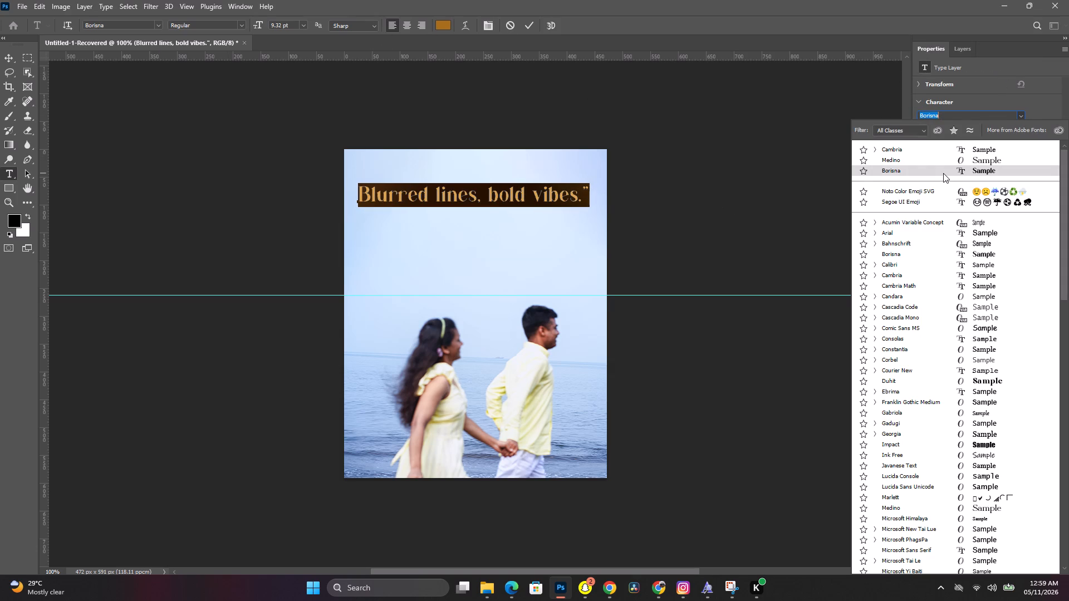
pyautogui.click(948, 159)
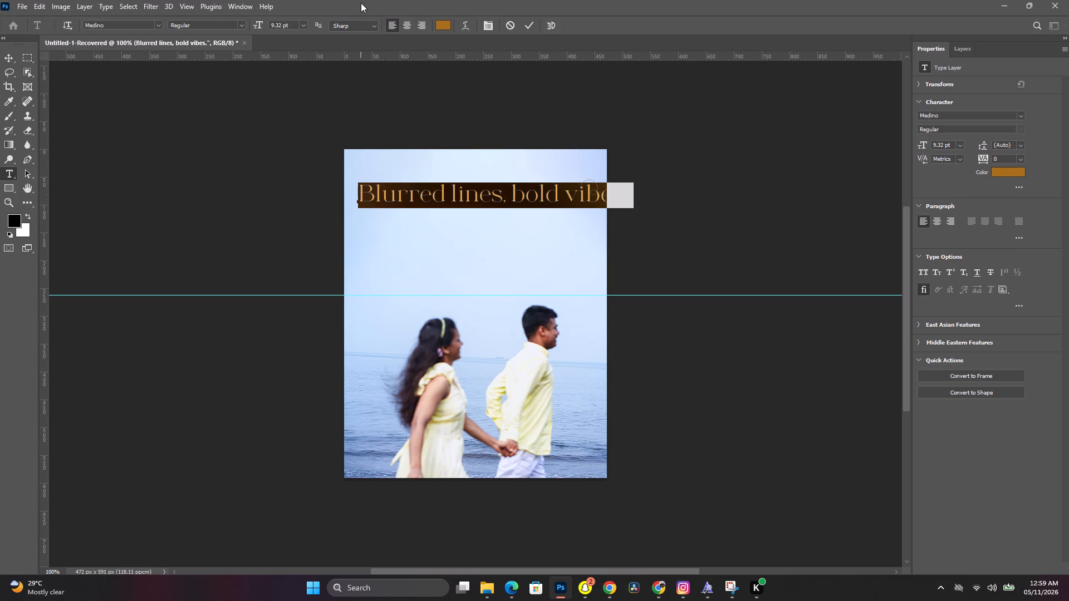
pyautogui.hotkey('ctrl', 'shift', ',')
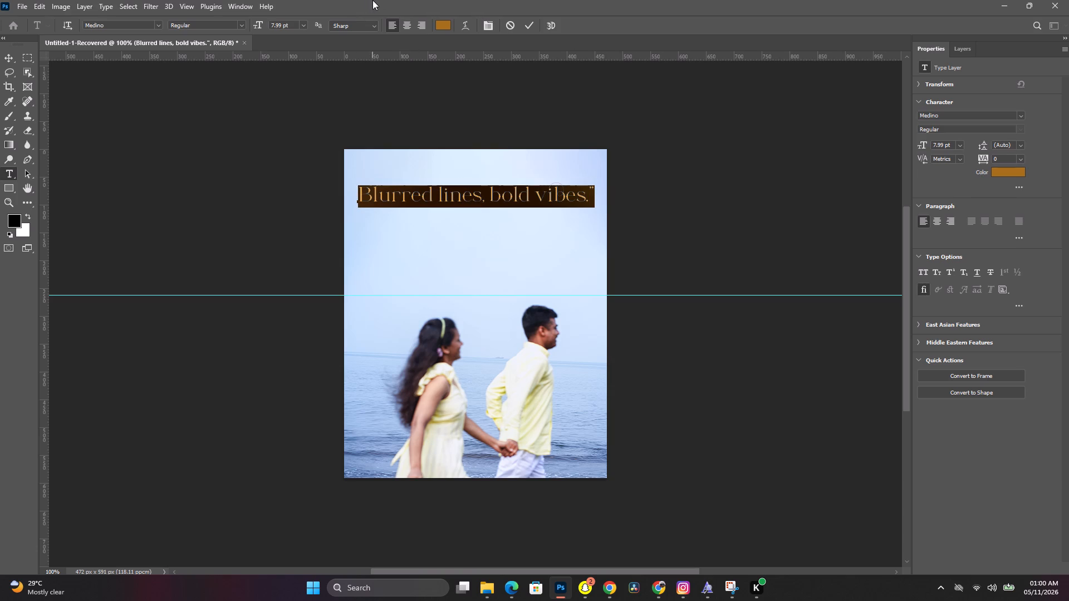
pyautogui.click(528, 22)
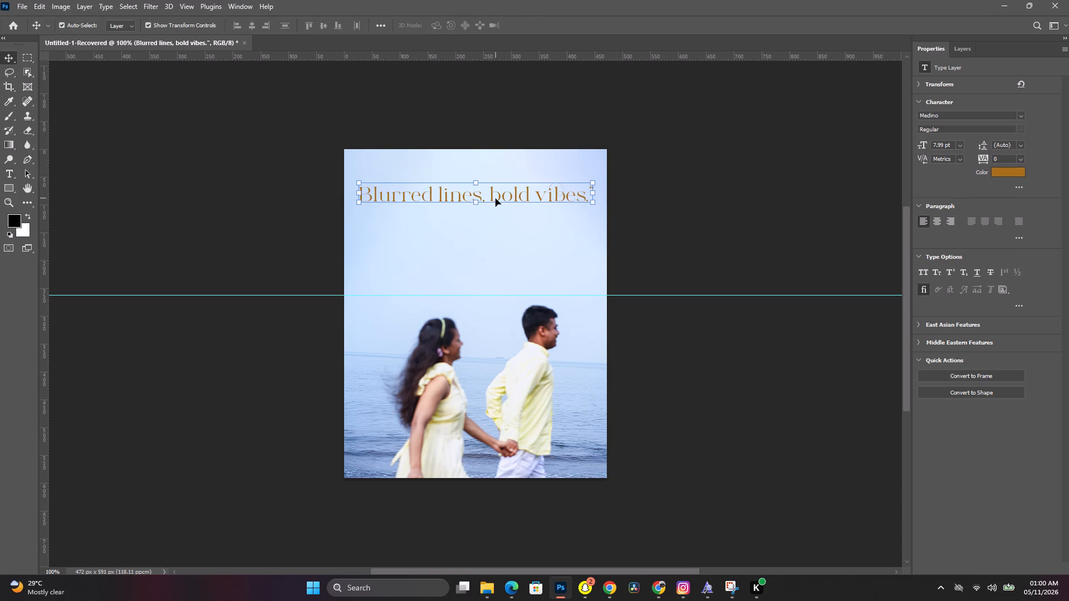
# Reposition the caption in the upper sky, centred horizontally on the canvas, and deselect it.
pyautogui.moveTo(496, 199); pyautogui.dragTo(501, 222)
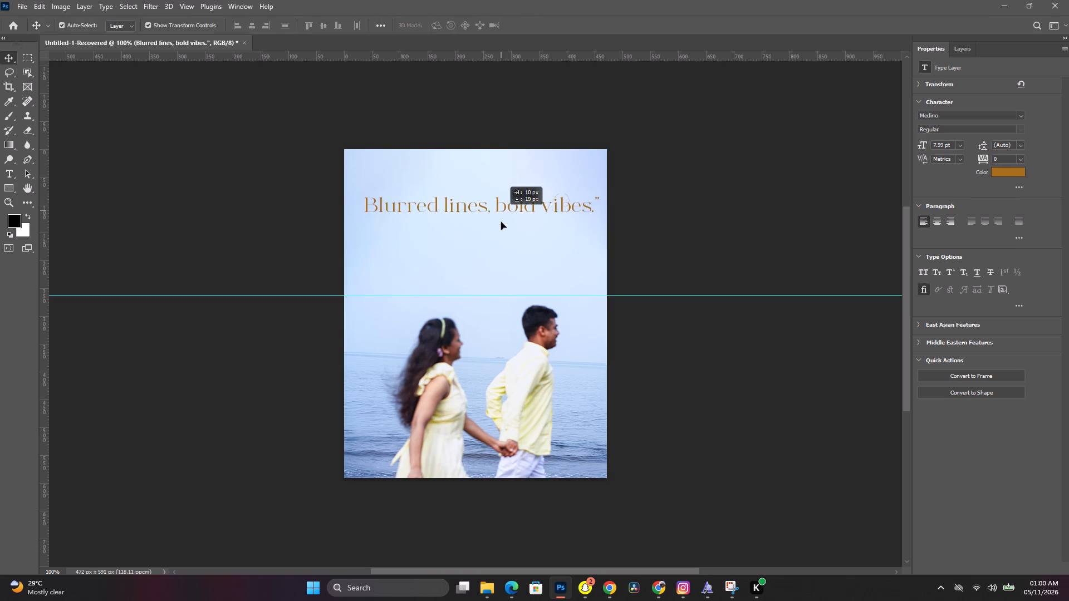
pyautogui.moveTo(501, 222); pyautogui.dragTo(502, 213)
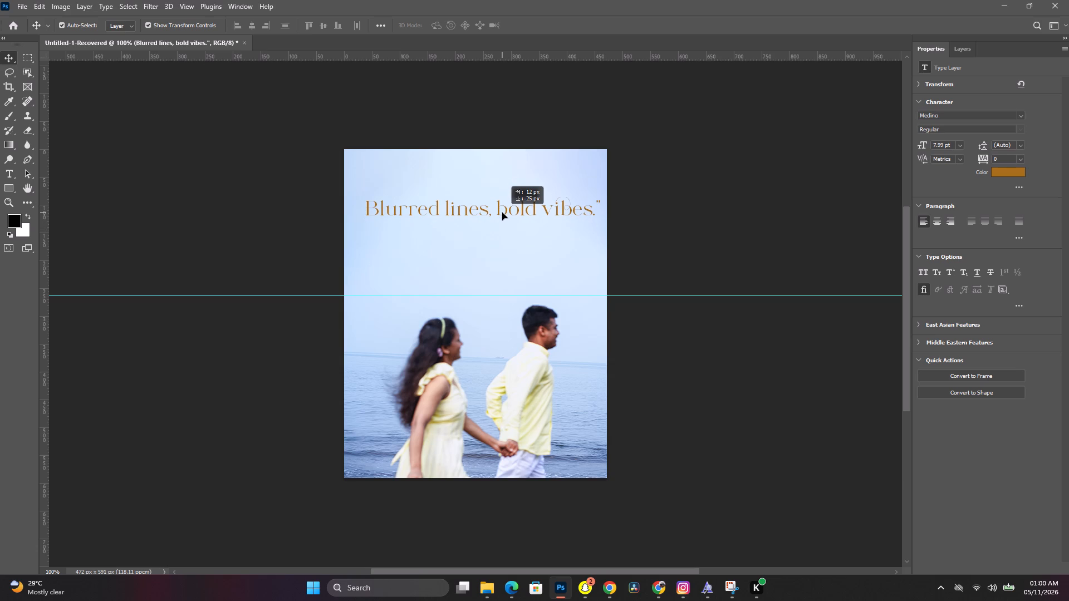
pyautogui.moveTo(502, 213); pyautogui.dragTo(505, 191)
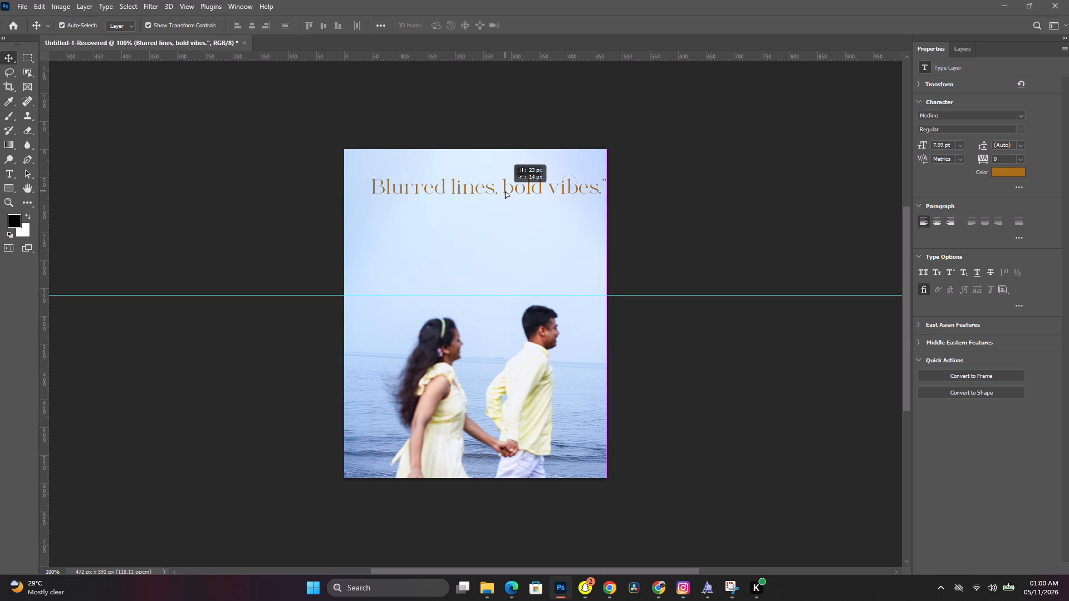
pyautogui.moveTo(505, 191); pyautogui.dragTo(501, 198)
pyautogui.click(501, 198)
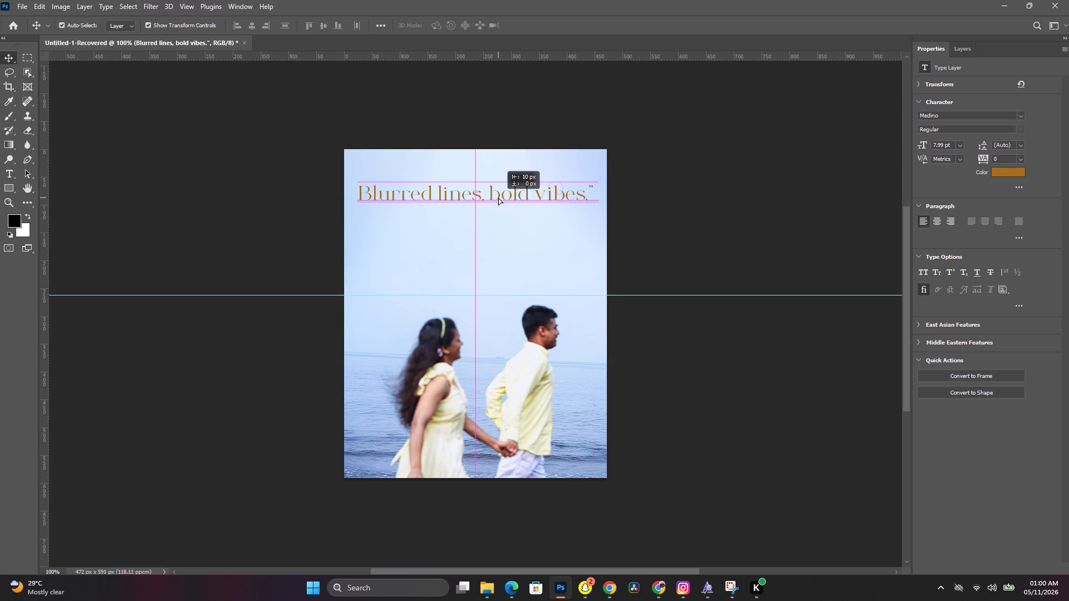
pyautogui.click(657, 215)
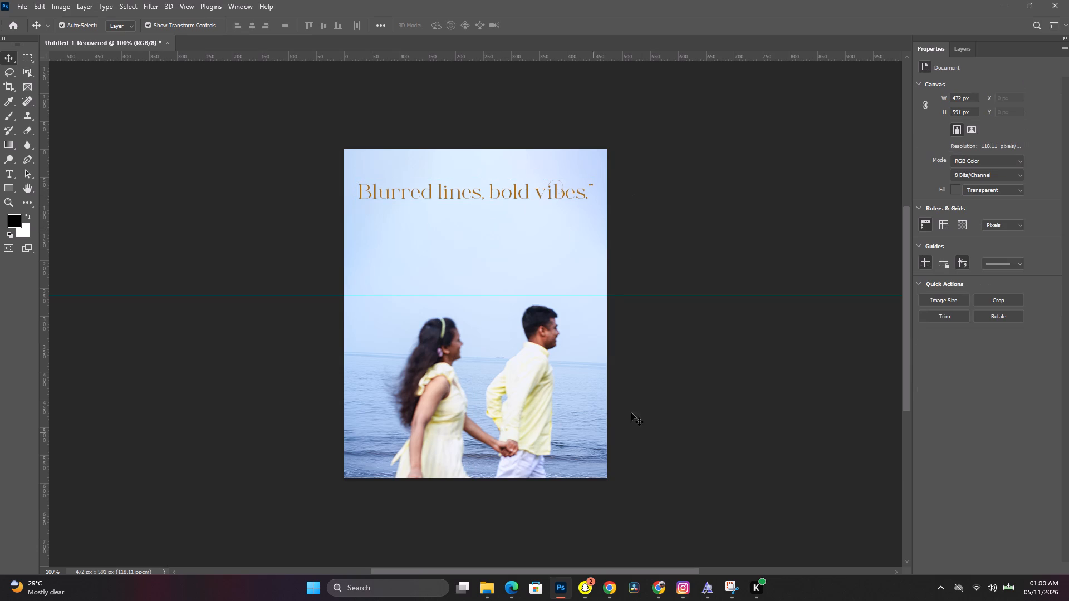
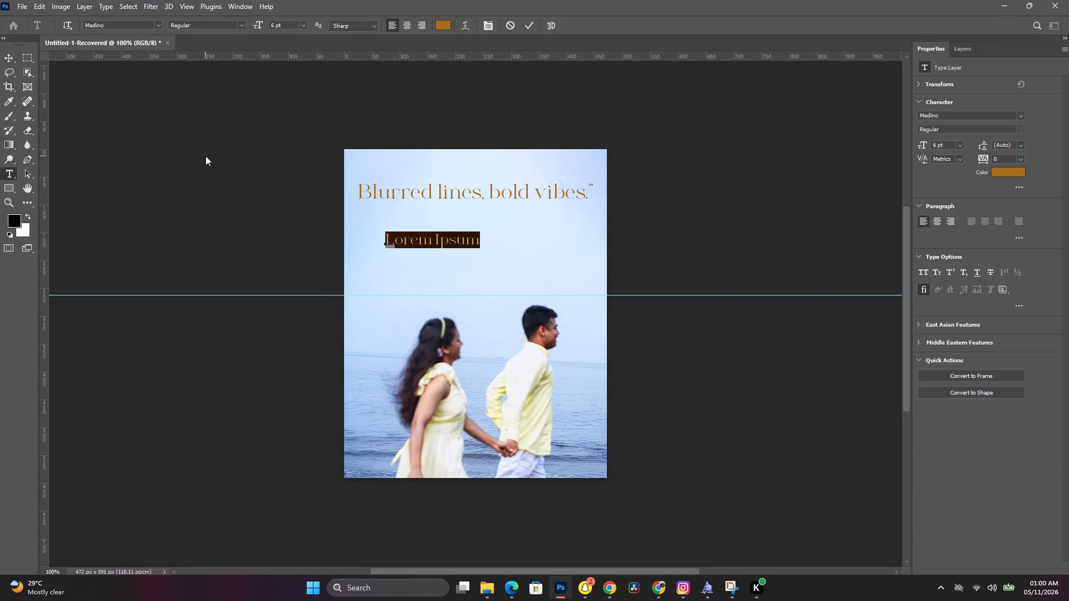
# Enter 'VISHAL' in the new text layer below the caption and change its font to Borisna.
pyautogui.write('VISHAL')
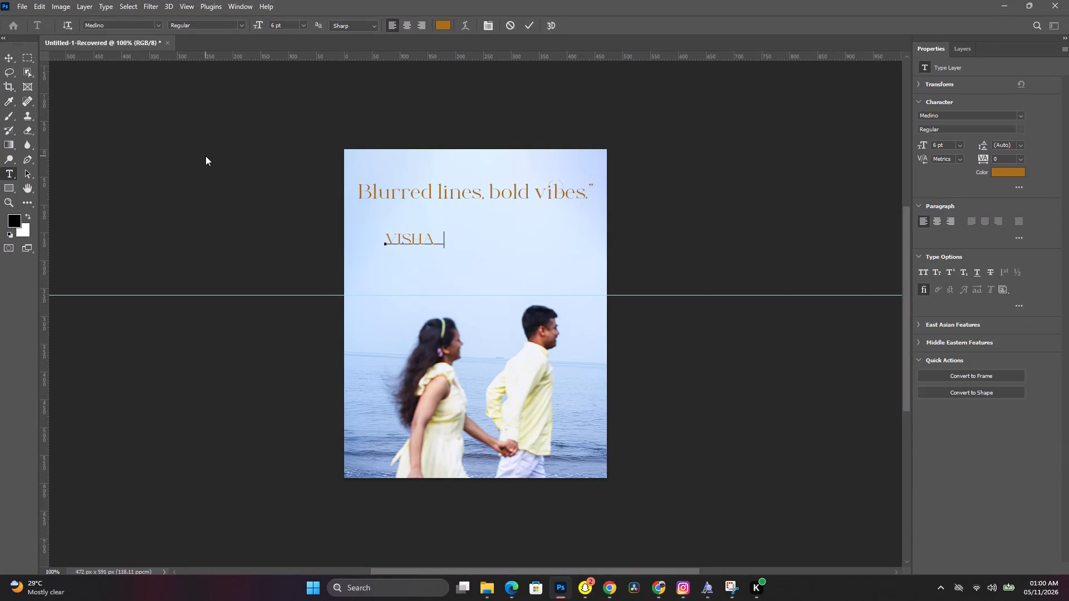
pyautogui.moveTo(444, 242); pyautogui.dragTo(426, 242)
pyautogui.moveTo(426, 242); pyautogui.dragTo(357, 242)
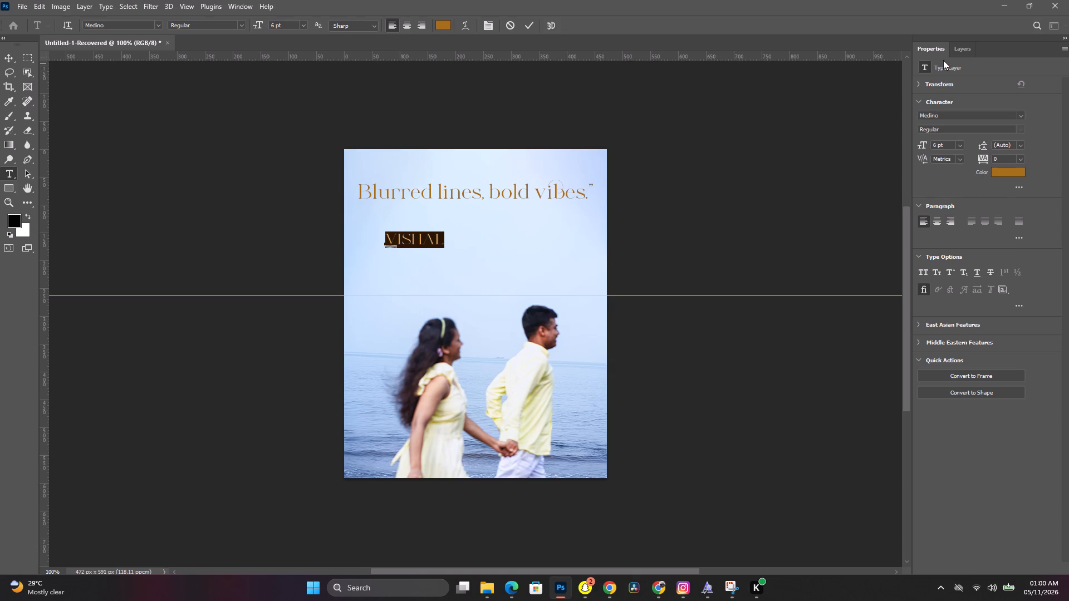
pyautogui.click(1017, 116)
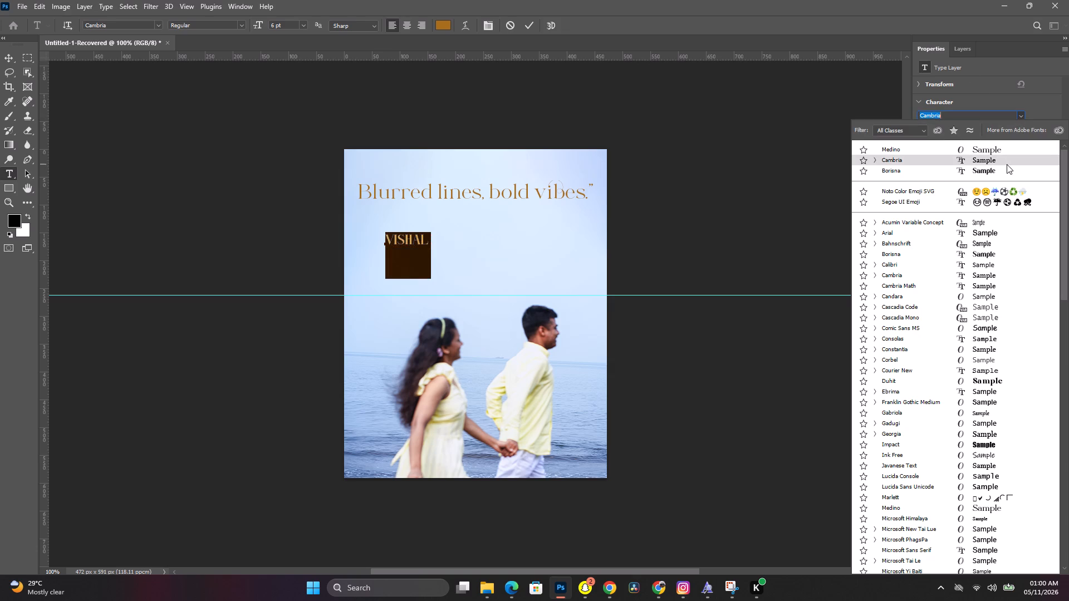
pyautogui.click(1003, 170)
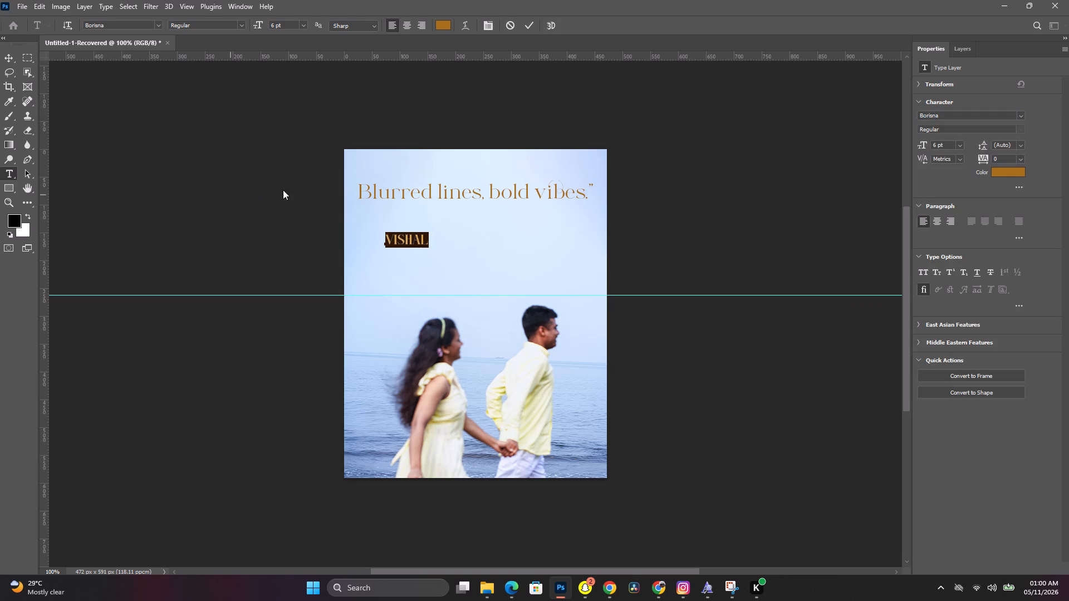
# Recolour the 'VISHAL' text to a light golden tan.
pyautogui.click(437, 24)
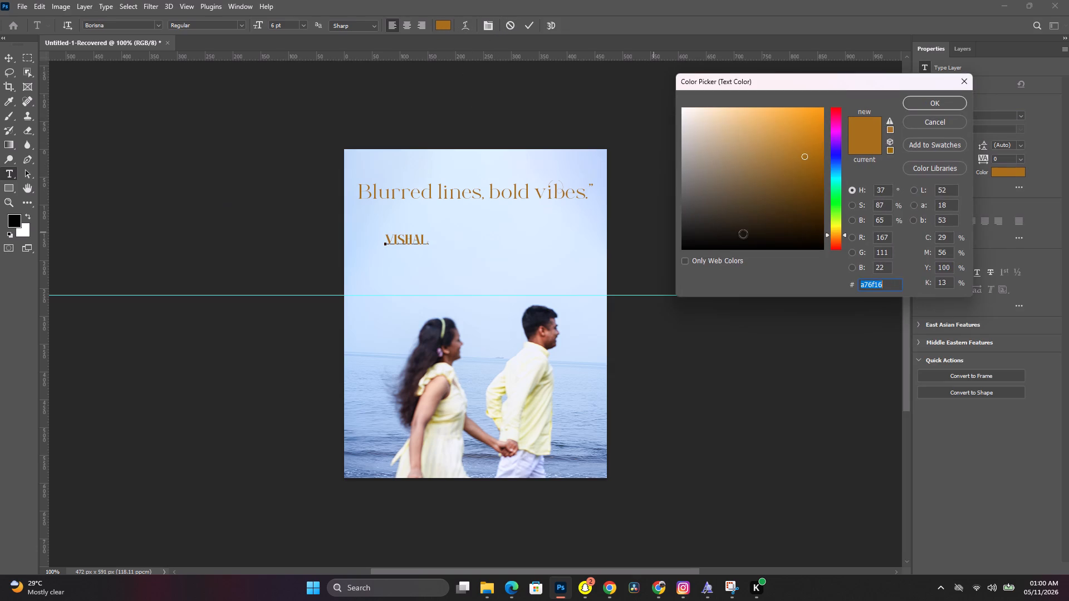
pyautogui.moveTo(709, 152); pyautogui.dragTo(638, 47)
pyautogui.moveTo(700, 121); pyautogui.dragTo(700, 124)
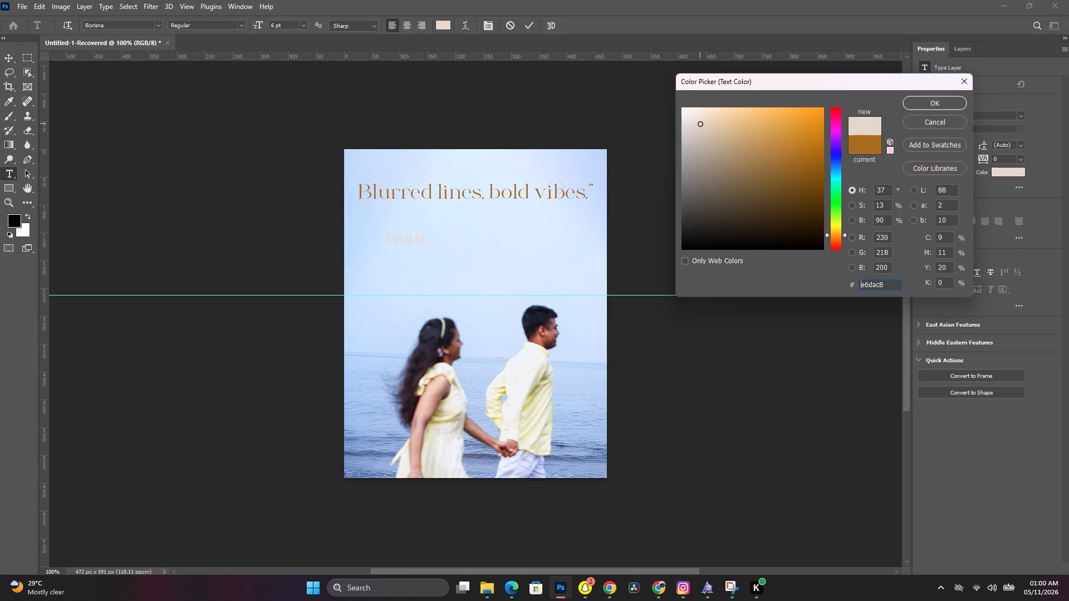
pyautogui.moveTo(700, 124); pyautogui.dragTo(764, 162)
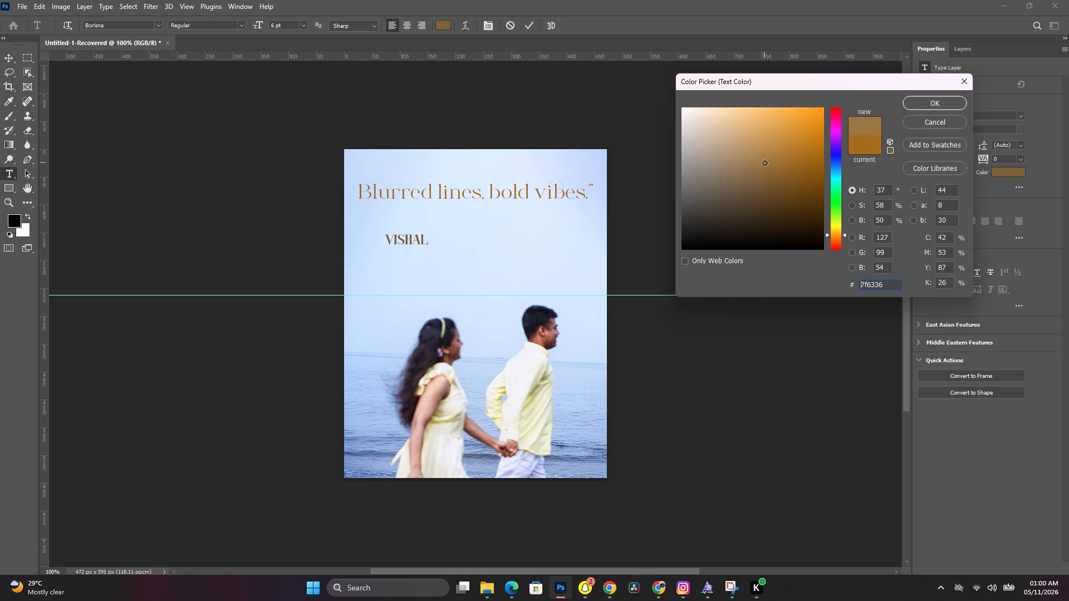
pyautogui.moveTo(764, 162); pyautogui.dragTo(728, 130)
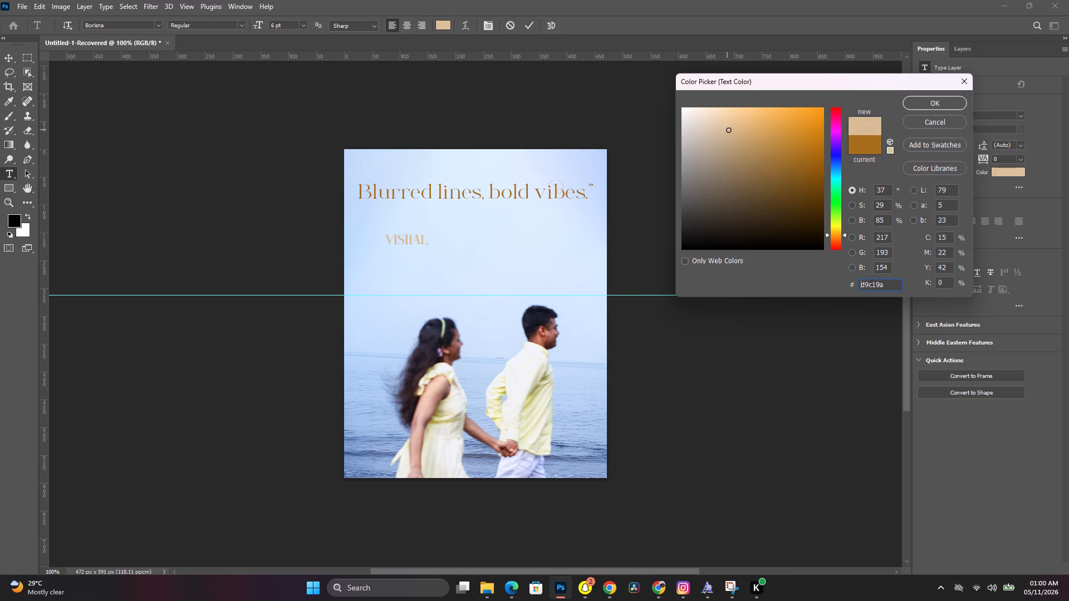
pyautogui.moveTo(728, 130); pyautogui.dragTo(719, 112)
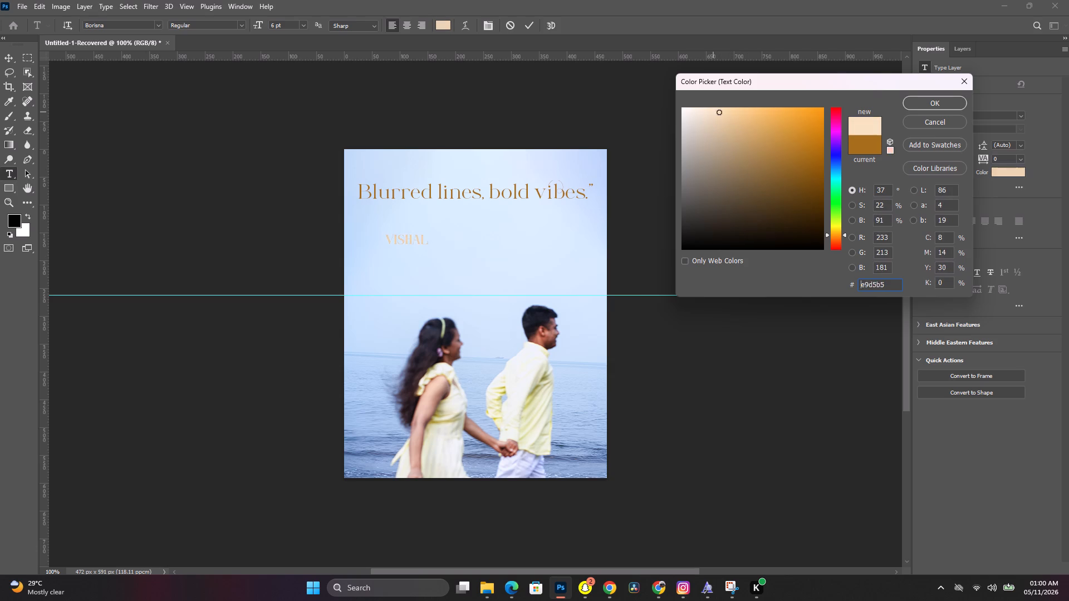
pyautogui.moveTo(719, 112); pyautogui.dragTo(741, 127)
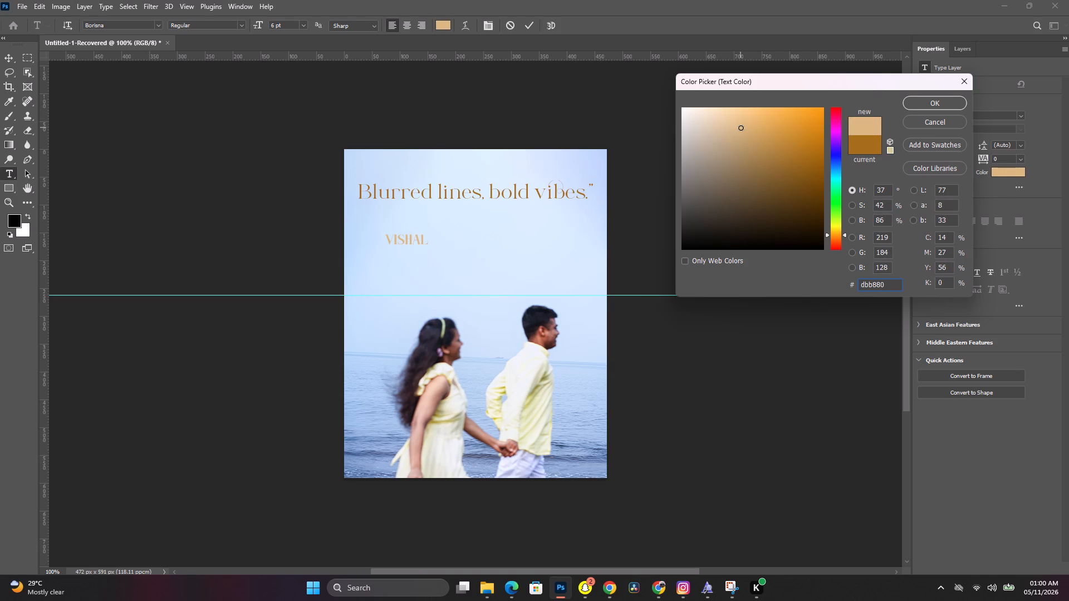
pyautogui.moveTo(741, 127); pyautogui.dragTo(749, 134)
pyautogui.click(923, 105)
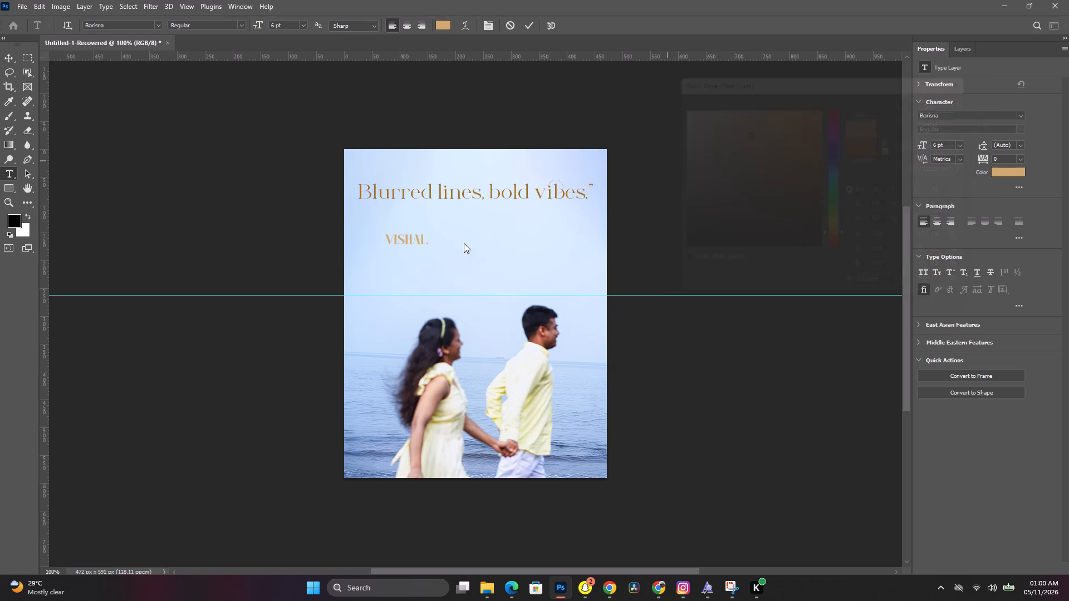
# Enlarge the 'VISHAL' text to about 13.68 pt and place it just below the caption, slightly left of the canvas centre.
pyautogui.click(5, 57)
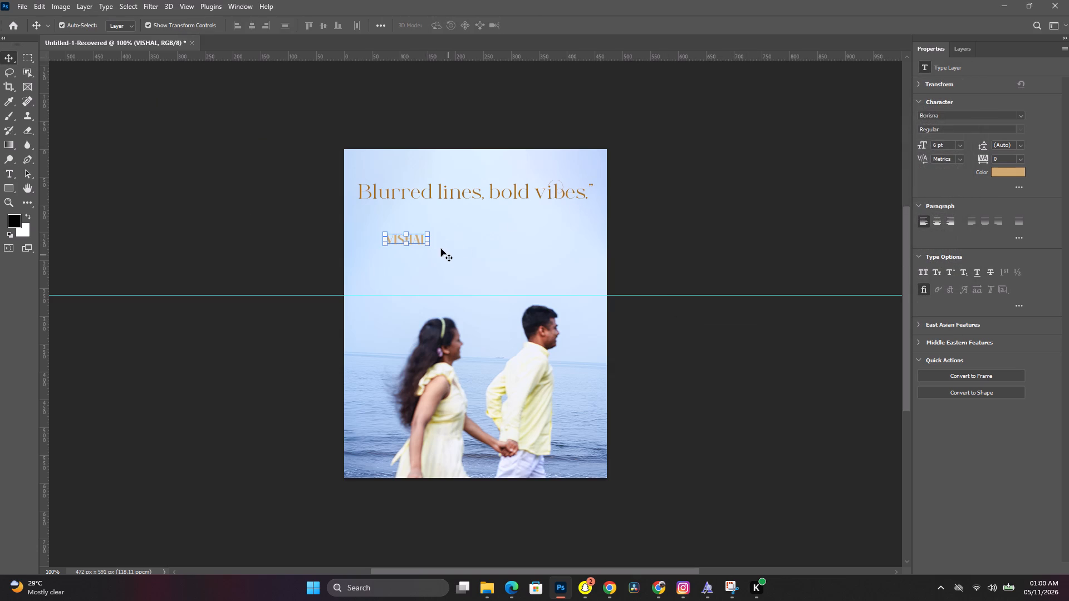
pyautogui.click(427, 244)
pyautogui.moveTo(428, 244); pyautogui.dragTo(431, 219)
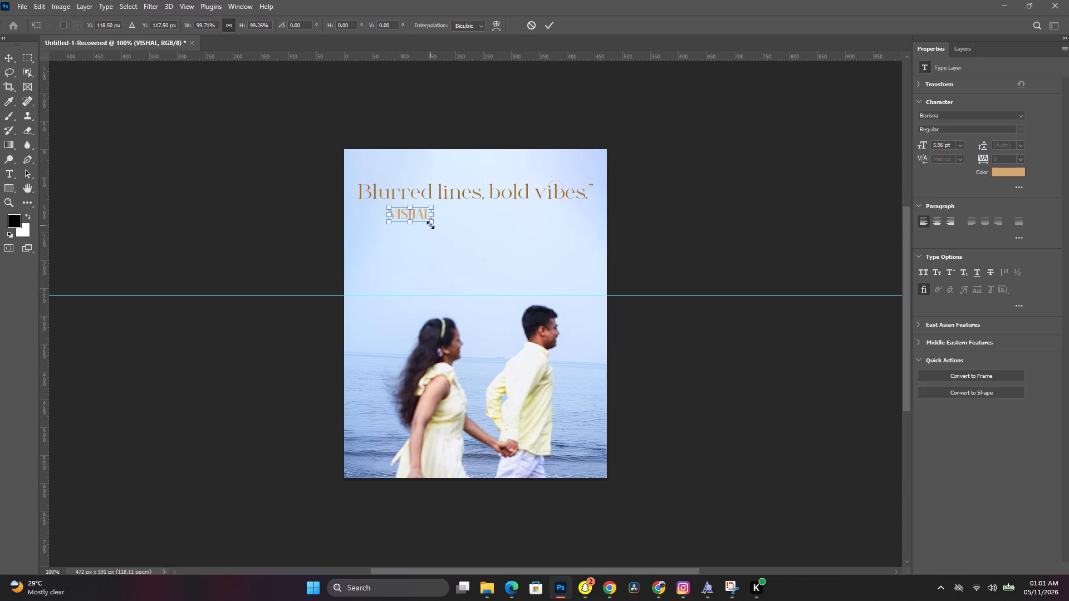
pyautogui.moveTo(430, 224); pyautogui.dragTo(477, 268)
pyautogui.moveTo(444, 226); pyautogui.dragTo(432, 240)
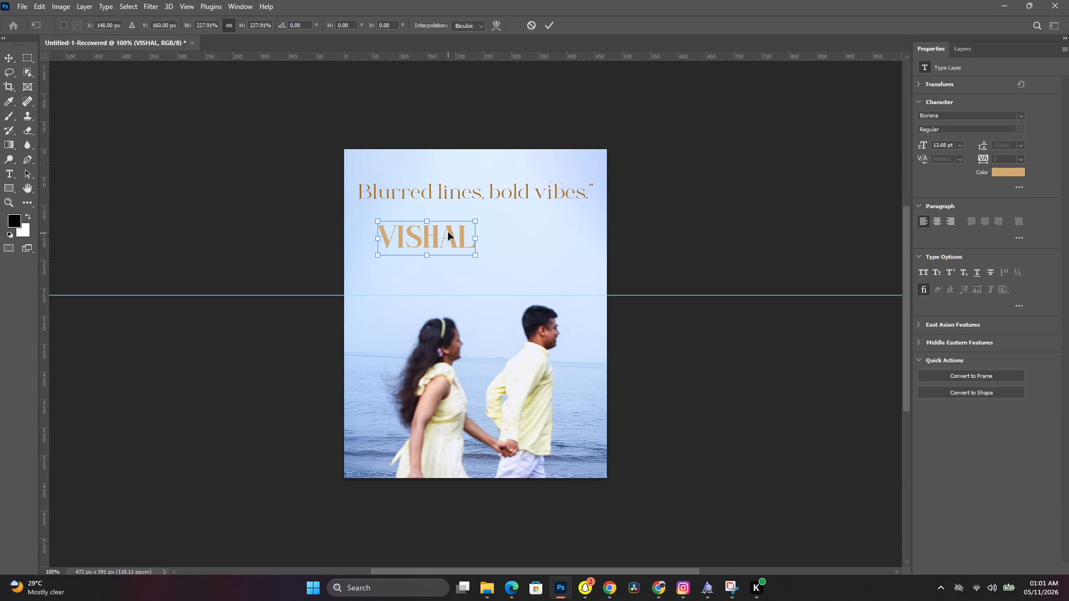
pyautogui.moveTo(448, 233); pyautogui.dragTo(456, 421)
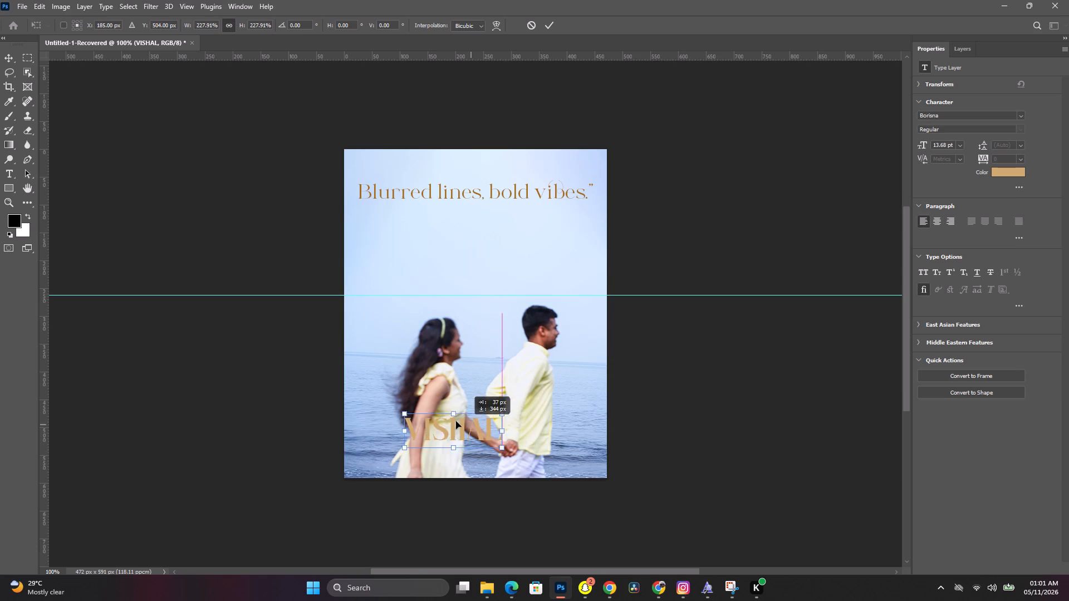
pyautogui.moveTo(456, 421); pyautogui.dragTo(459, 237)
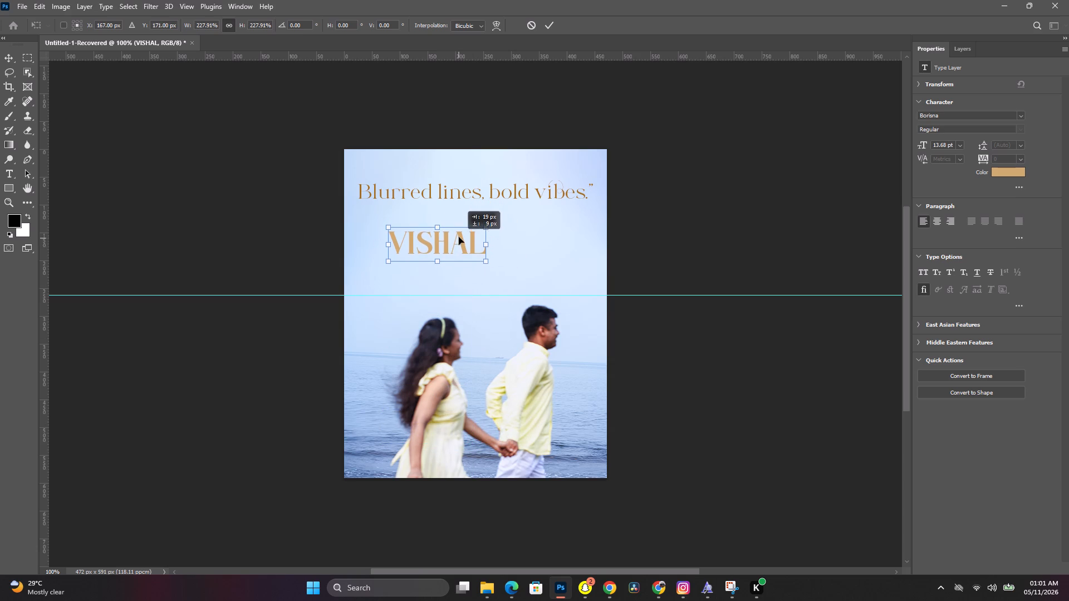
pyautogui.moveTo(459, 237); pyautogui.dragTo(464, 233)
pyautogui.click(552, 18)
pyautogui.click(683, 126)
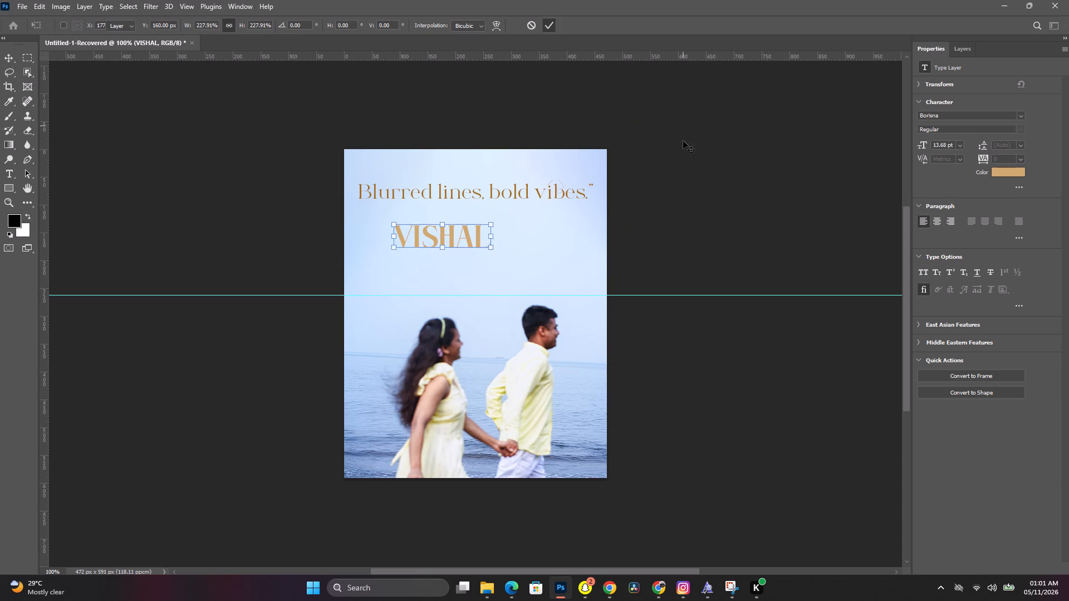
# Add a new text layer reading 'SWAPNALI' in the sky below 'VISHAL'.
pyautogui.click(6, 174)
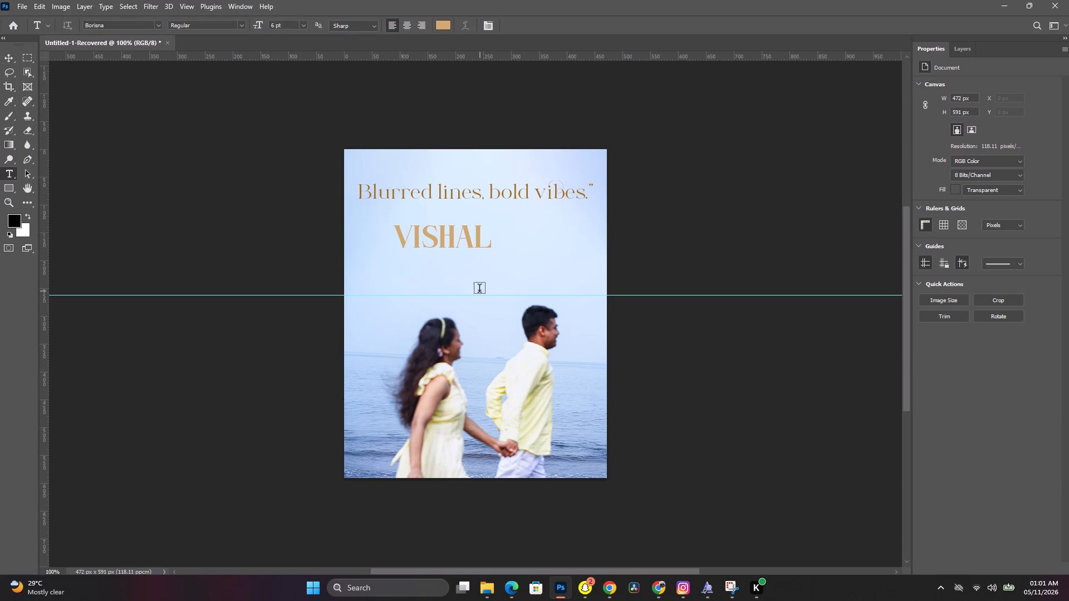
pyautogui.click(462, 275)
pyautogui.write('SWA')
pyautogui.write('PNALI')
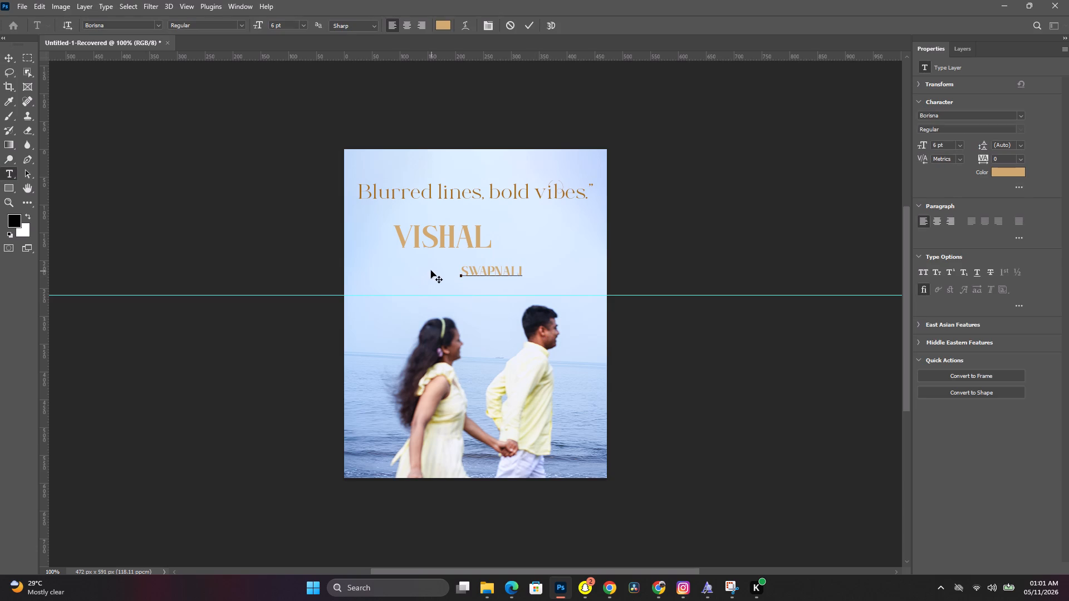
# Enlarge 'SWAPNALI' to about 12.13 pt and place it directly beneath 'VISHAL', offset to the right.
pyautogui.click(12, 57)
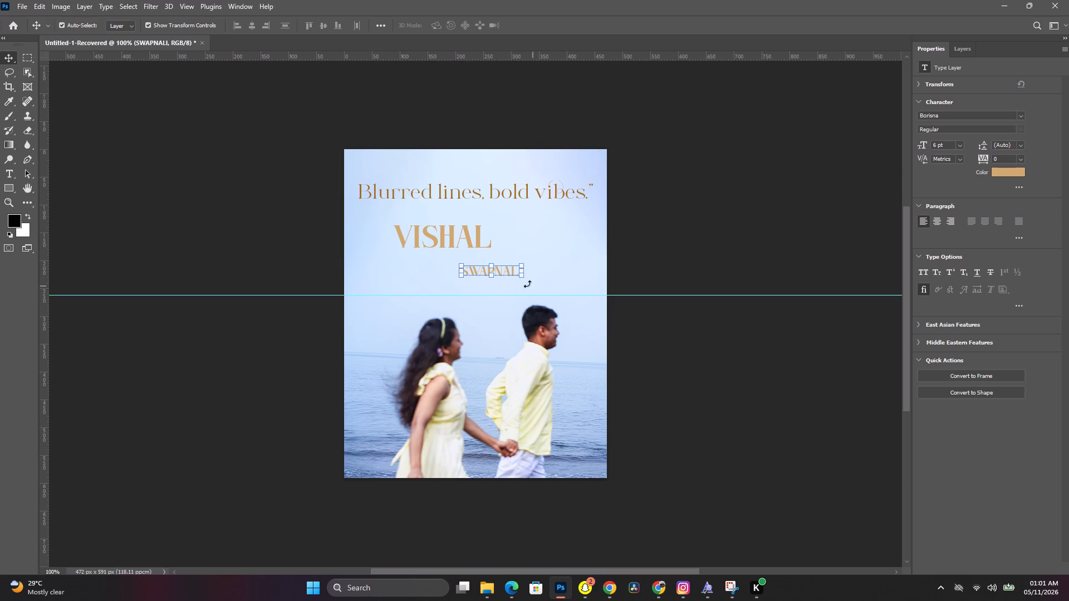
pyautogui.moveTo(521, 277); pyautogui.dragTo(516, 259)
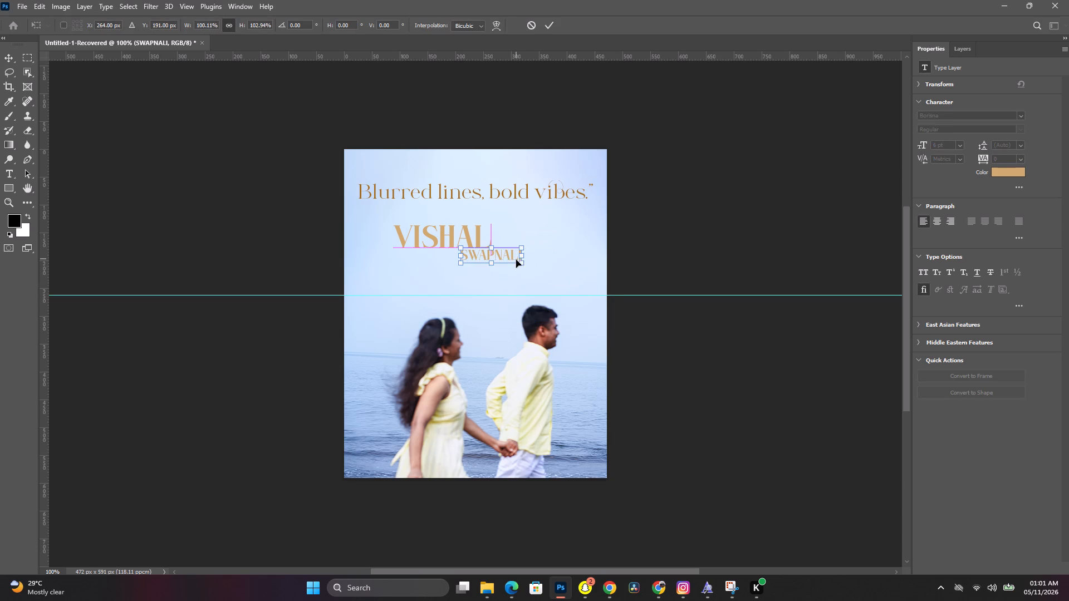
pyautogui.moveTo(515, 265); pyautogui.dragTo(515, 282)
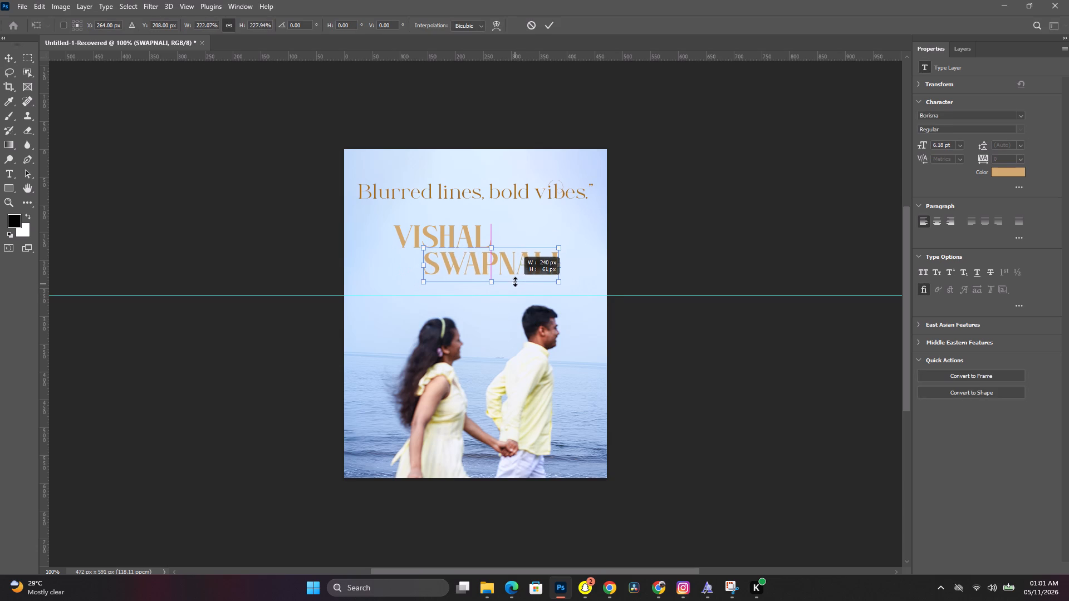
pyautogui.moveTo(515, 282); pyautogui.dragTo(515, 280)
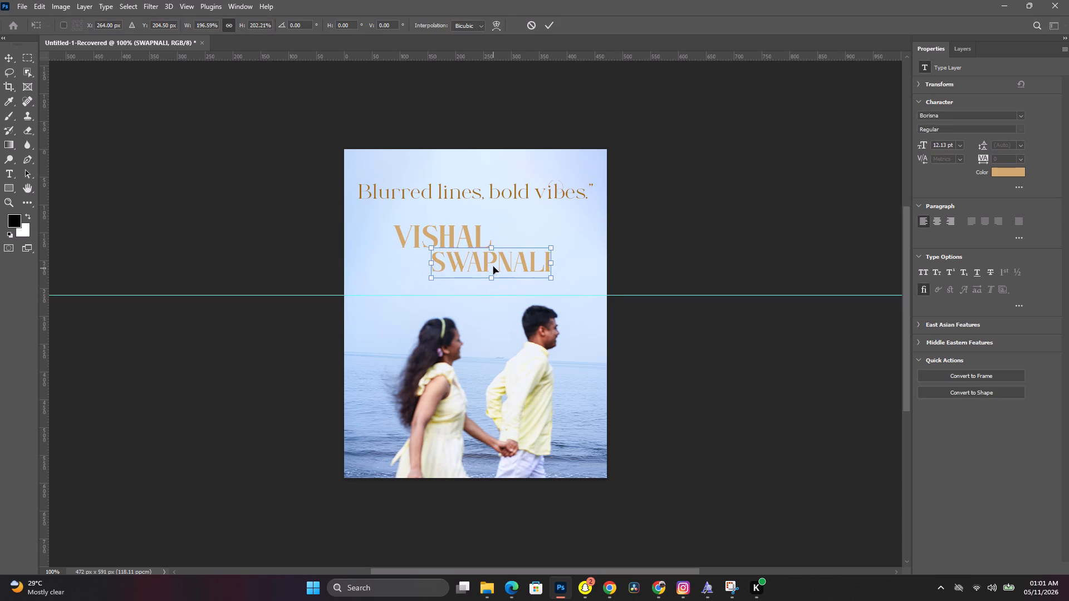
pyautogui.moveTo(494, 262); pyautogui.dragTo(517, 263)
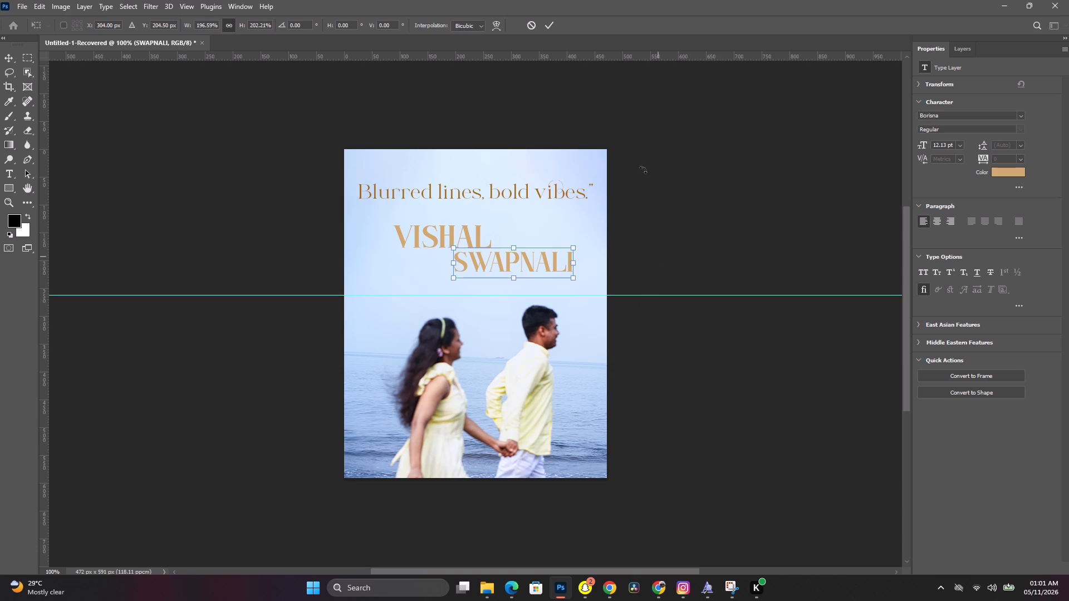
pyautogui.click(553, 28)
pyautogui.click(698, 145)
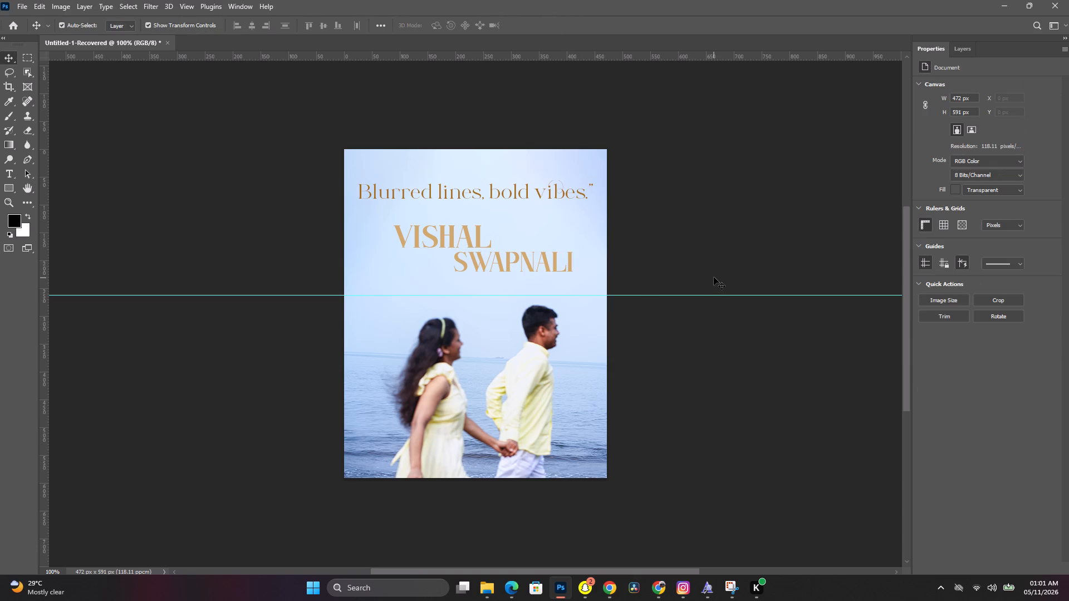
# Match the 'SWAPNALI' font size to that of 'VISHAL' by copying over its 13.68 pt value.
pyautogui.click(452, 234)
pyautogui.moveTo(452, 234); pyautogui.dragTo(444, 234)
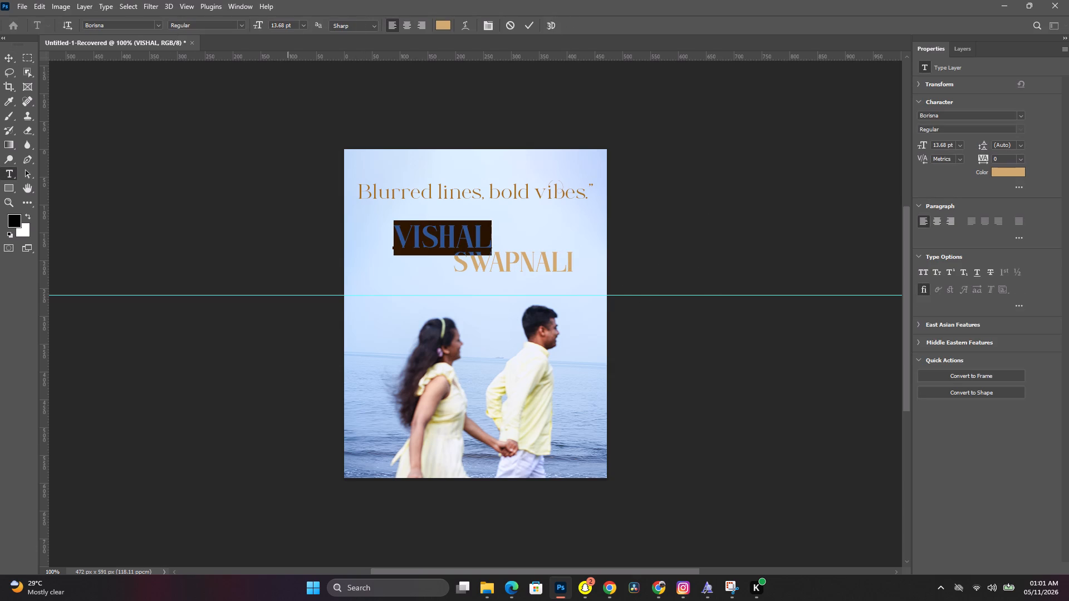
pyautogui.moveTo(294, 26); pyautogui.dragTo(253, 26)
pyautogui.hotkey('ctrl', 'c')
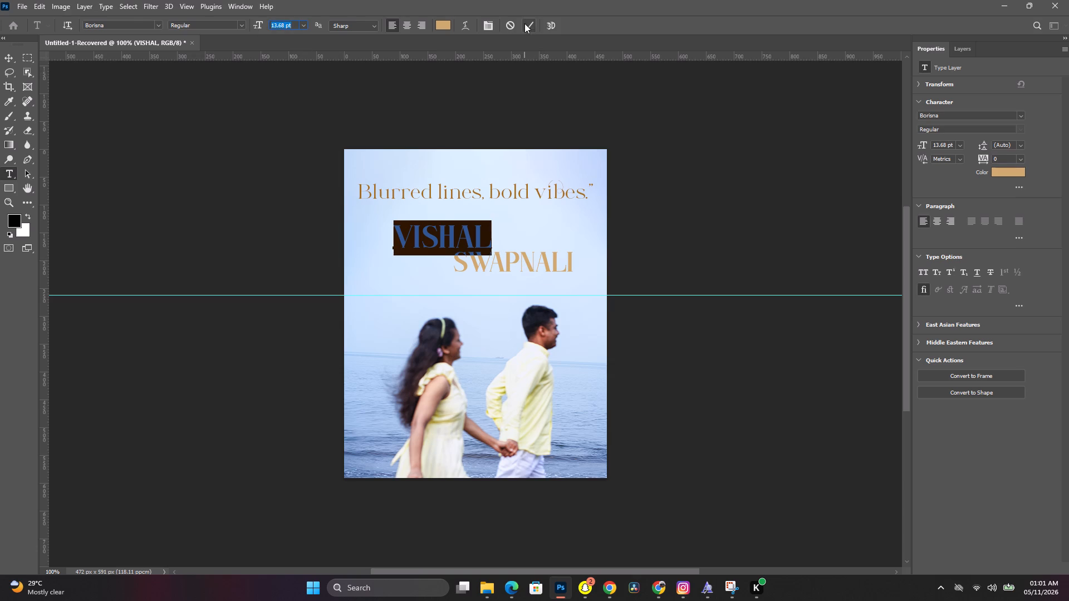
pyautogui.click(524, 23)
pyautogui.tripleClick(520, 262)
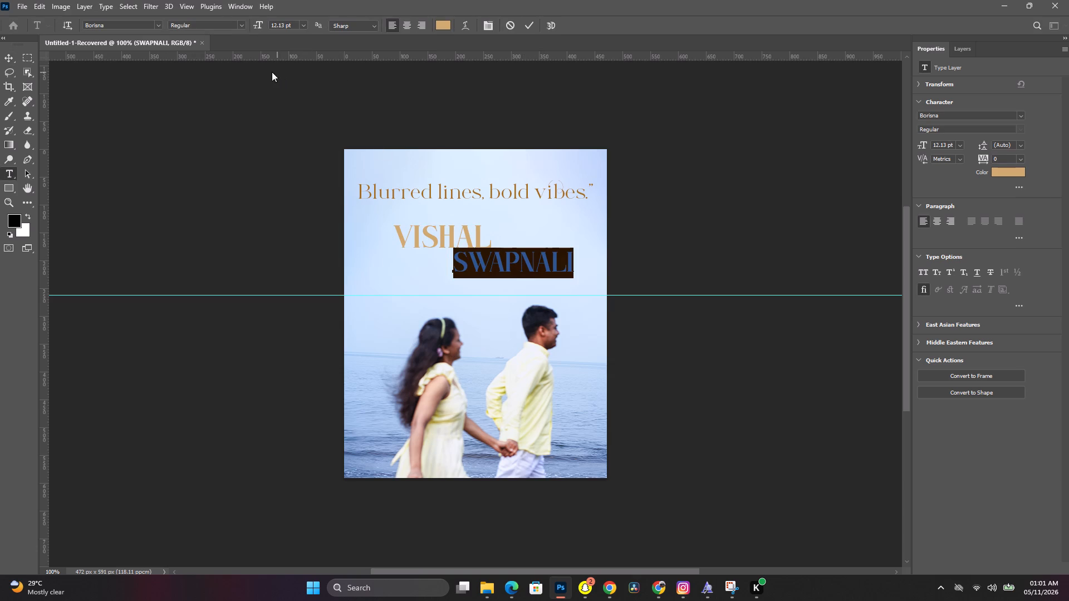
pyautogui.moveTo(292, 25); pyautogui.dragTo(249, 29)
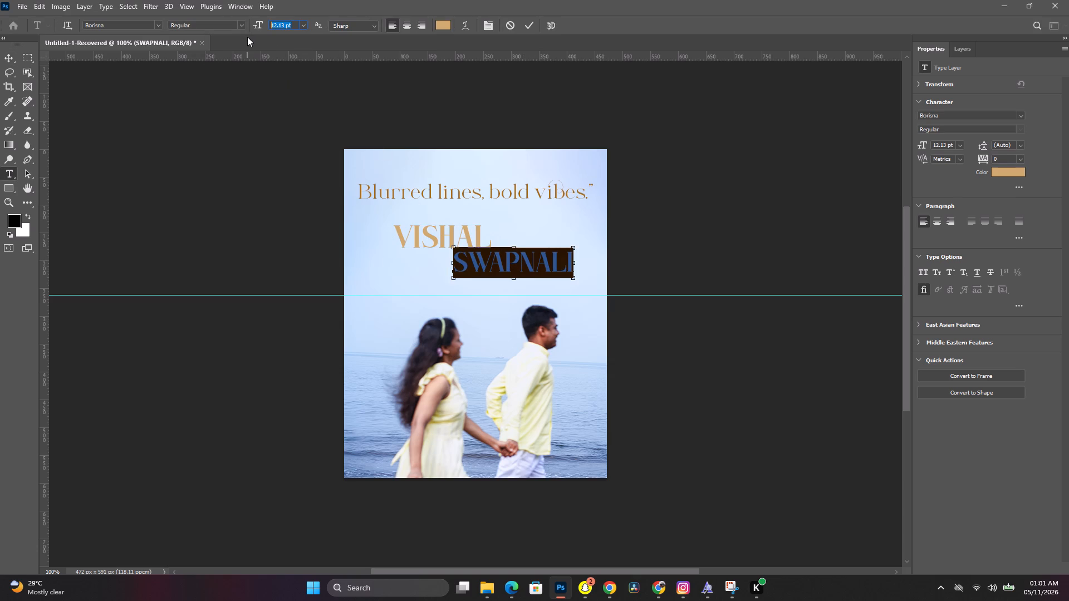
pyautogui.hotkey('ctrl', 'v')
pyautogui.press('Return')
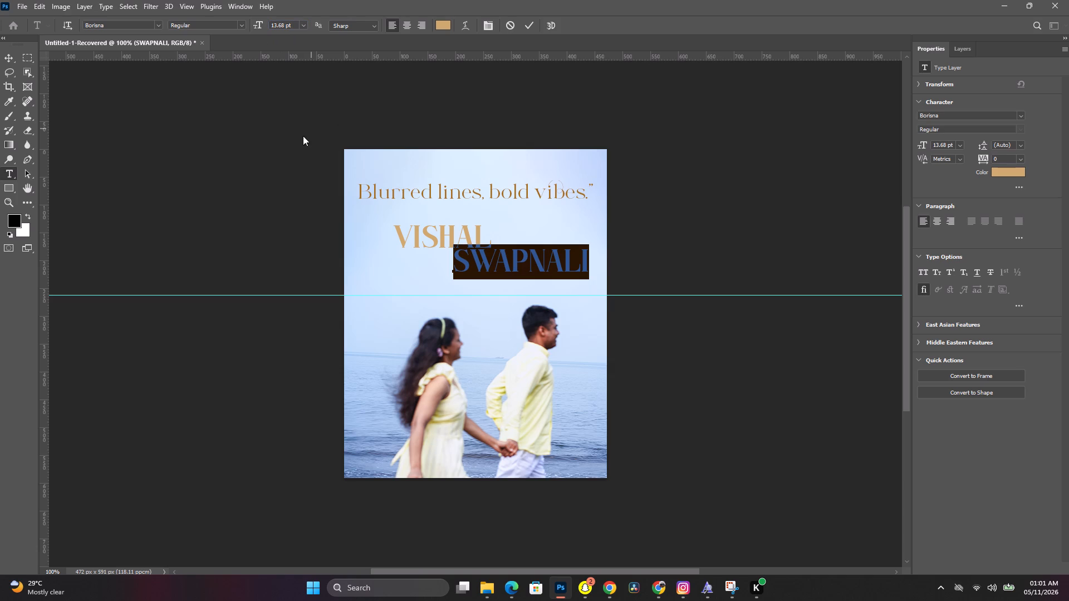
pyautogui.click(403, 82)
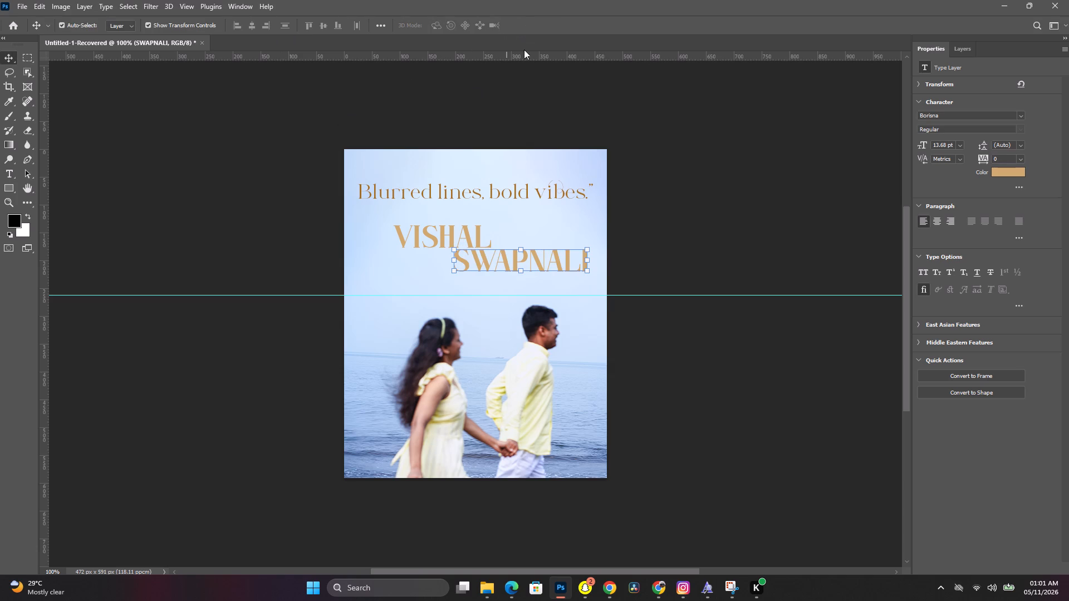
# Shift the 'SWAPNALI' text about 19 px left and 11 px down to open a gap below 'VISHAL'.
pyautogui.moveTo(521, 260); pyautogui.dragTo(510, 266)
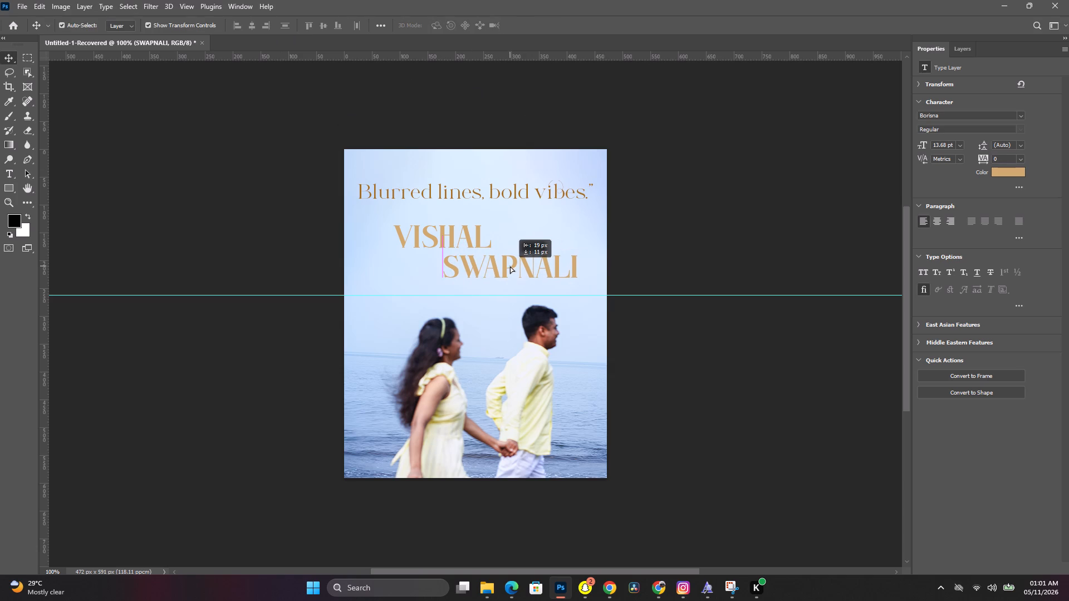
pyautogui.moveTo(510, 266); pyautogui.dragTo(513, 265)
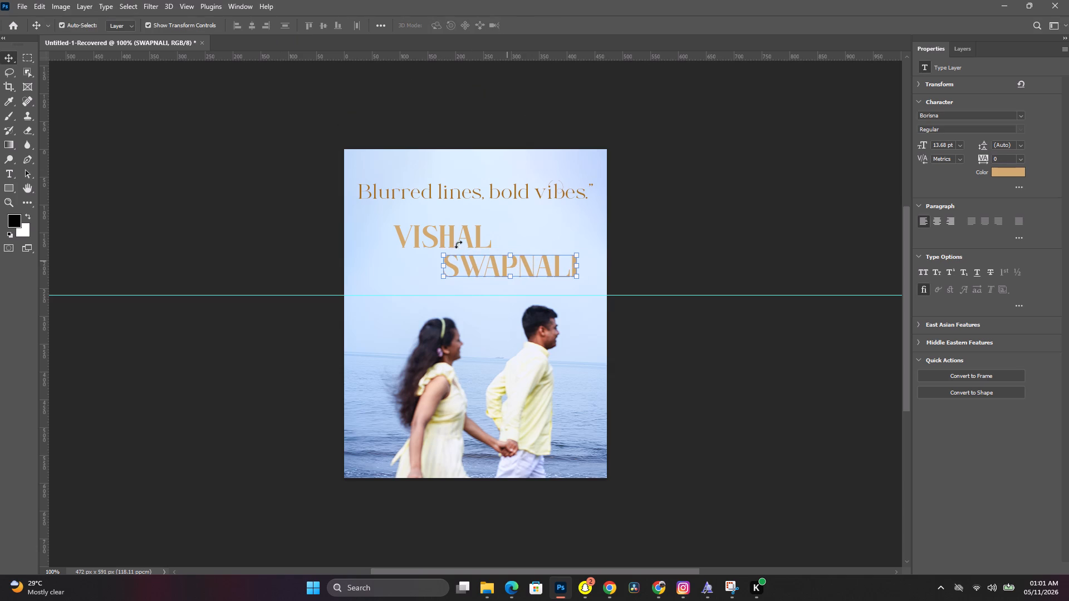
pyautogui.click(519, 121)
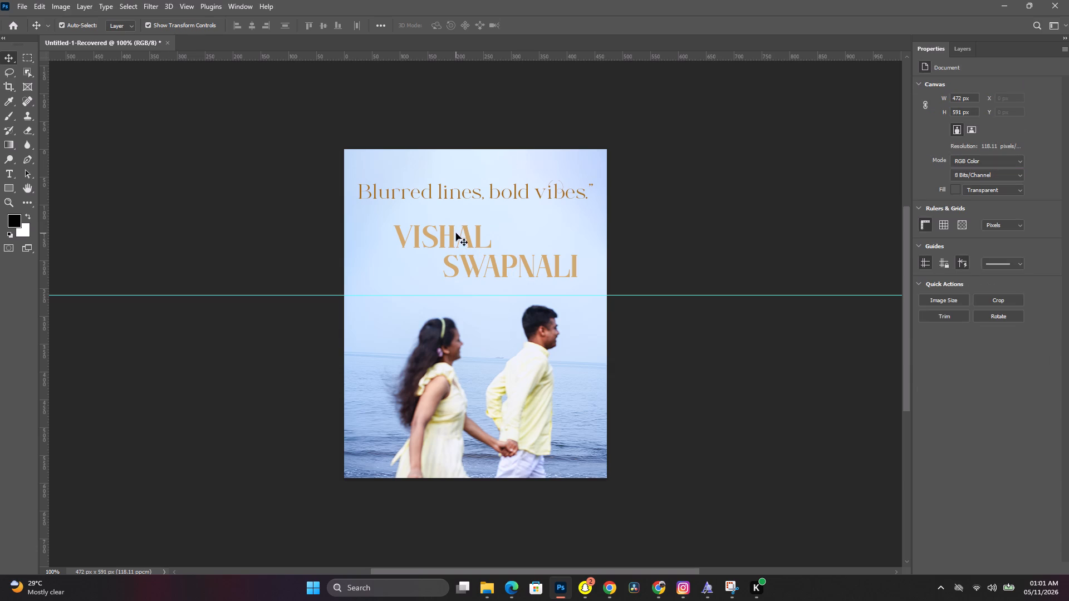
# Move the 'VISHAL' text horizontally to the left to widen its stagger against 'SWAPNALI'.
pyautogui.click(456, 233)
pyautogui.moveTo(468, 235); pyautogui.dragTo(455, 235)
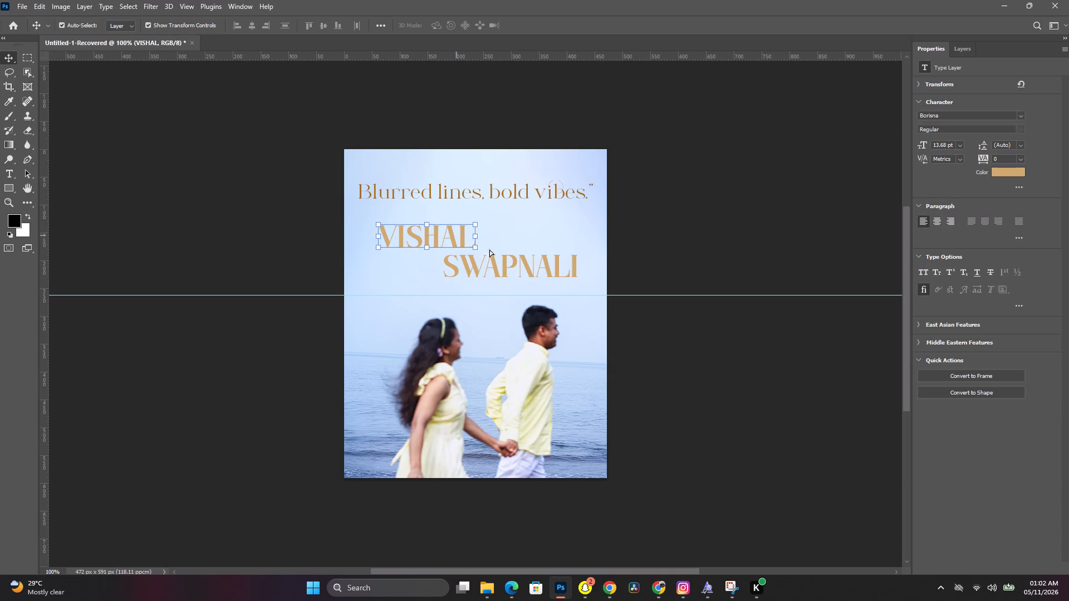
# Move 'SWAPNALI' slightly up and left, fine-tuning its position so it sits close beneath the end of 'VISHAL'.
pyautogui.click(526, 268)
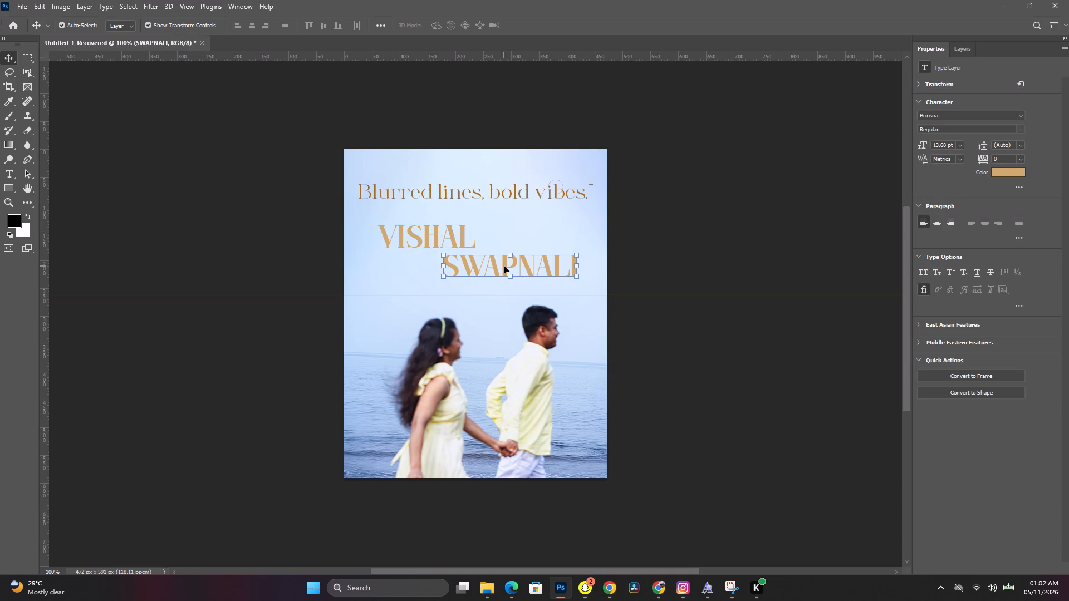
pyautogui.moveTo(506, 266); pyautogui.dragTo(500, 259)
pyautogui.press('Down')
pyautogui.press('Down')
pyautogui.press('Down')
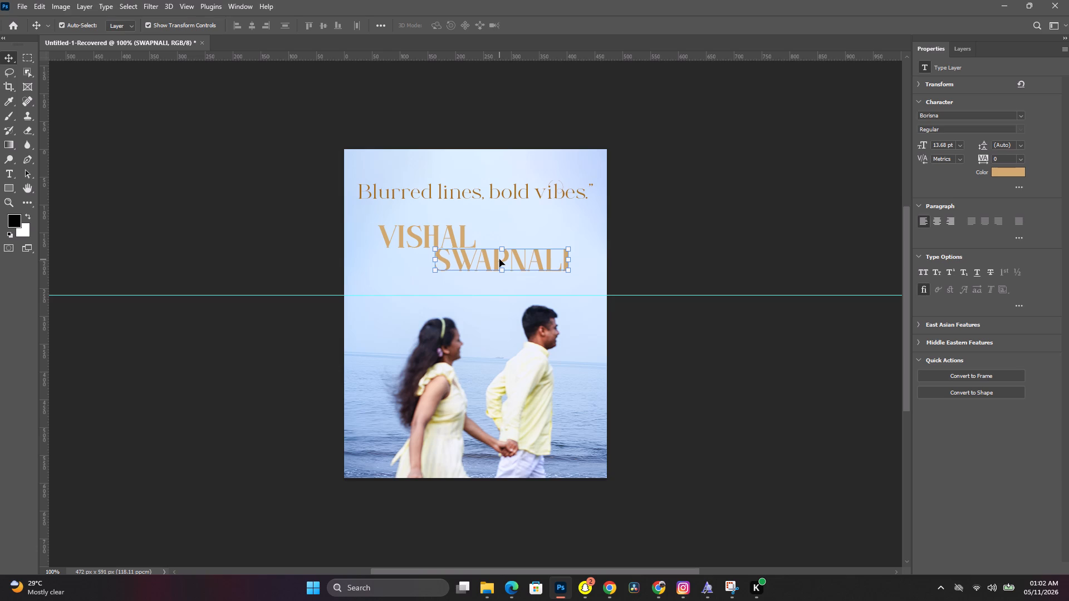
pyautogui.press('Down')
pyautogui.press('Down')
pyautogui.press('Down')
pyautogui.press('Down')
pyautogui.press('Left')
pyautogui.press('Left')
pyautogui.press('Left')
pyautogui.press('Left')
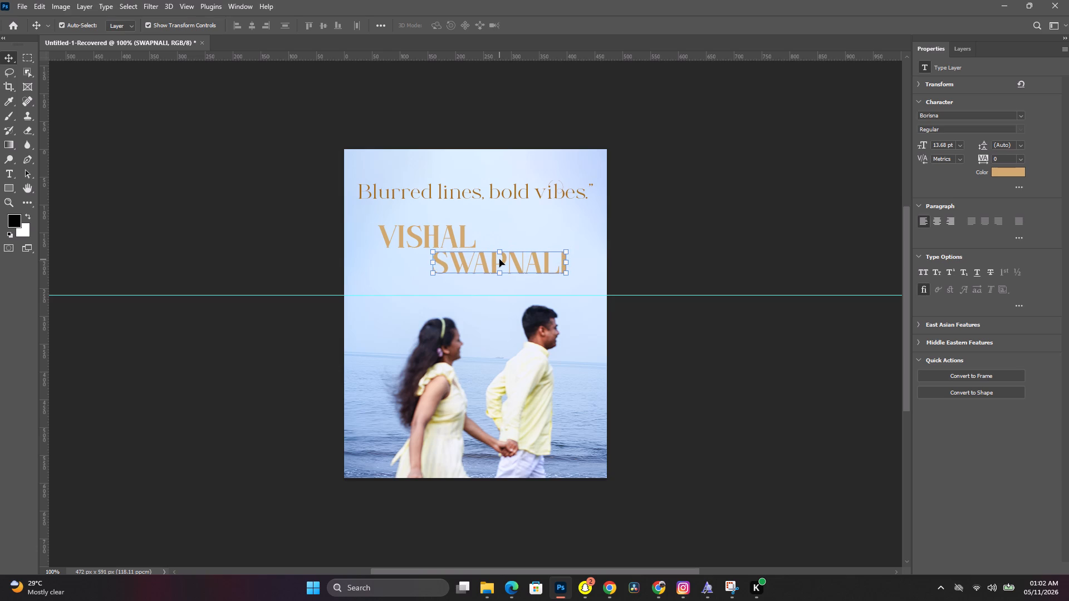
pyautogui.press('Right')
pyautogui.press('Right')
pyautogui.press('Right')
pyautogui.press('Right')
pyautogui.click(733, 200)
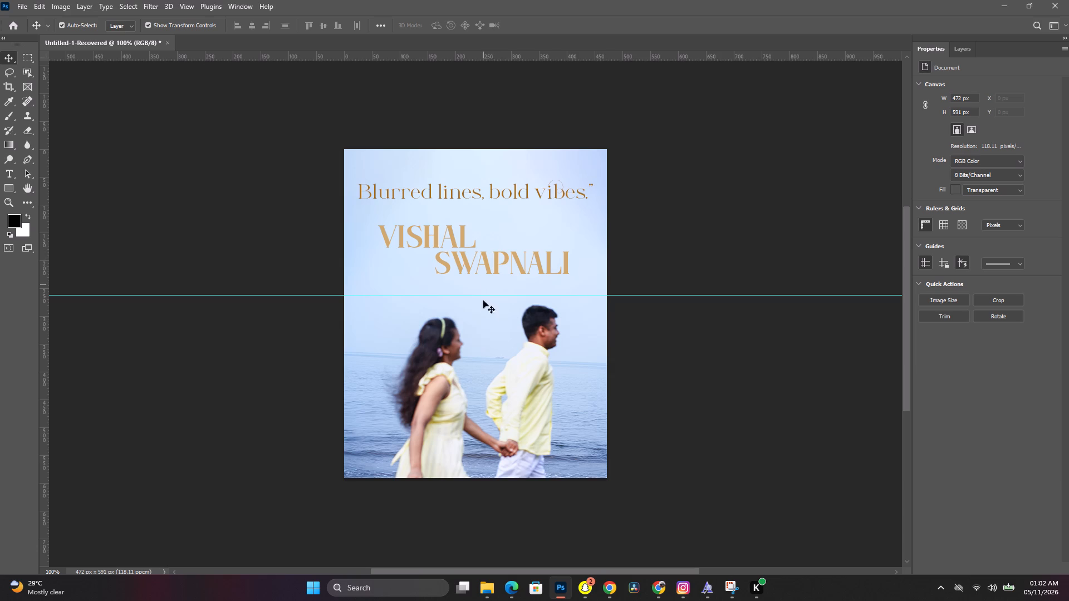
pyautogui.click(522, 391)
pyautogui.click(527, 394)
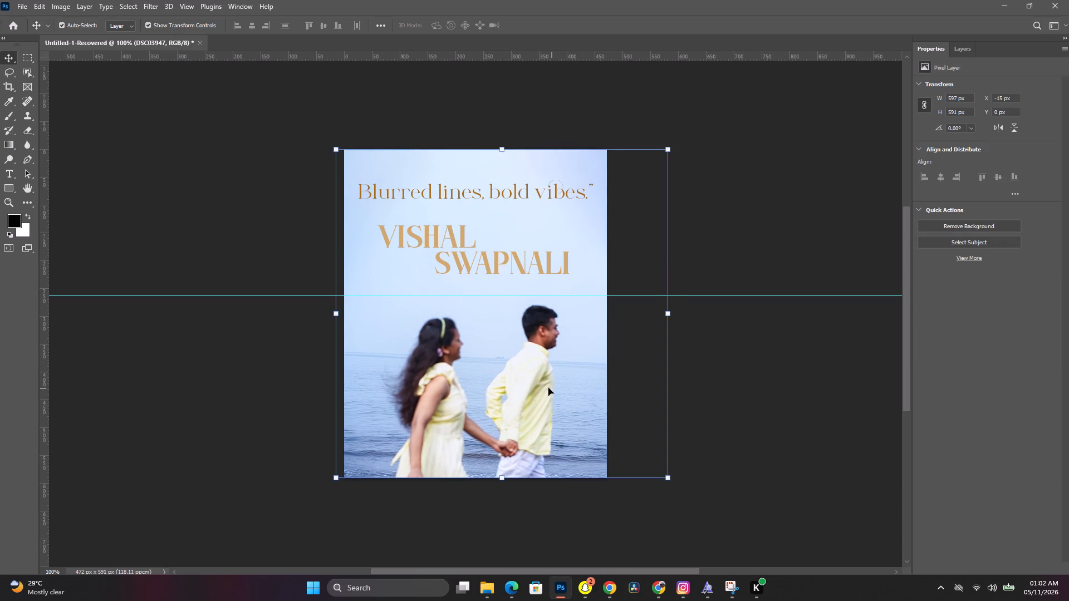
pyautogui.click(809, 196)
# Move the 'Blurred lines, bold vibes.' caption straight up to near the canvas's top edge, keeping it horizontally centred.
pyautogui.click(529, 194)
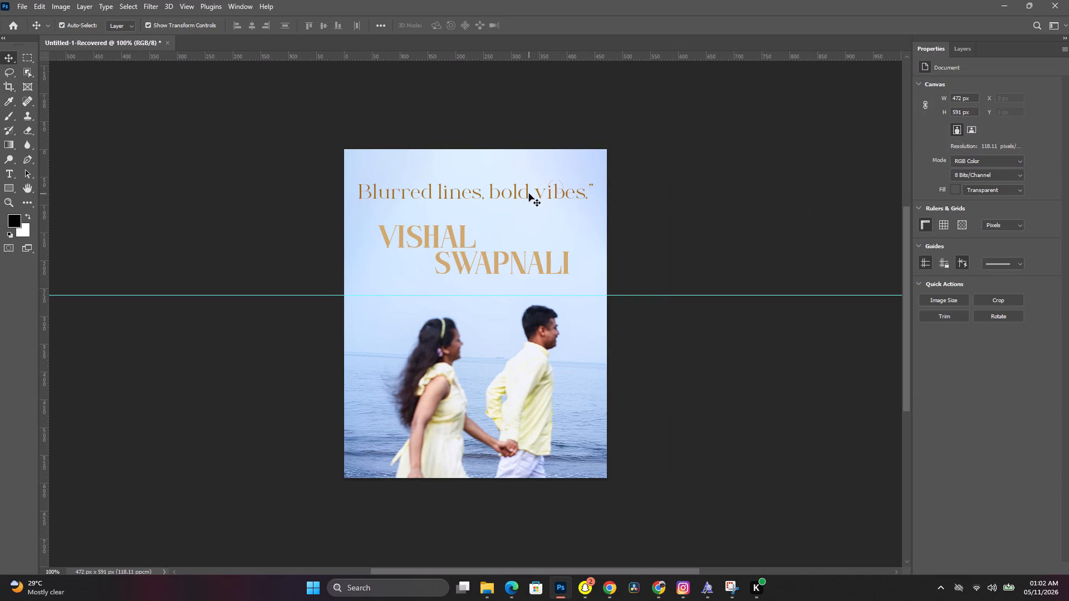
pyautogui.moveTo(526, 193); pyautogui.dragTo(529, 167)
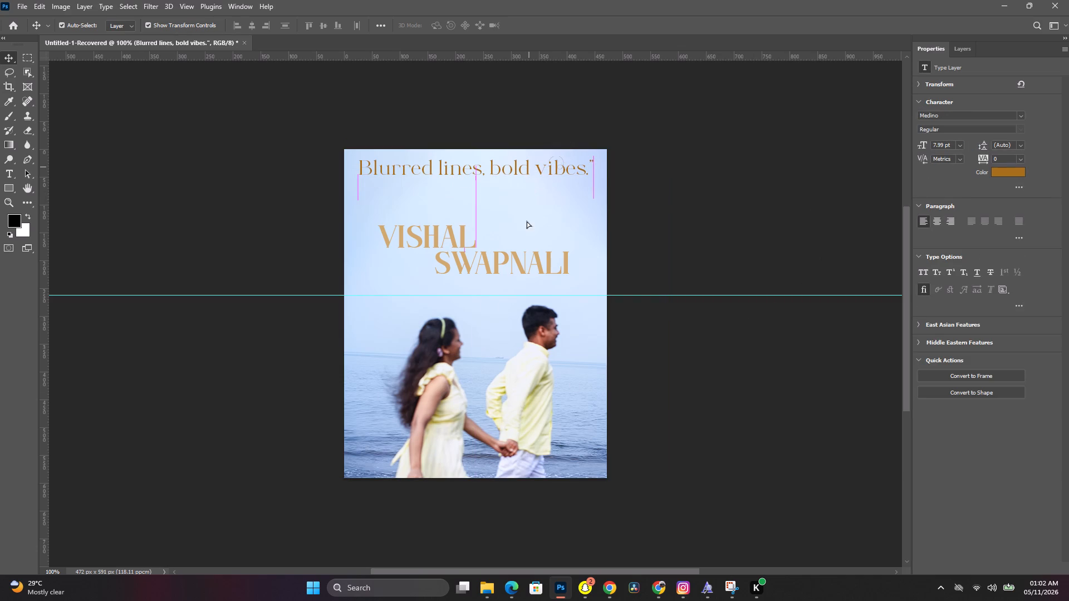
pyautogui.click(688, 208)
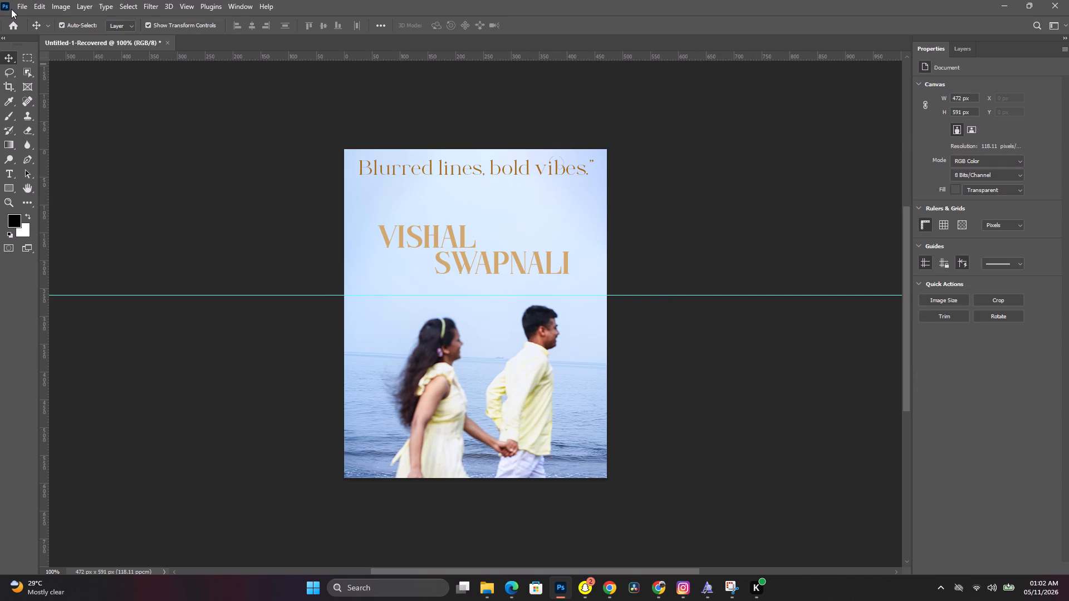
# Open the Save for Web (Legacy) export for the design.
pyautogui.click(19, 3)
pyautogui.click(62, 175)
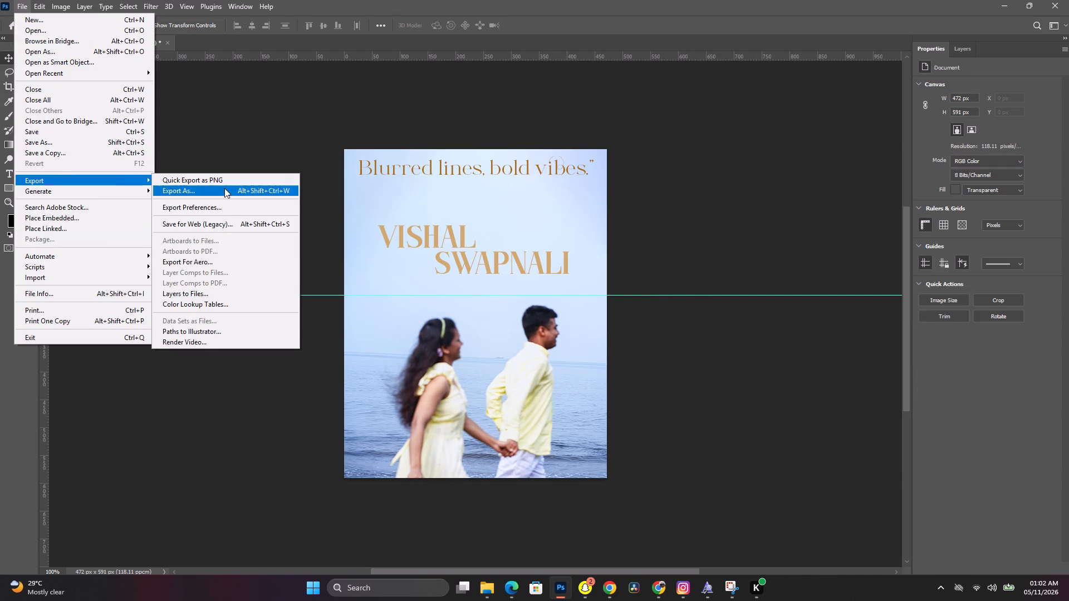
pyautogui.click(225, 223)
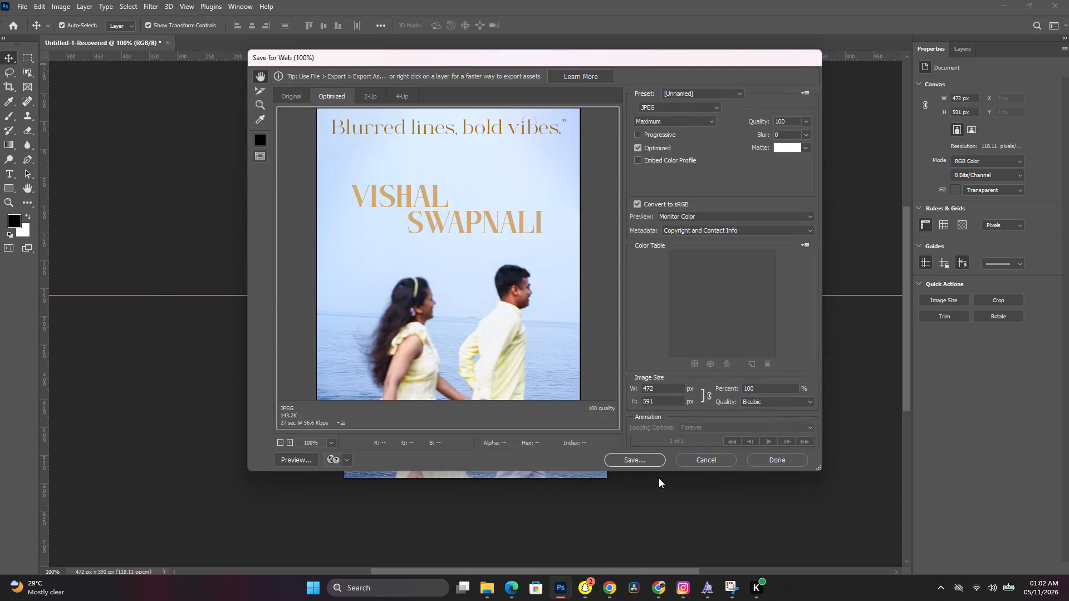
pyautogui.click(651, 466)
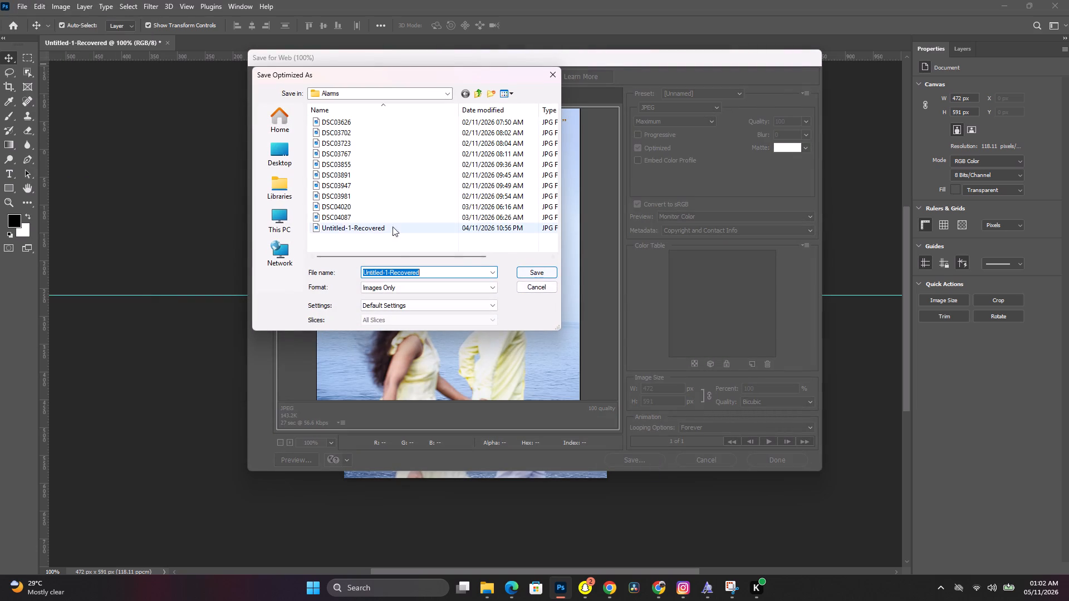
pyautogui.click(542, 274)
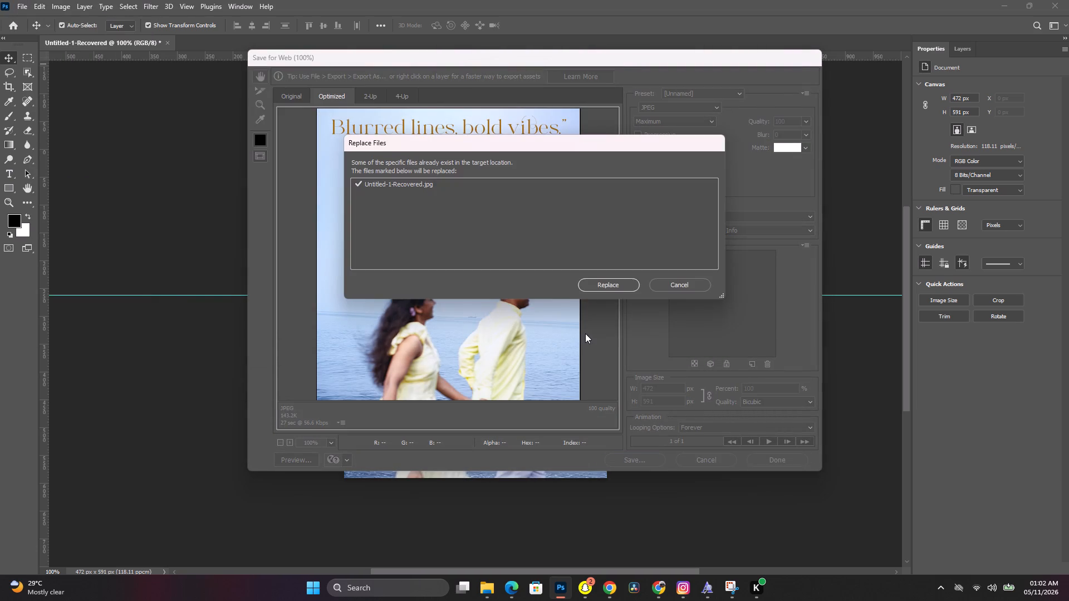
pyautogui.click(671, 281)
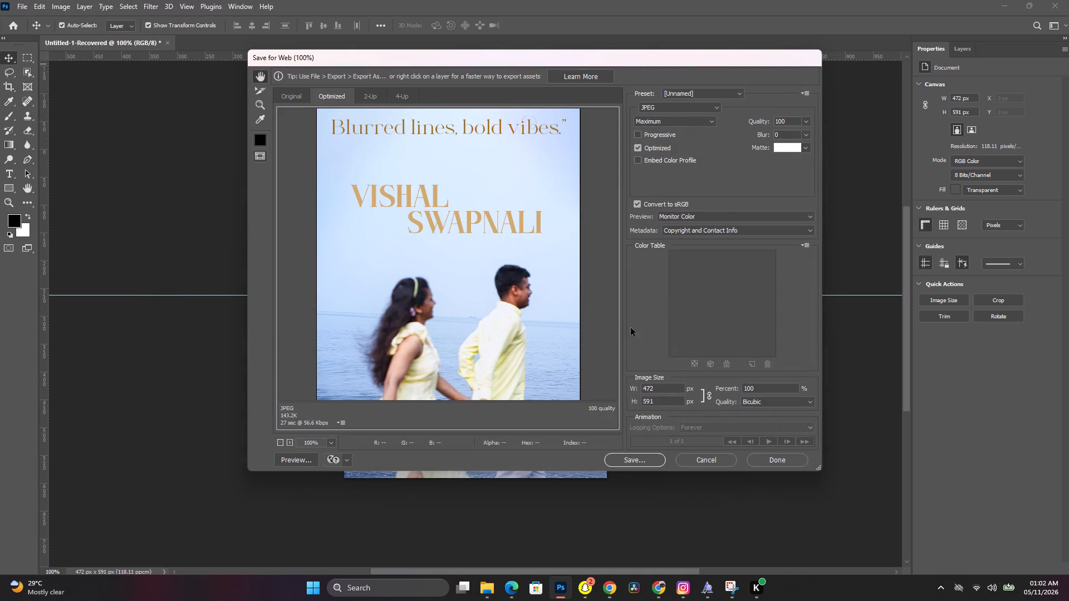
# Save the optimized JPEG in the current folder under the file name 'Untitled-1-Recovered 2'.
pyautogui.click(625, 460)
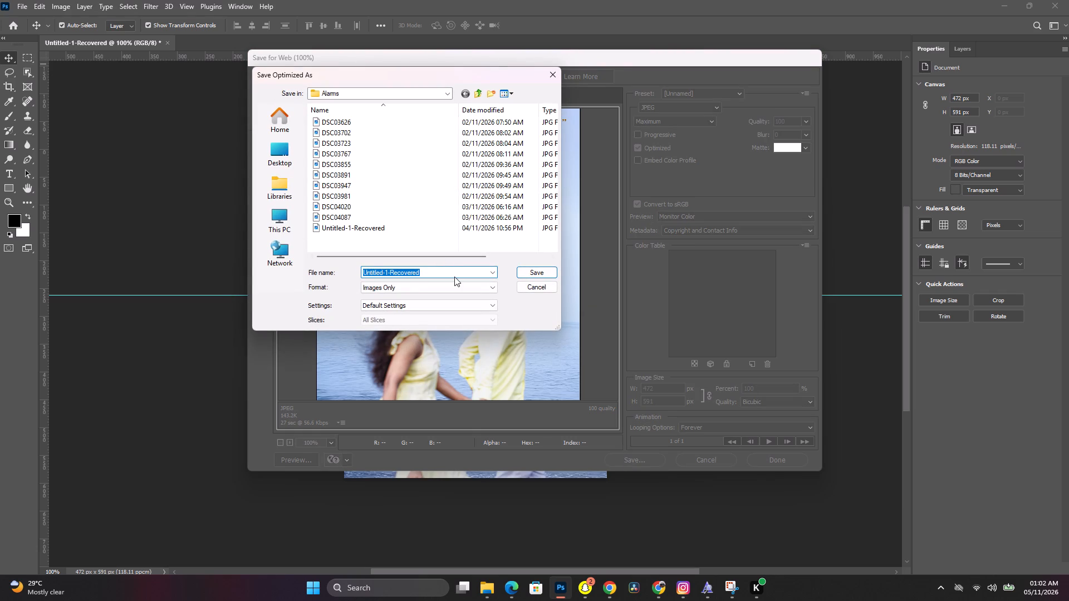
pyautogui.click(454, 277)
pyautogui.click(454, 273)
pyautogui.press('space')
pyautogui.write('2')
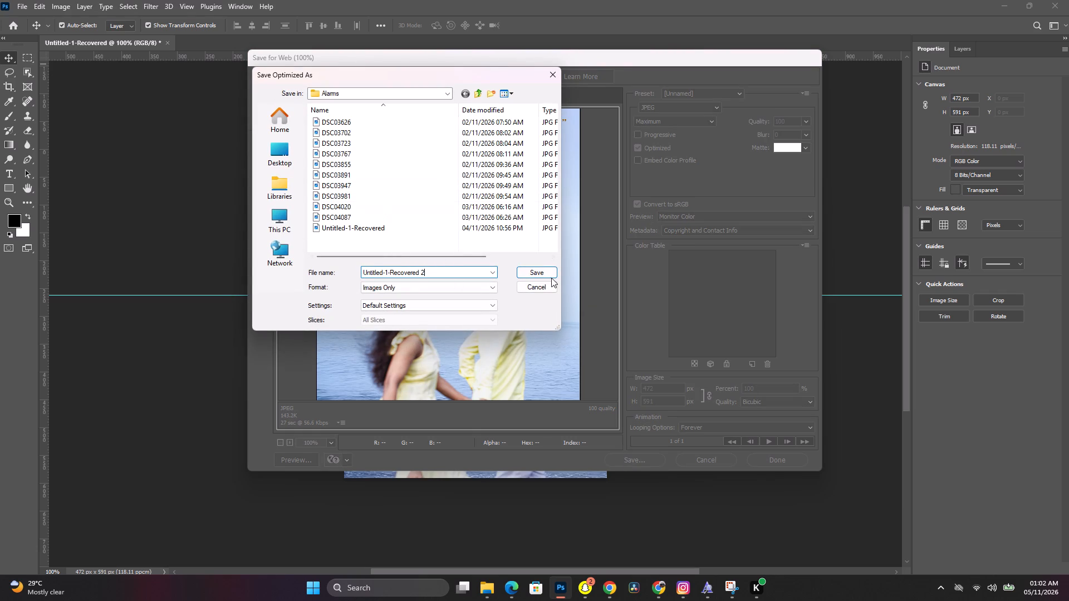
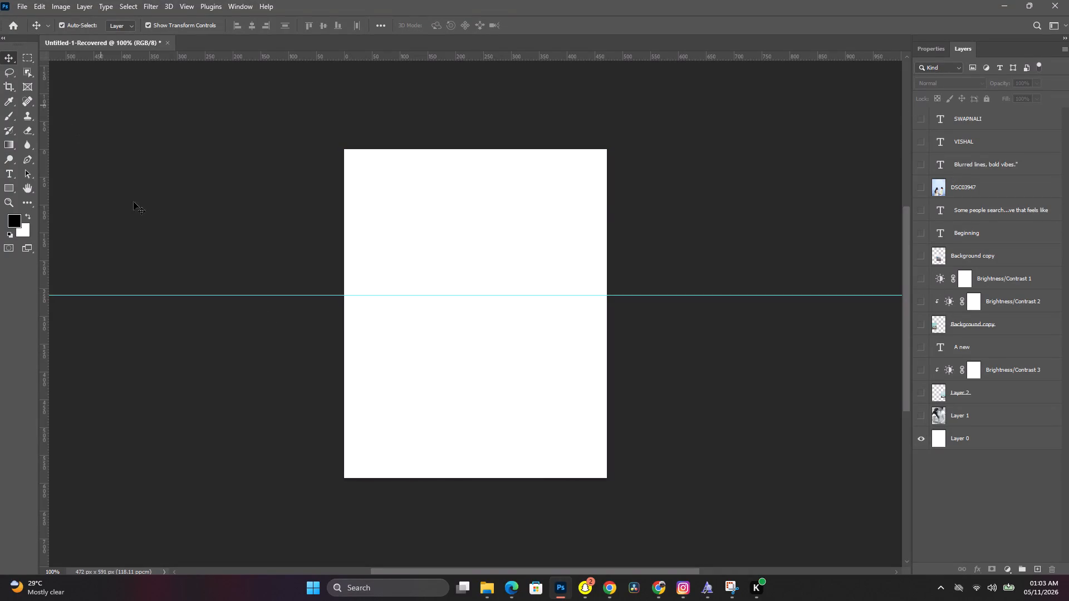
# Switch to File Explorer and open the Alarms folder on the SDXC (I:) drive.
pyautogui.click(497, 588)
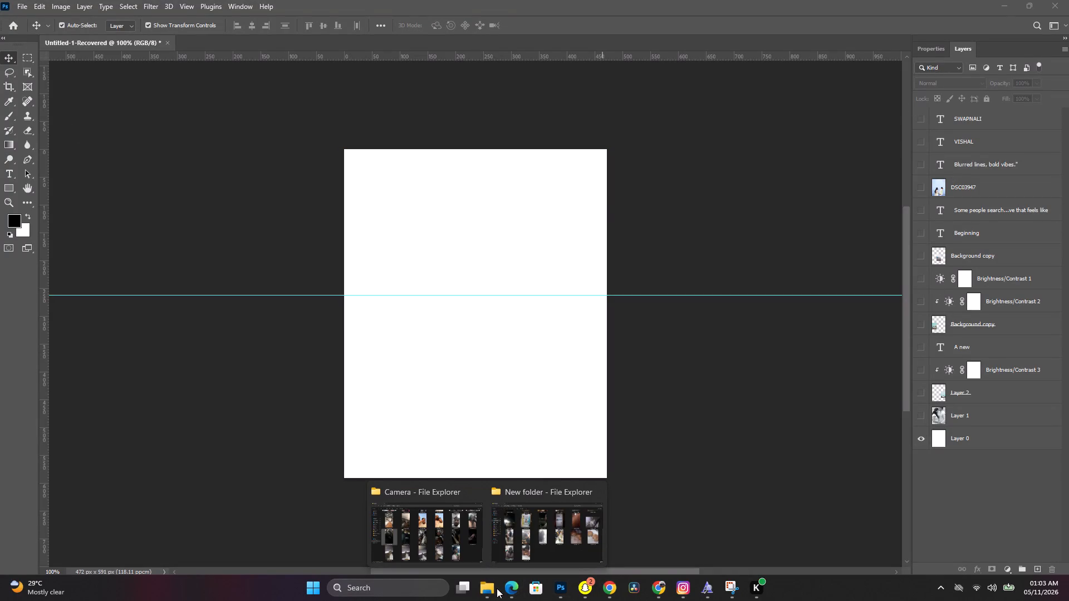
pyautogui.click(497, 588)
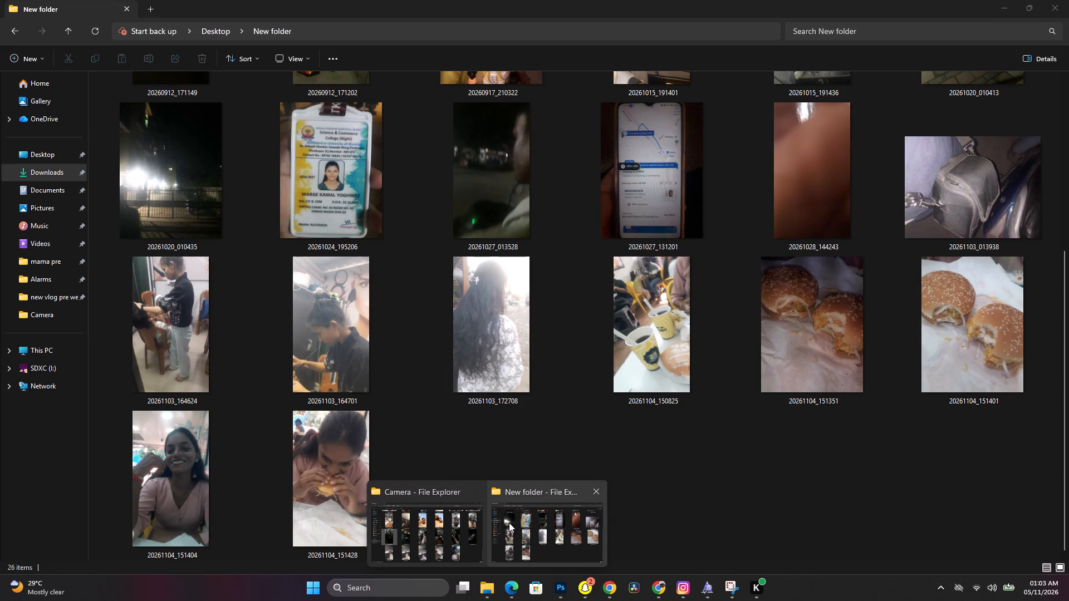
pyautogui.click(529, 525)
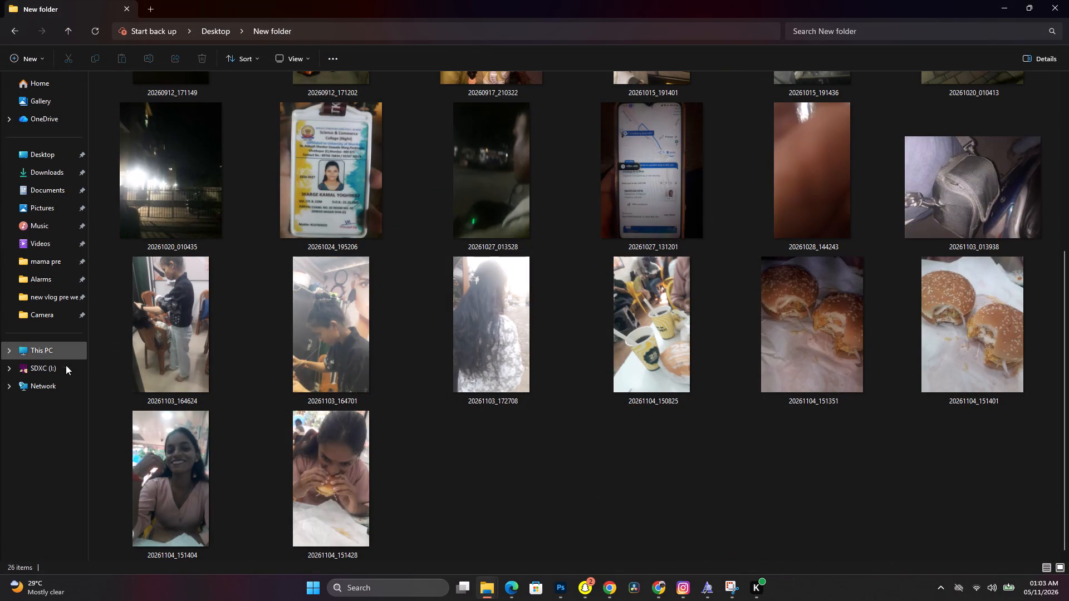
pyautogui.click(67, 375)
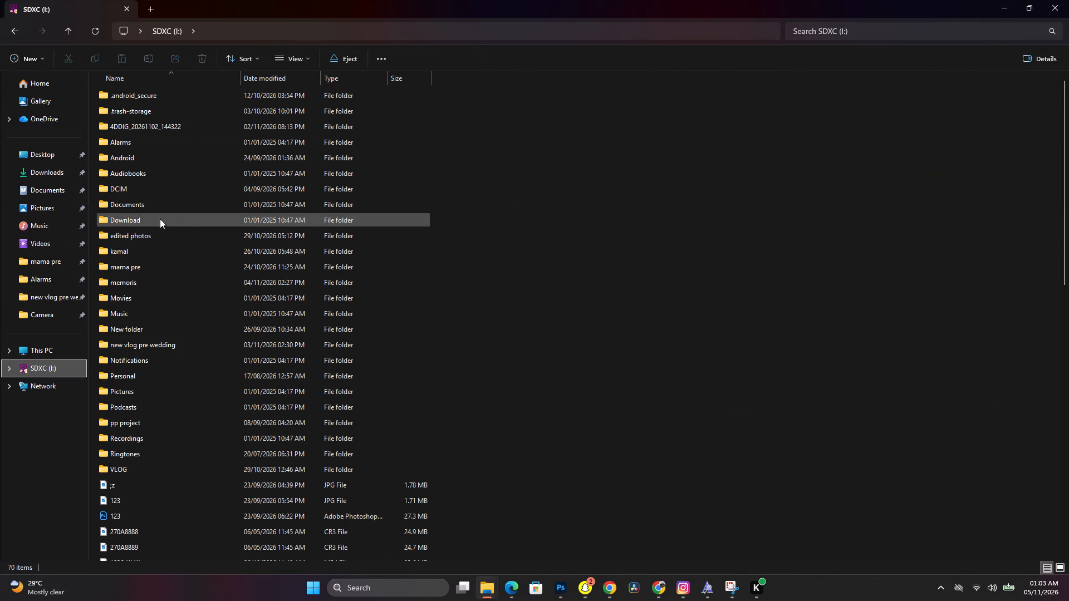
pyautogui.click(145, 137)
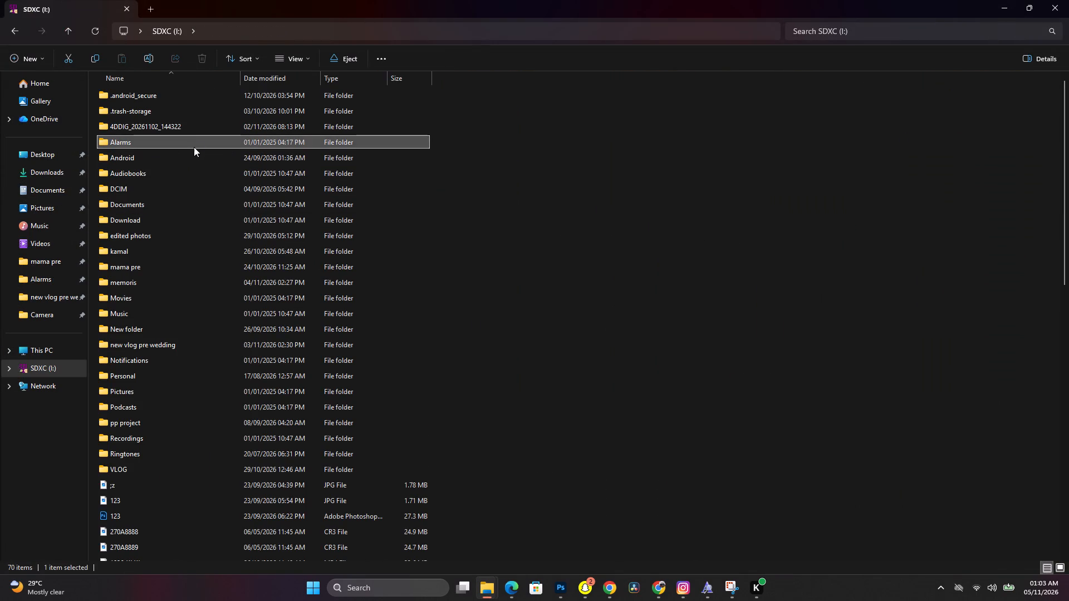
pyautogui.doubleClick(194, 140)
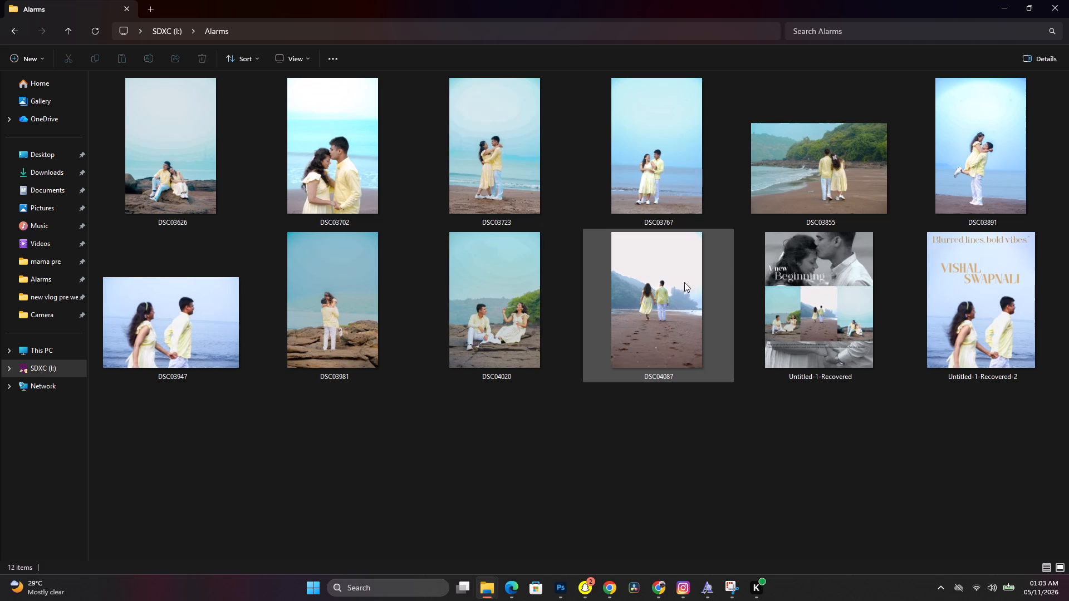
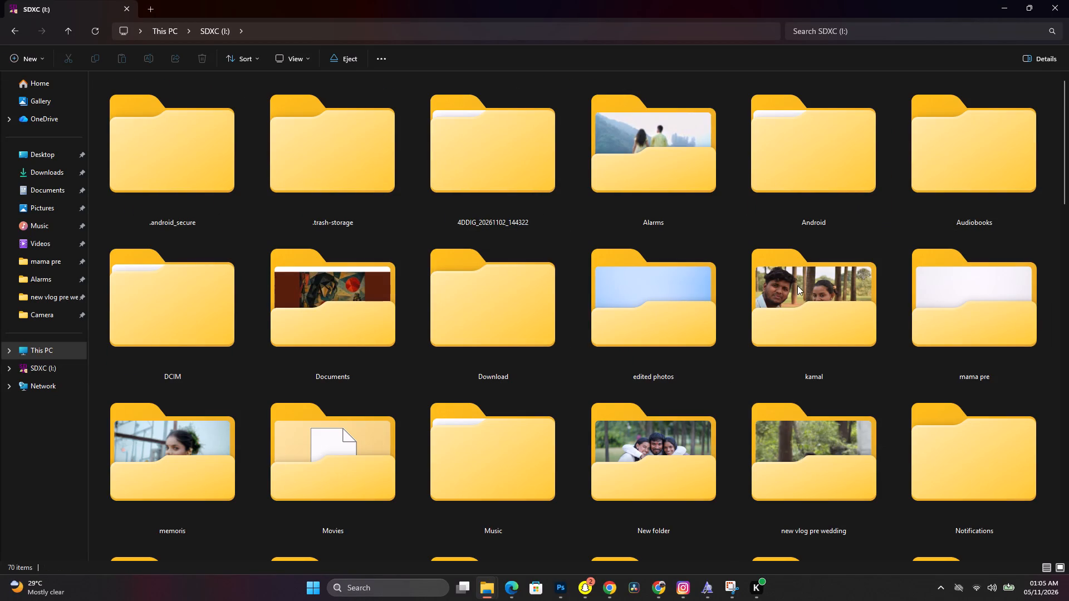
# Open the mama pre folder on the SDXC (I:) drive.
pyautogui.doubleClick(965, 326)
# Browse the mama pre photos from the beach walk shots through the yellow-outfit sea shots for a suitable couple portrait.
pyautogui.scroll(-2, 481, 494)
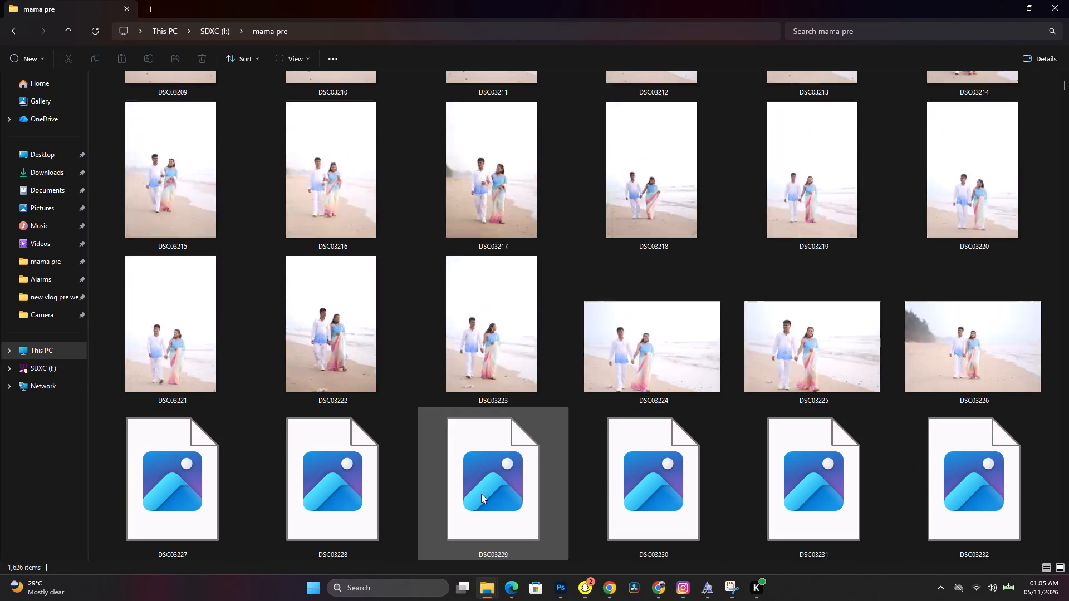
pyautogui.scroll(-7, 481, 494)
pyautogui.scroll(2, 481, 494)
pyautogui.scroll(-17, 481, 494)
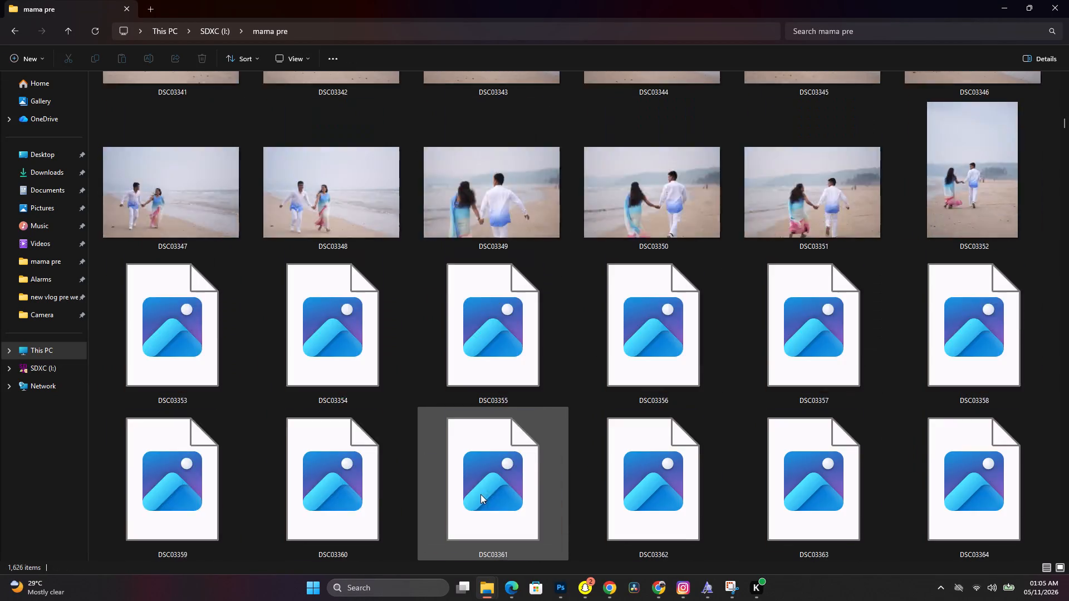
pyautogui.scroll(-20, 480, 494)
pyautogui.scroll(-20, 480, 494)
pyautogui.scroll(-8, 480, 494)
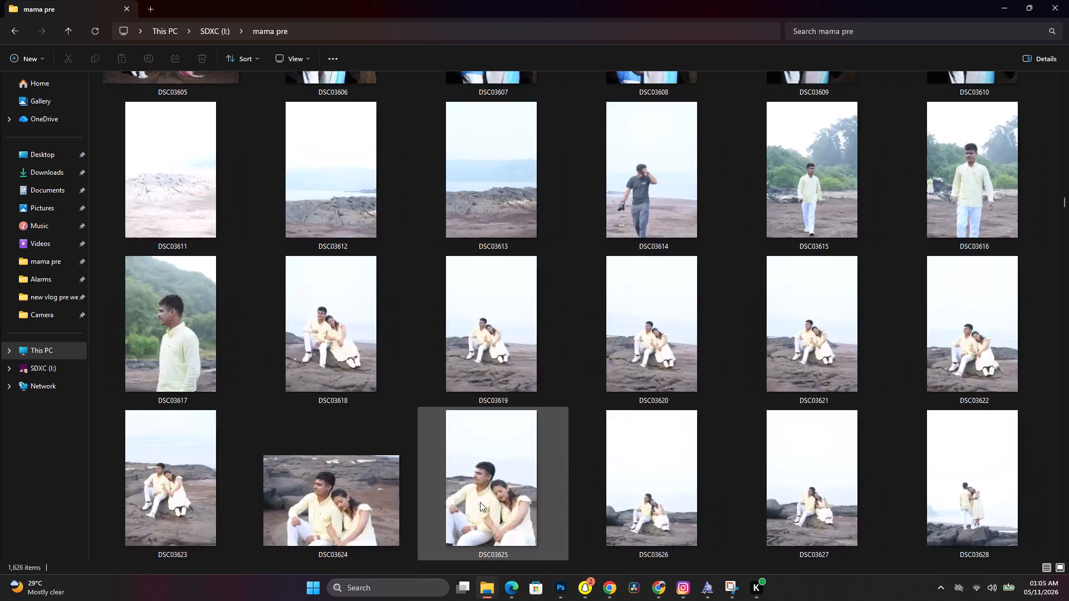
pyautogui.scroll(-5, 480, 502)
pyautogui.scroll(-1, 501, 546)
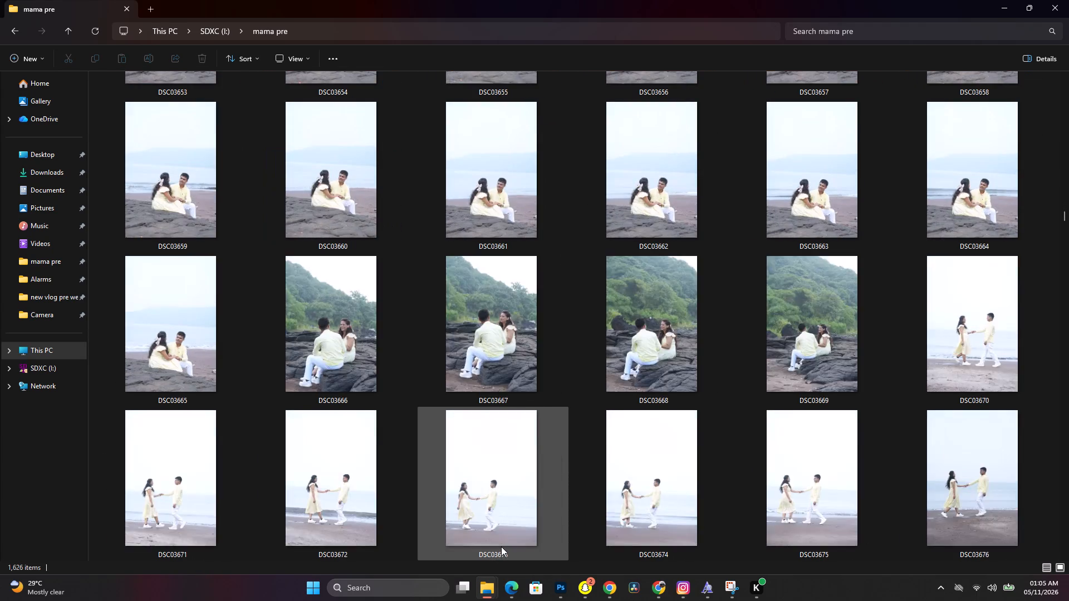
pyautogui.scroll(-5, 501, 546)
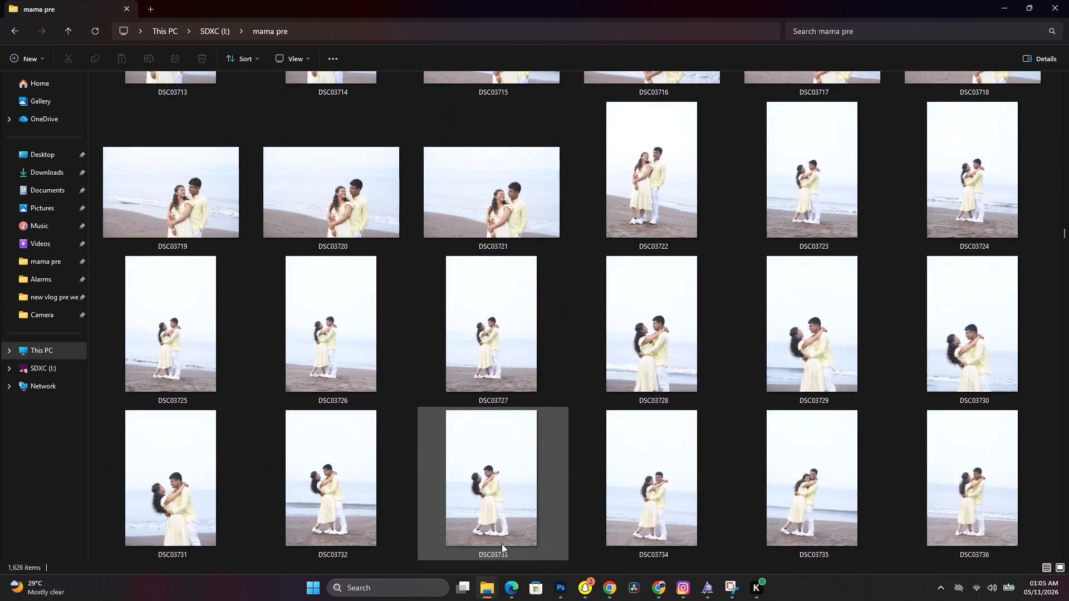
pyautogui.scroll(-13, 502, 544)
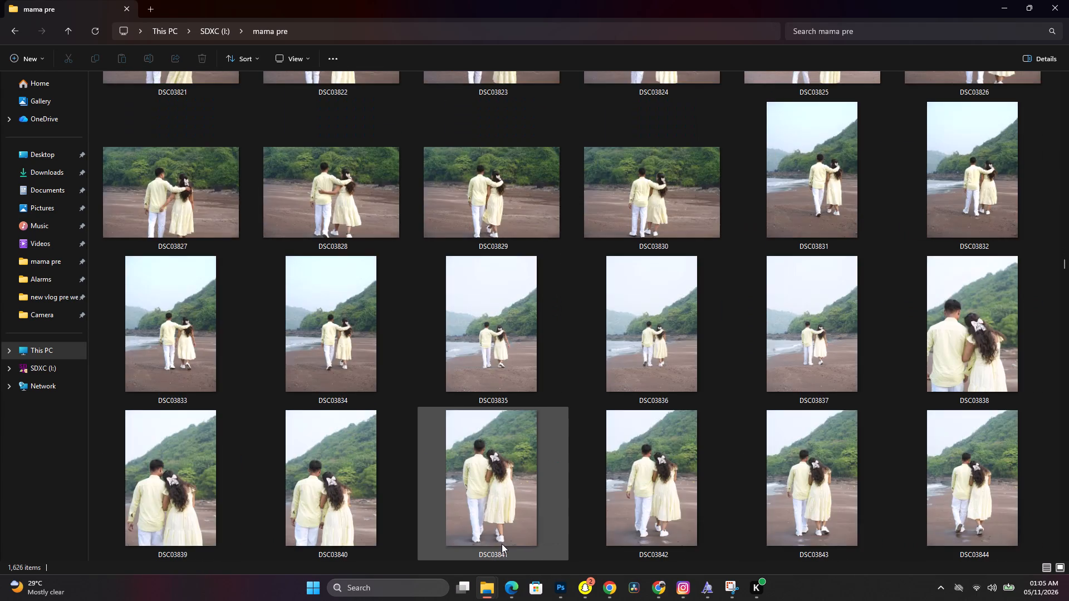
pyautogui.scroll(-15, 502, 544)
pyautogui.scroll(-11, 502, 544)
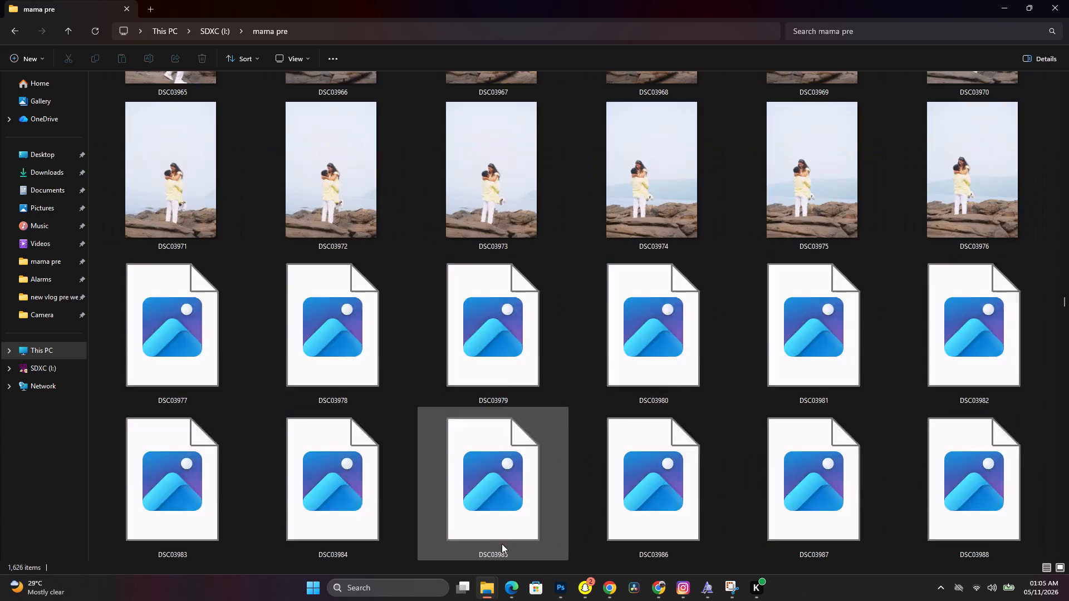
pyautogui.scroll(-5, 502, 544)
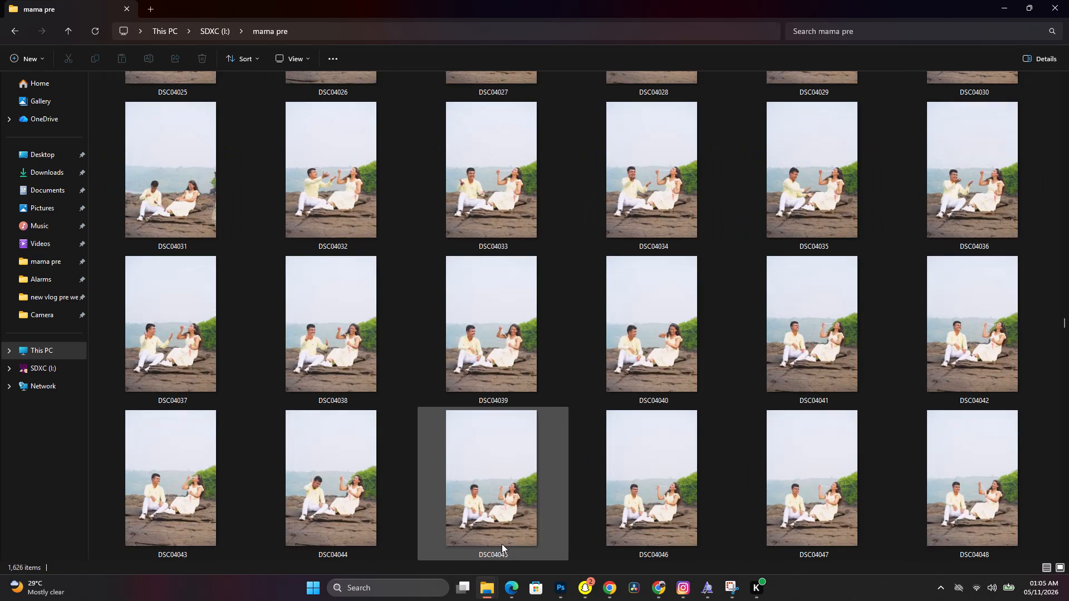
pyautogui.scroll(-3, 502, 544)
pyautogui.scroll(2, 502, 544)
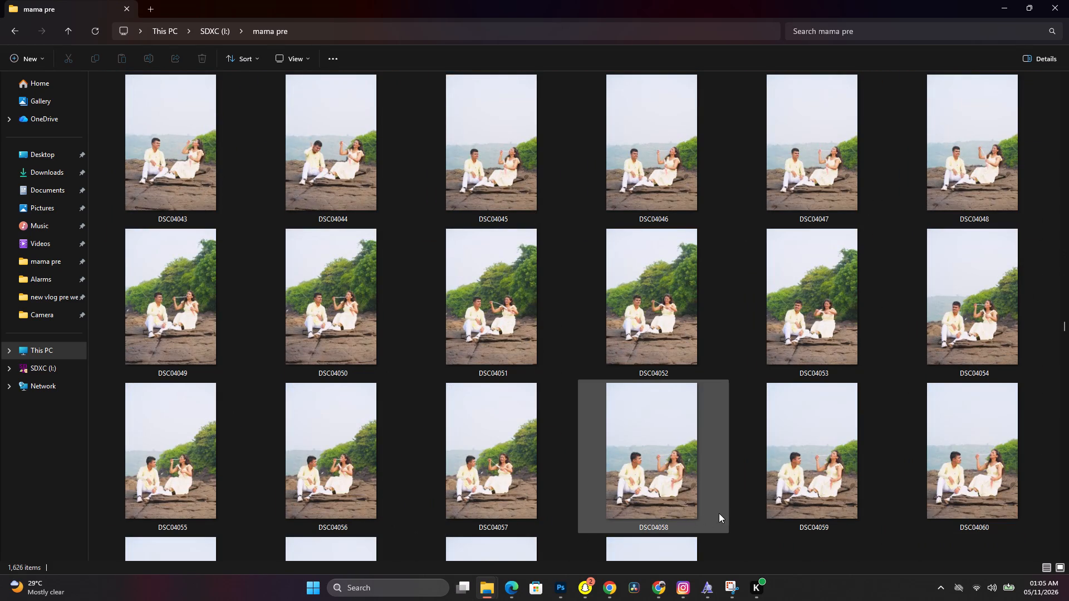
pyautogui.scroll(2, 707, 511)
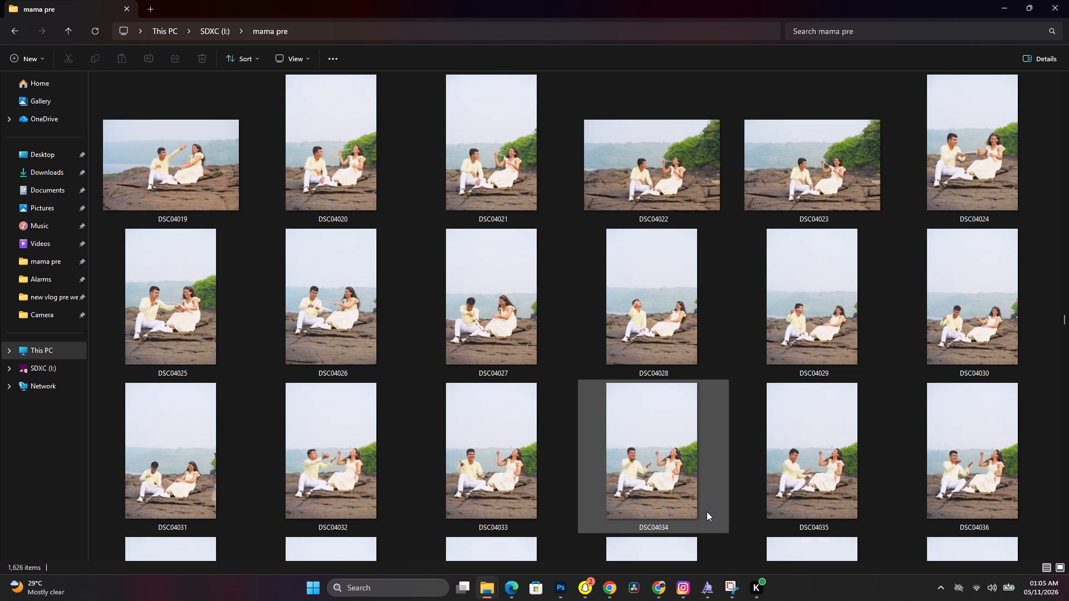
pyautogui.scroll(1, 707, 511)
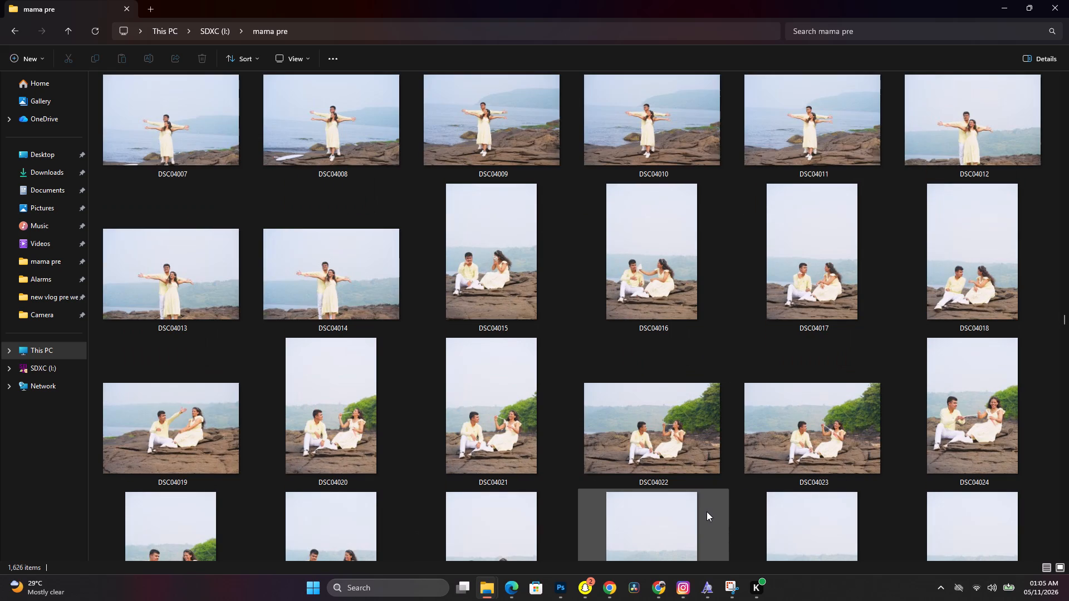
pyautogui.scroll(3, 707, 511)
pyautogui.scroll(-10, 707, 511)
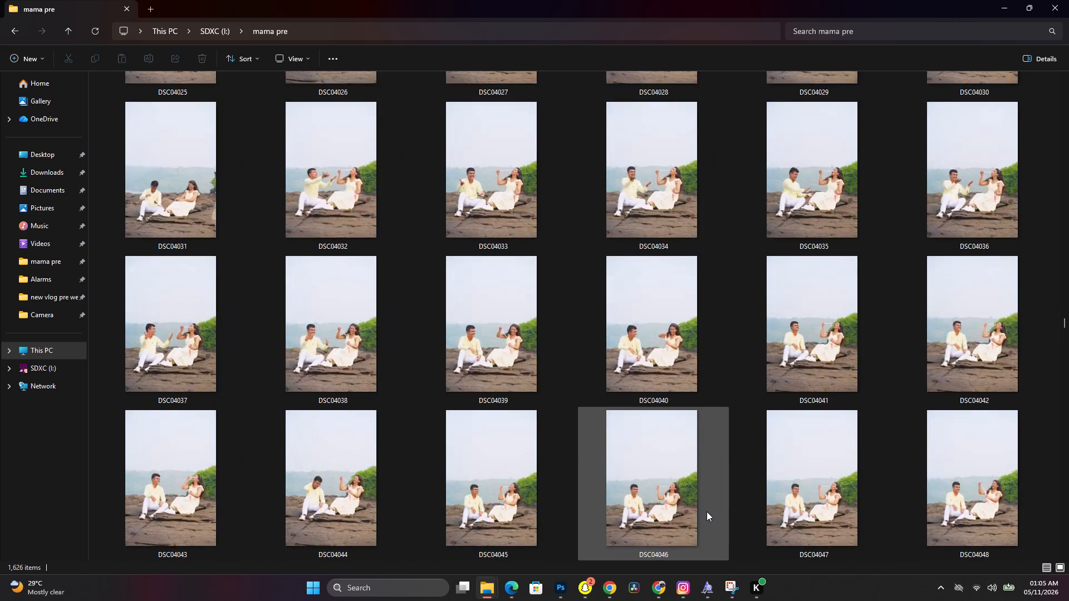
pyautogui.scroll(-18, 707, 511)
pyautogui.scroll(-6, 706, 514)
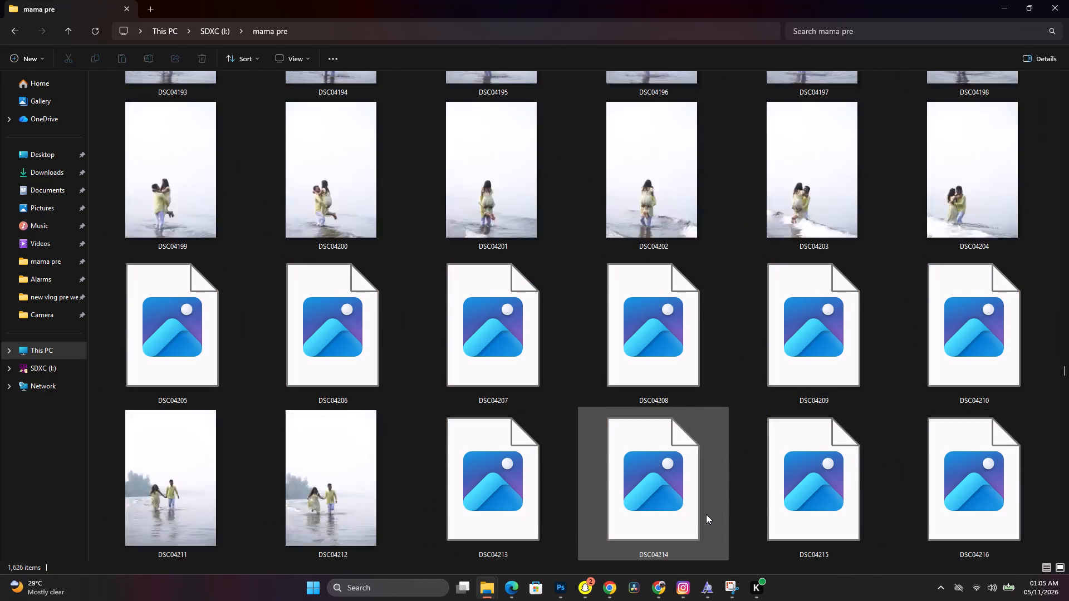
pyautogui.scroll(-11, 706, 514)
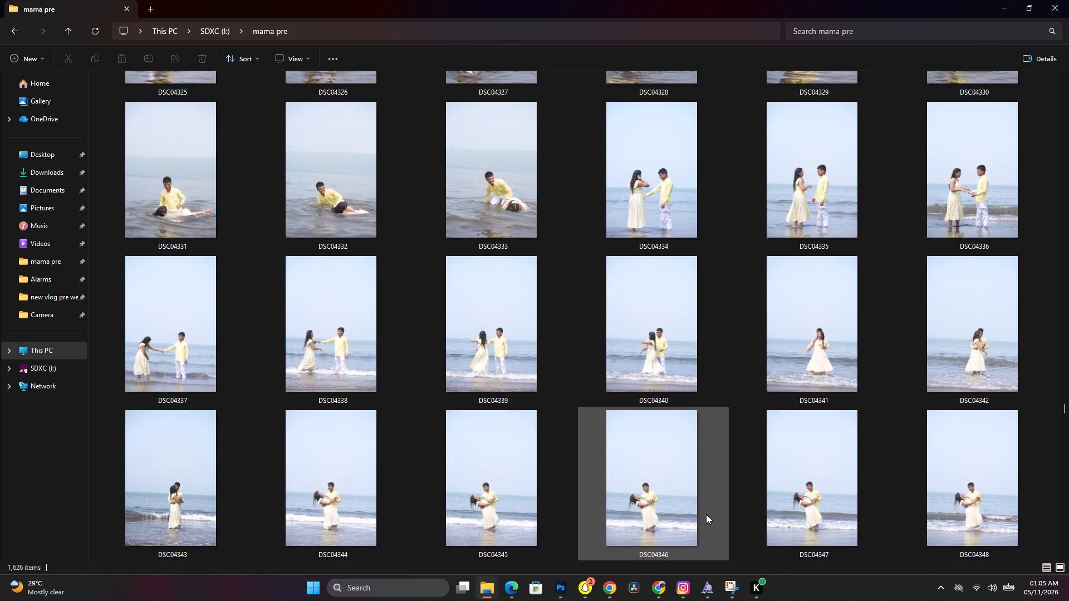
pyautogui.scroll(-20, 706, 514)
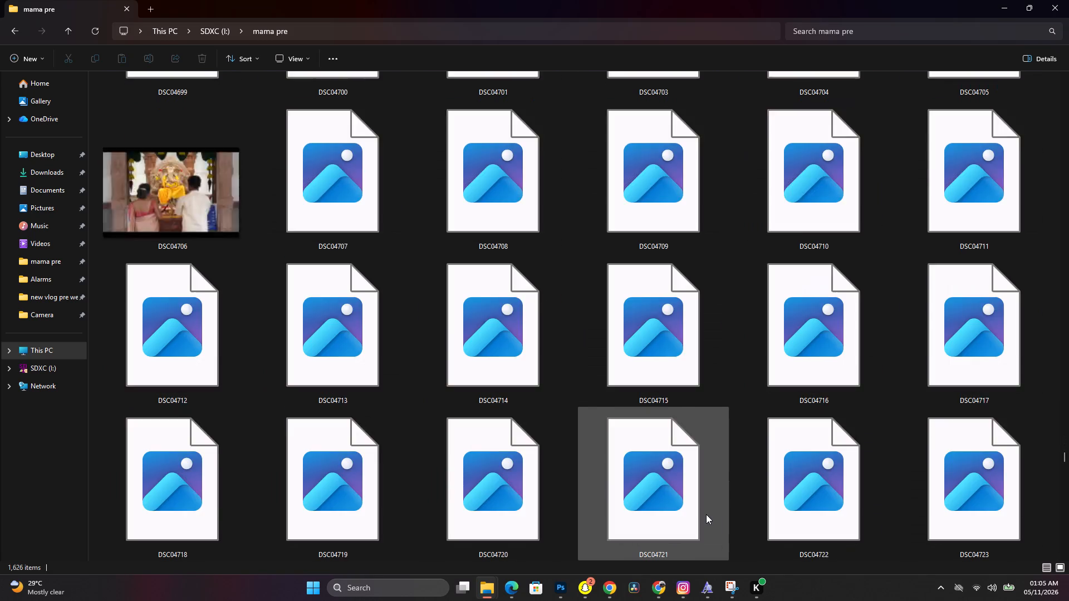
# Go back over the yellow-outfit couple photos on the rocks and shore, around DSC03935 to DSC04108, to compare poses.
pyautogui.scroll(15, 706, 514)
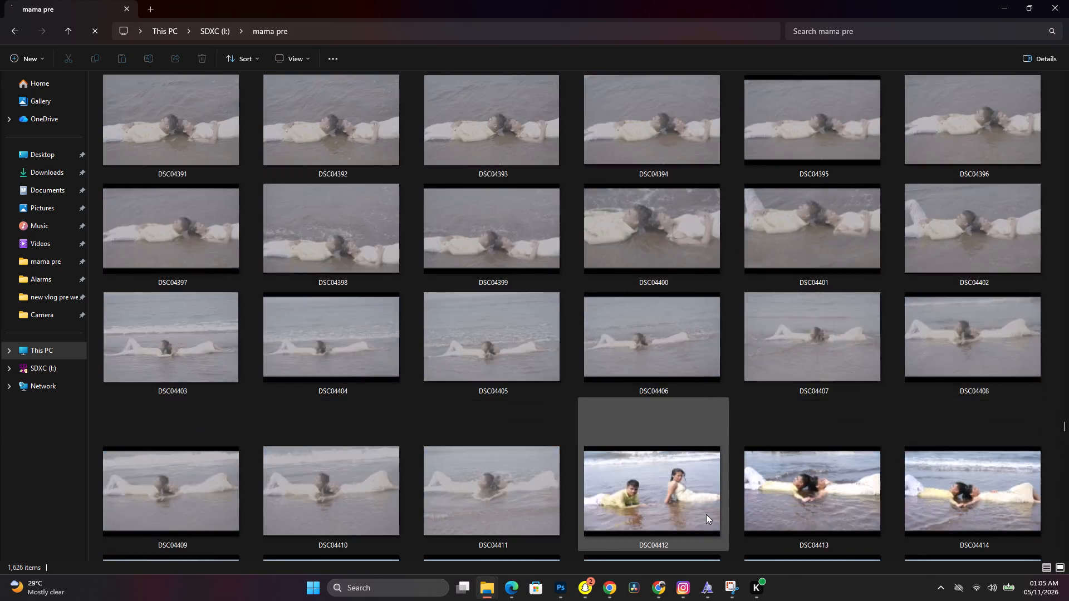
pyautogui.scroll(18, 706, 514)
pyautogui.scroll(7, 706, 514)
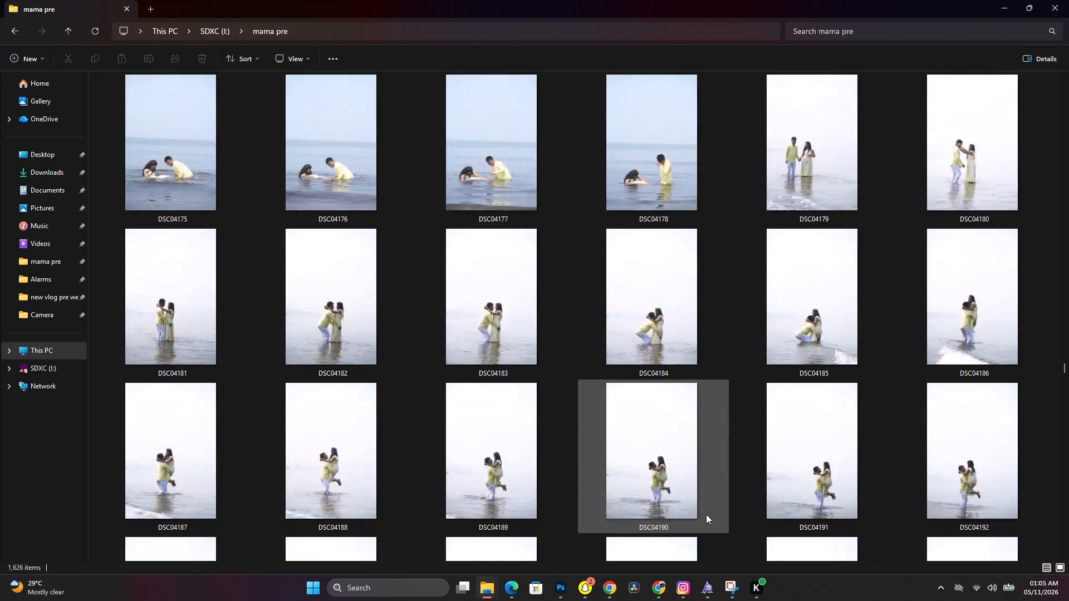
pyautogui.scroll(14, 706, 514)
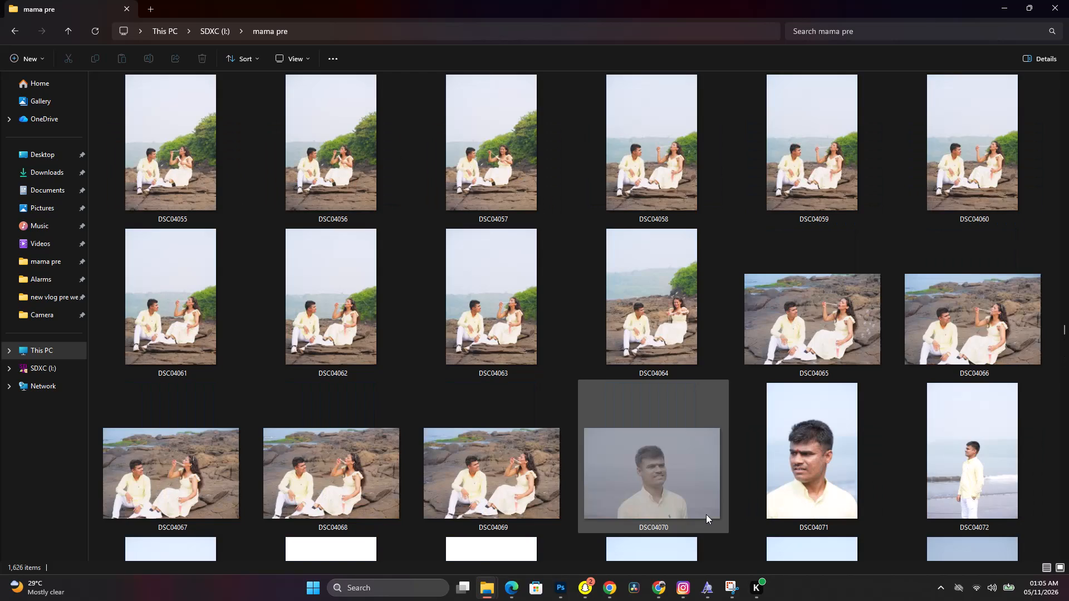
pyautogui.scroll(4, 706, 514)
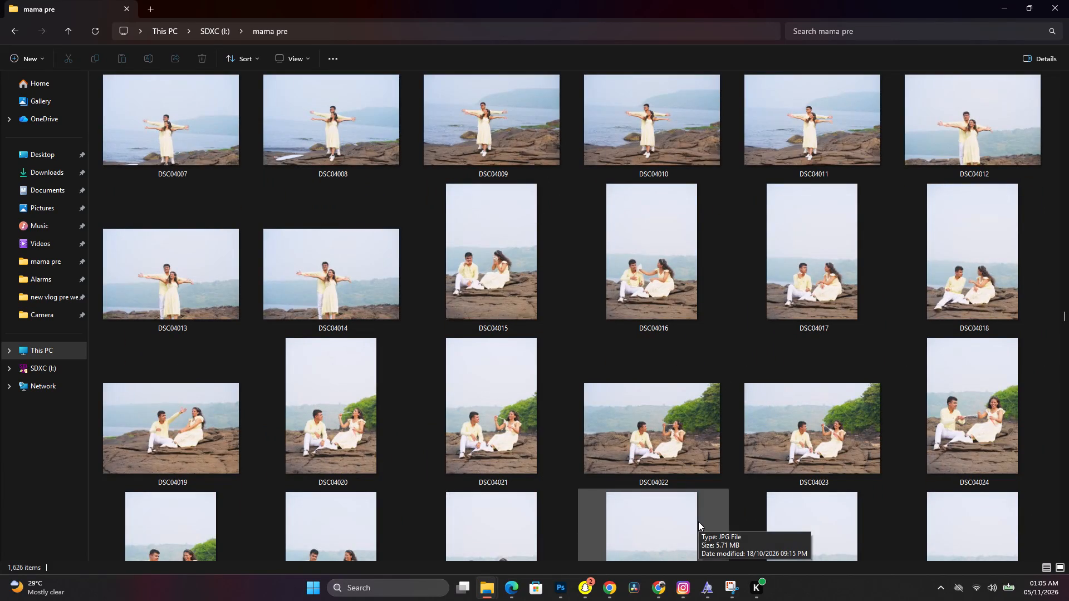
pyautogui.scroll(1, 709, 523)
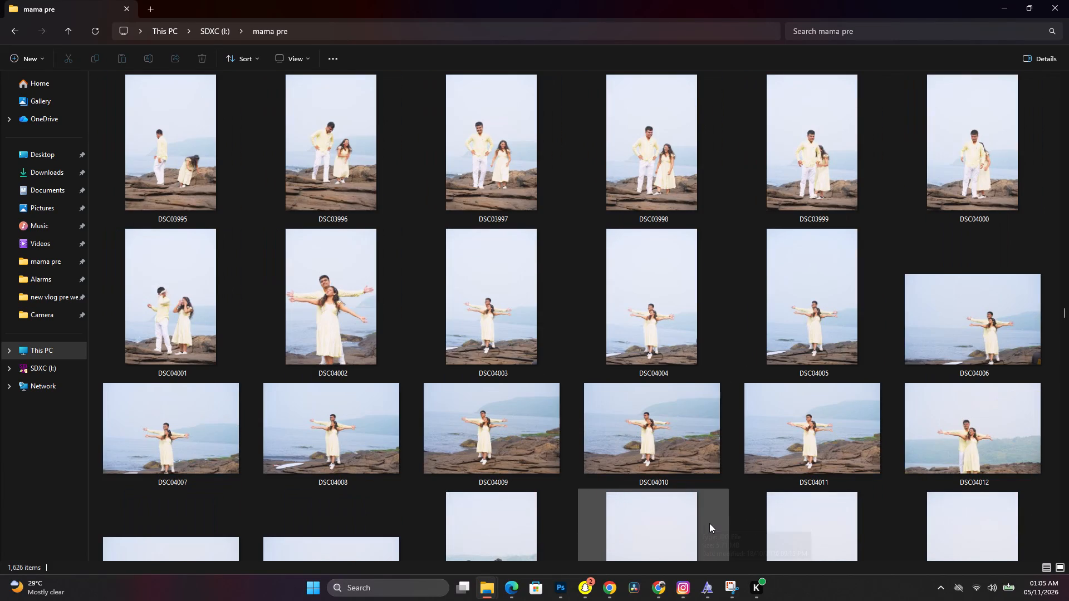
pyautogui.scroll(3, 709, 523)
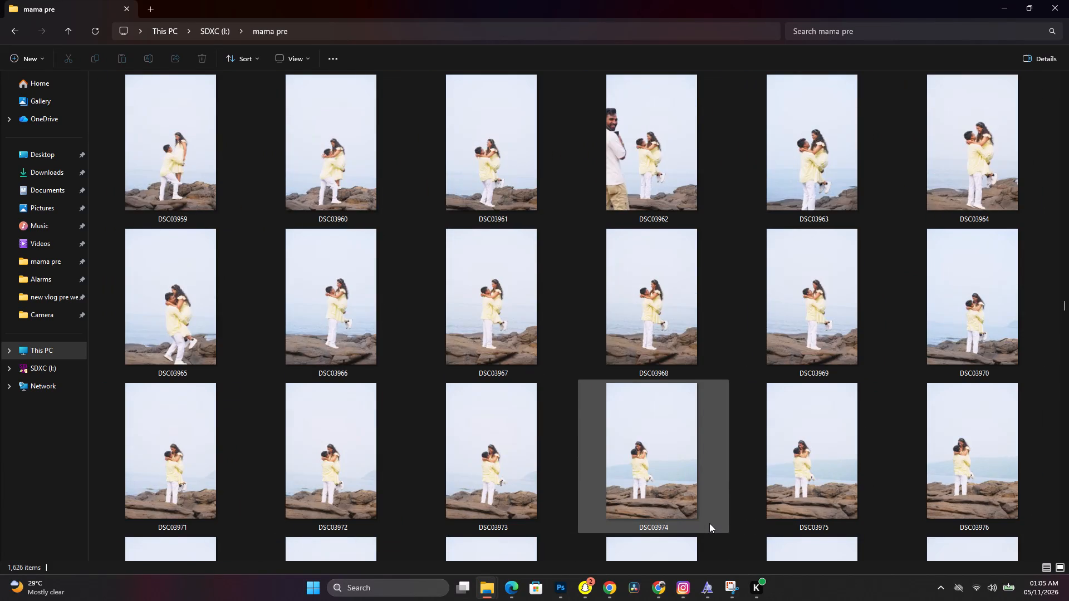
pyautogui.scroll(2, 709, 523)
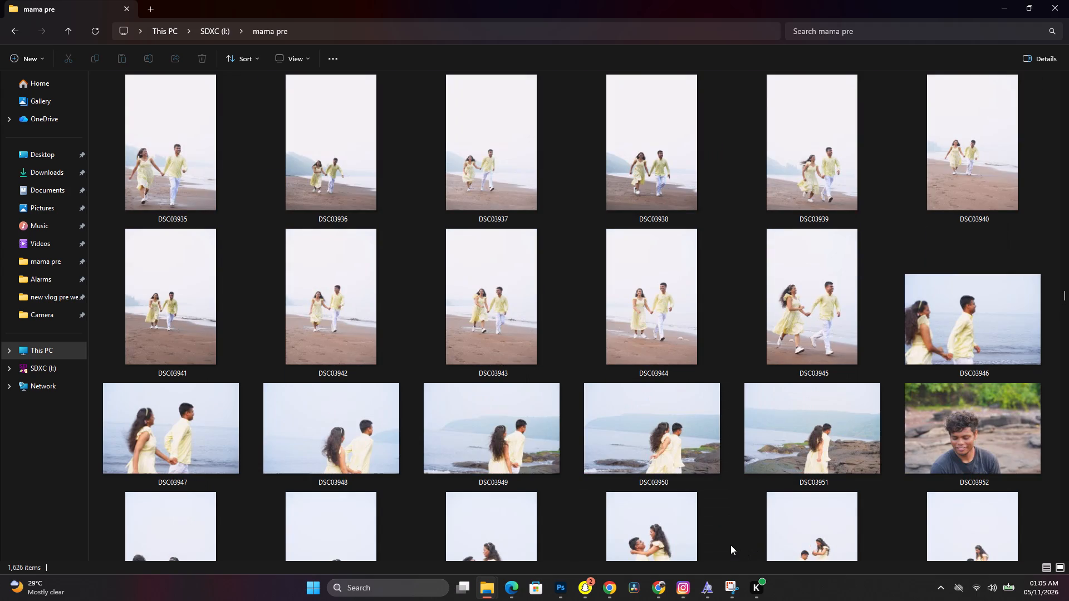
pyautogui.scroll(-1, 730, 544)
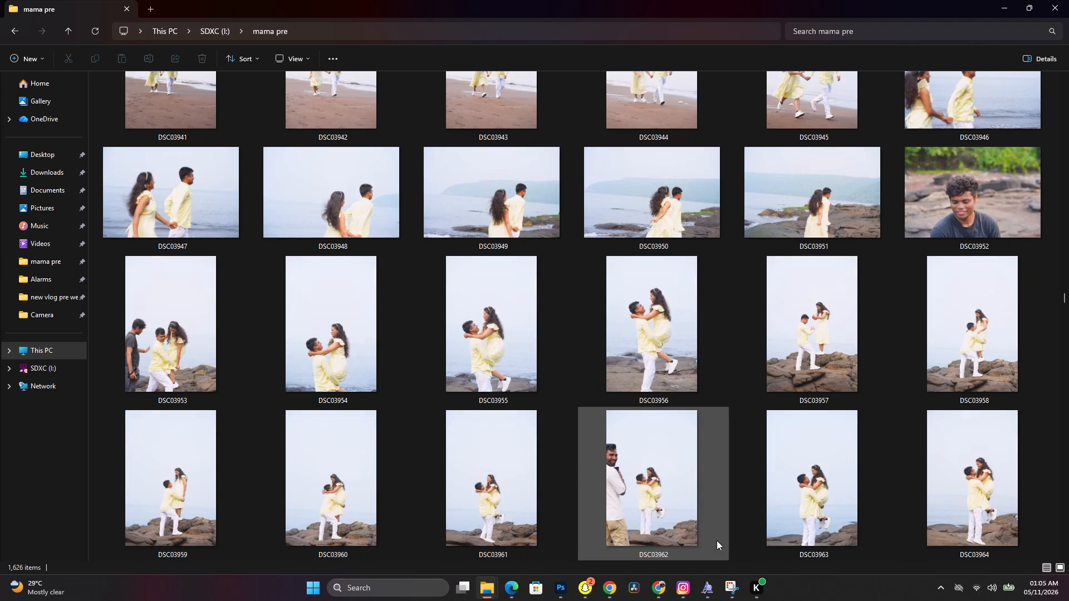
pyautogui.scroll(-3, 717, 540)
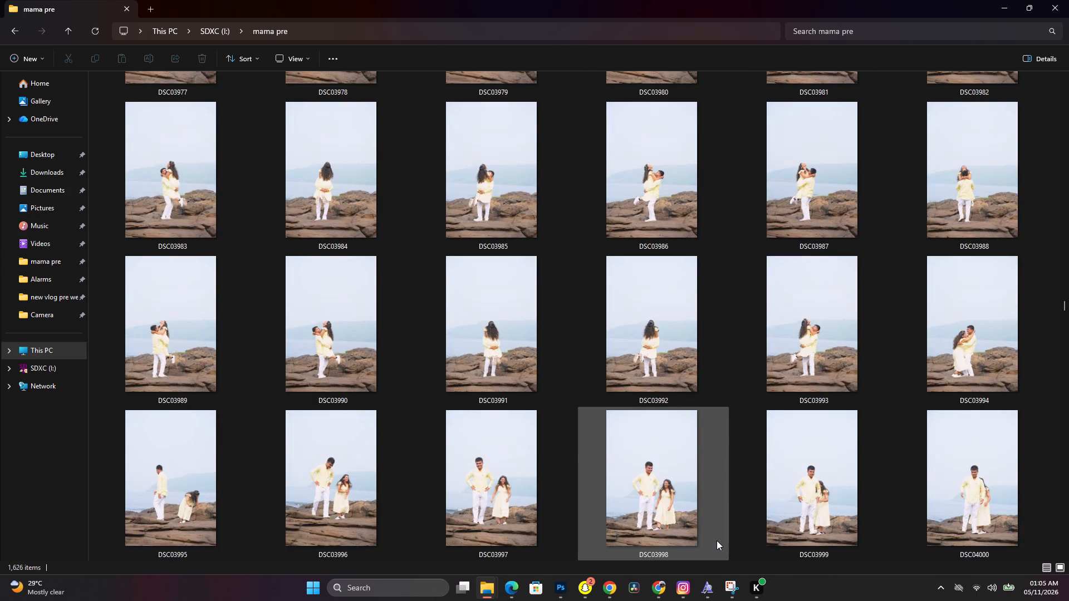
pyautogui.scroll(-1, 717, 540)
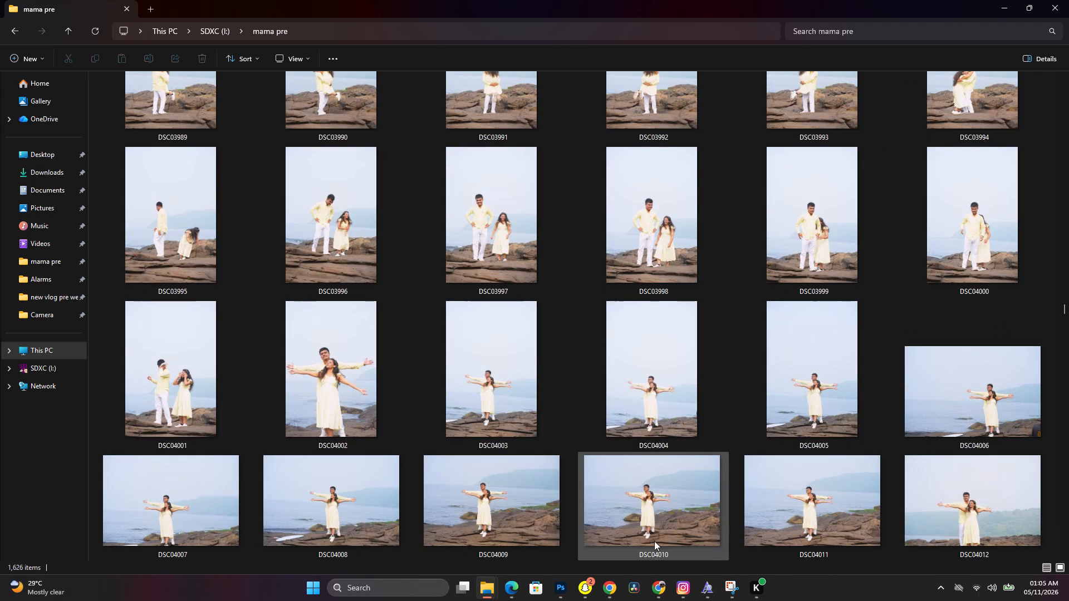
pyautogui.scroll(-1, 654, 539)
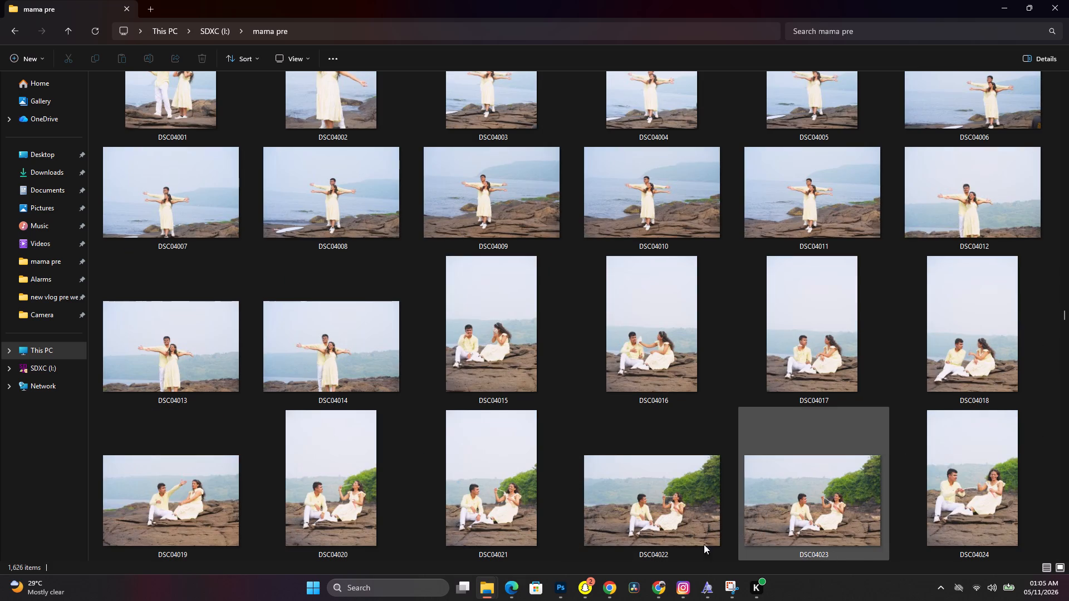
pyautogui.scroll(-2, 296, 572)
pyautogui.scroll(-1, 339, 540)
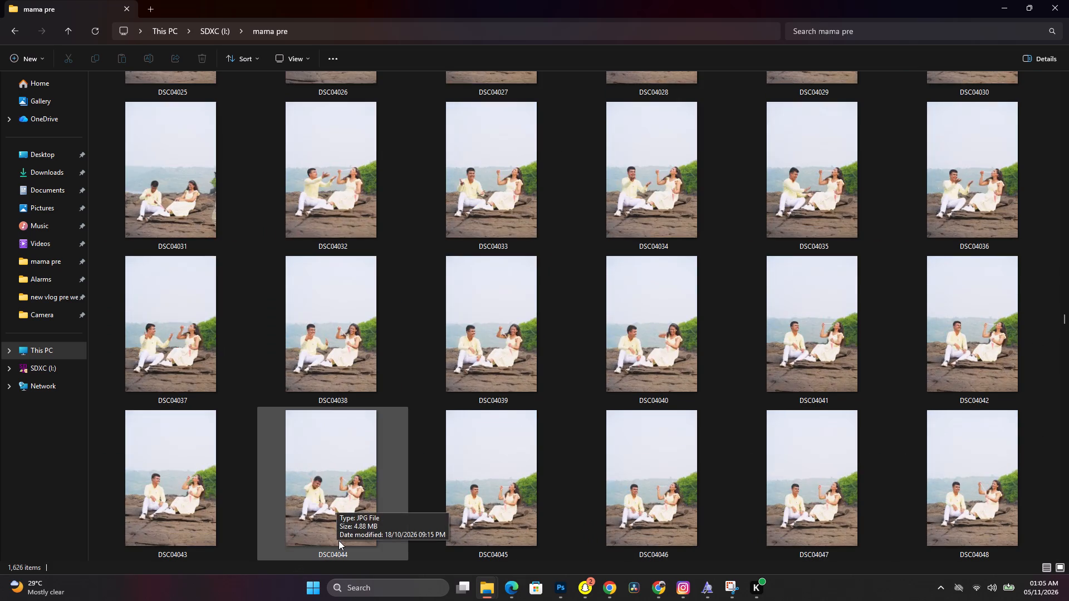
pyautogui.scroll(-1, 339, 540)
pyautogui.scroll(-1, 619, 535)
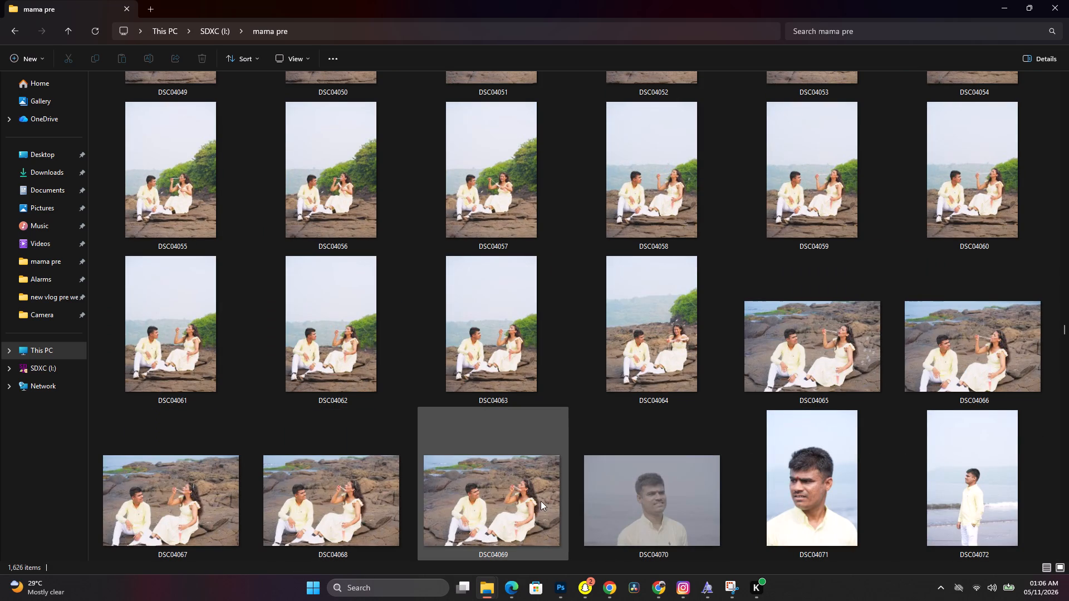
pyautogui.scroll(-3, 541, 501)
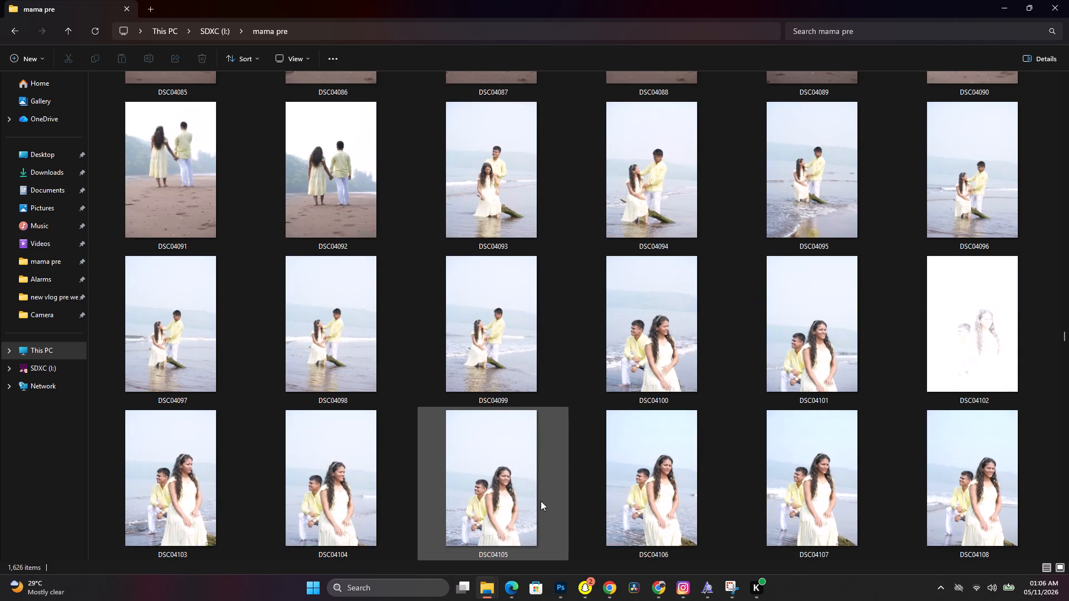
# Preview DSC04098 of the couple by the water, inspect their faces and poses up close, and close the preview.
pyautogui.doubleClick(345, 341)
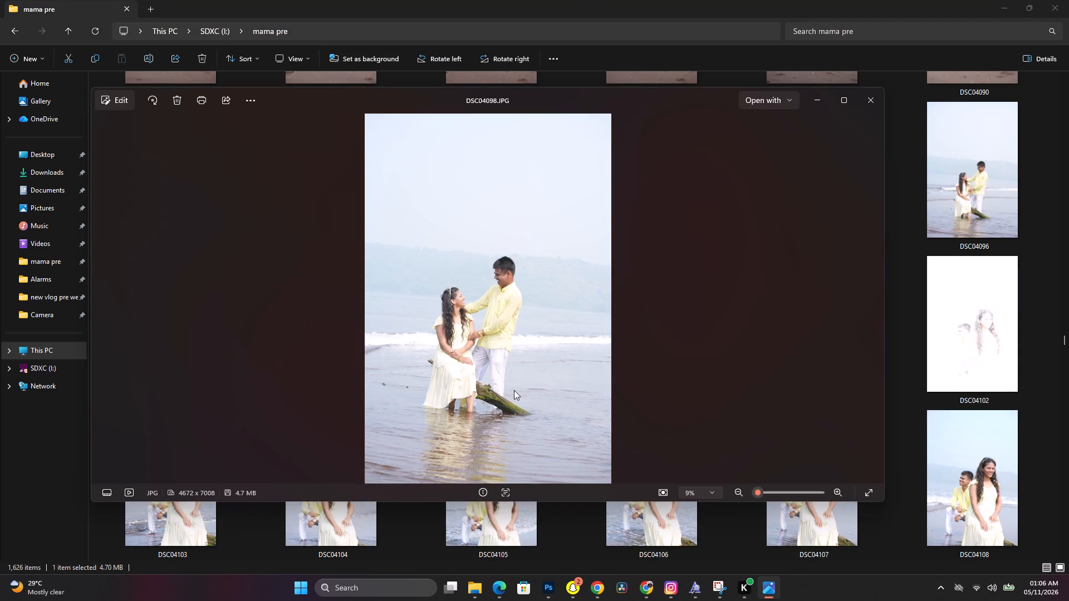
pyautogui.scroll(8, 494, 346)
pyautogui.moveTo(523, 261); pyautogui.dragTo(523, 326)
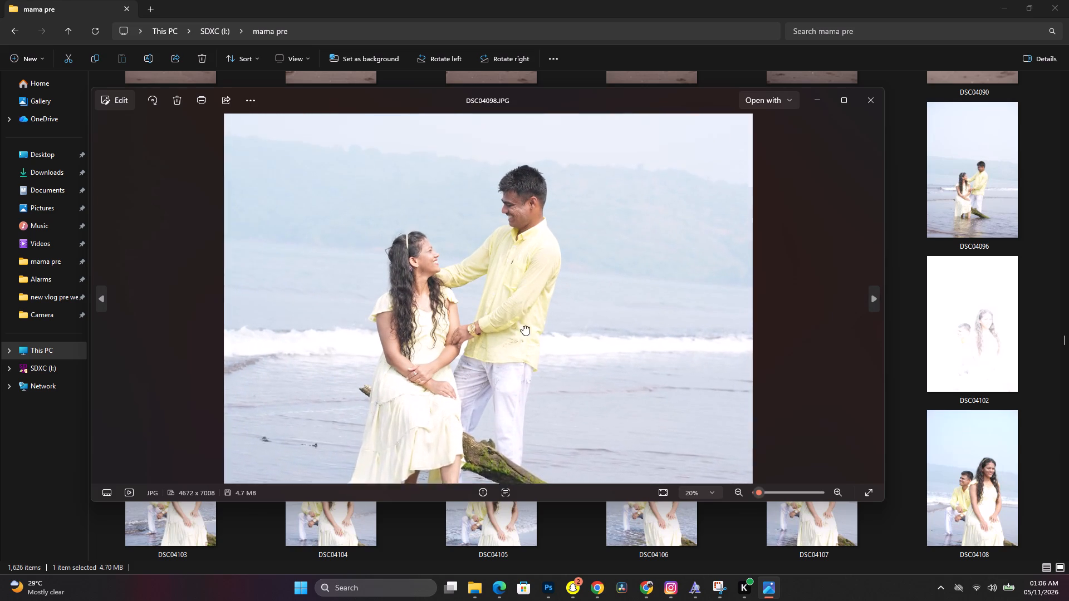
pyautogui.moveTo(523, 326); pyautogui.dragTo(524, 359)
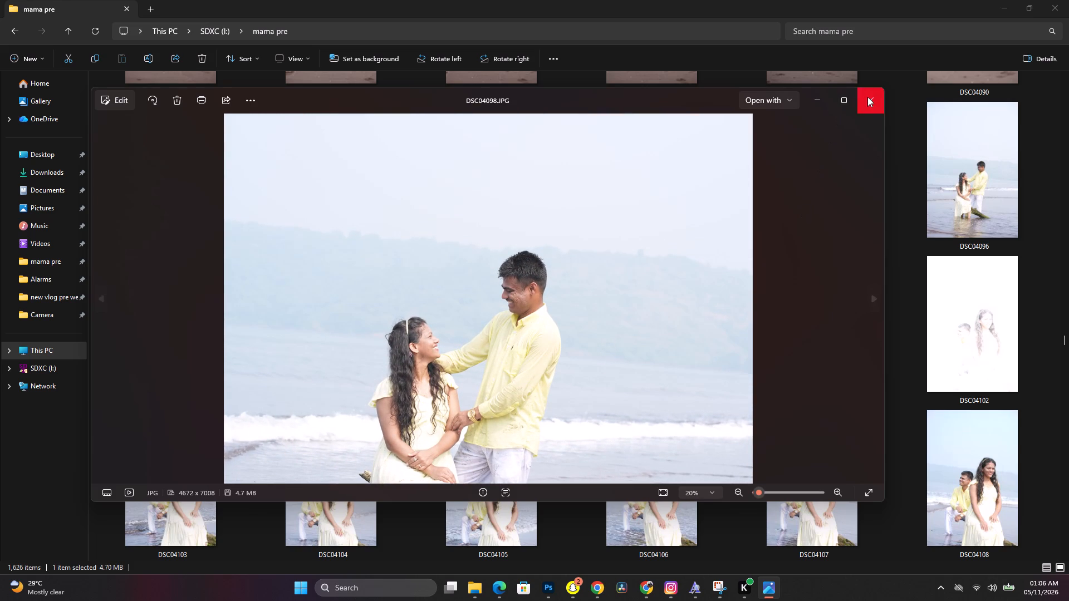
pyautogui.click(867, 97)
# Browse further through the mama pre photos, from the sea shots around DSC04145 to the beach jumping shots around DSC04444.
pyautogui.scroll(-6, 655, 463)
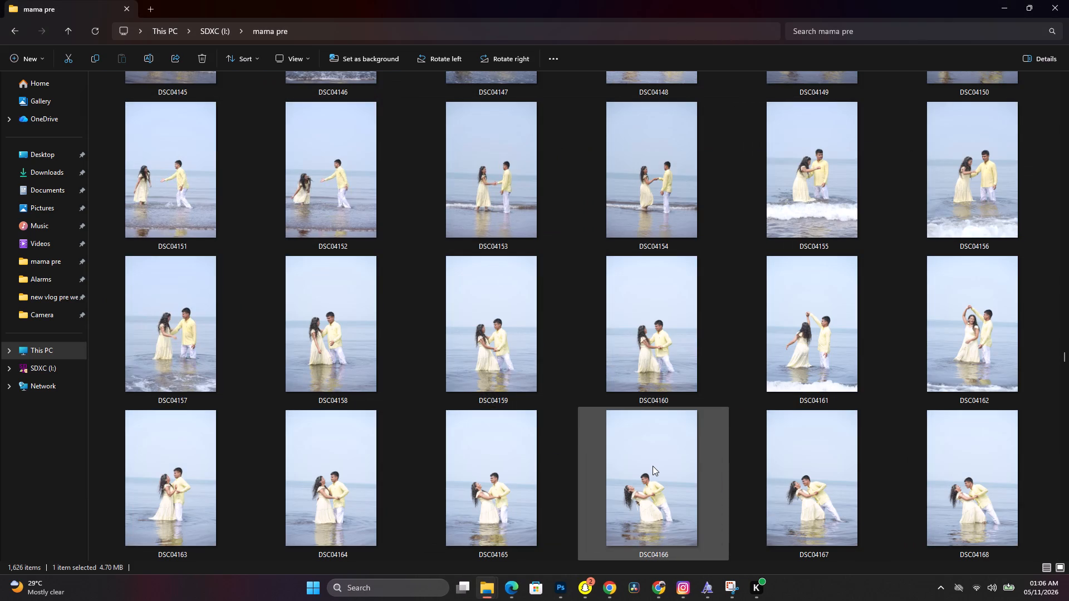
pyautogui.scroll(-5, 653, 466)
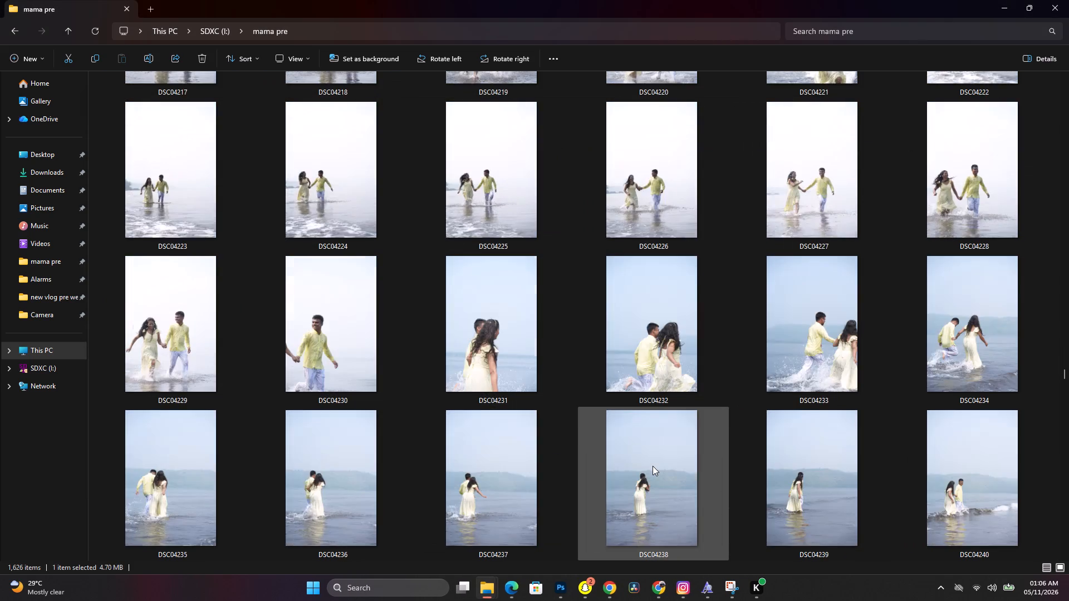
pyautogui.scroll(-6, 653, 466)
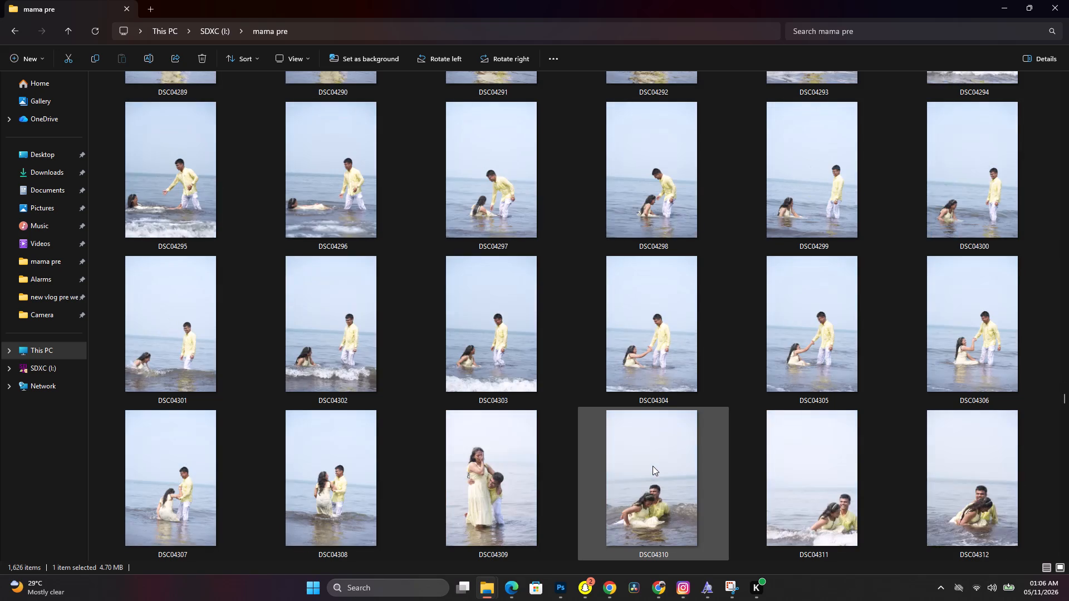
pyautogui.scroll(-9, 653, 466)
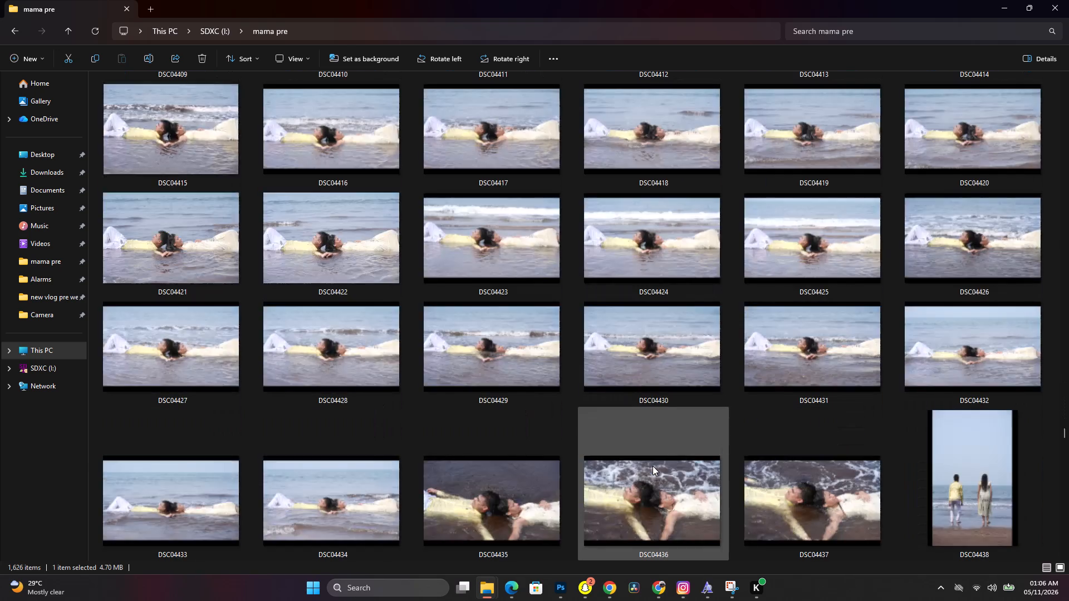
pyautogui.scroll(-3, 653, 466)
pyautogui.scroll(2, 653, 466)
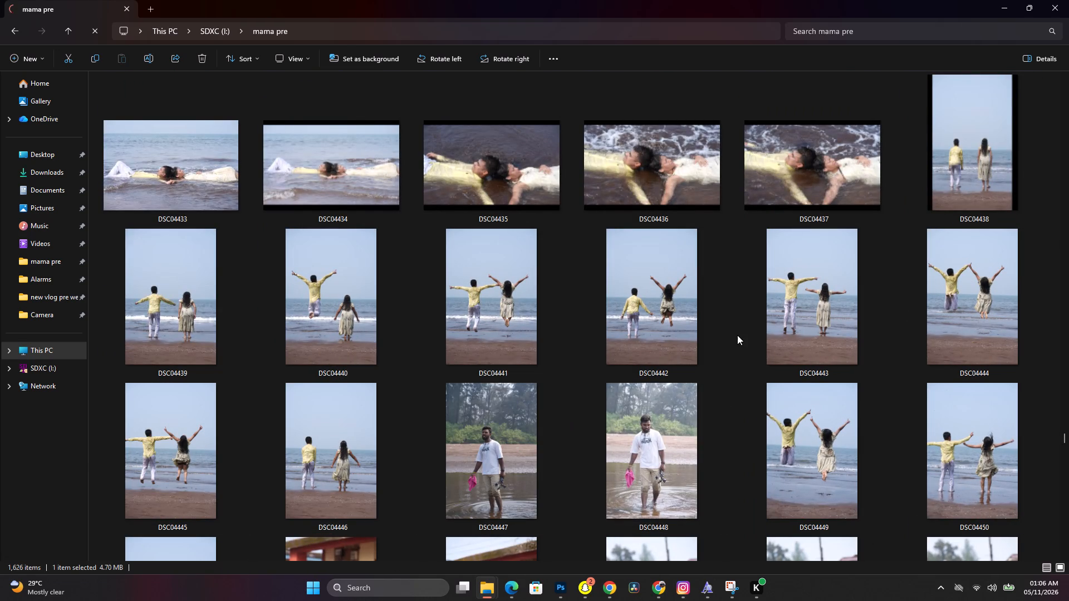
# Preview DSC04444 of the couple jumping with raised arms, and inspect their hands, outfits and poses up close.
pyautogui.doubleClick(976, 302)
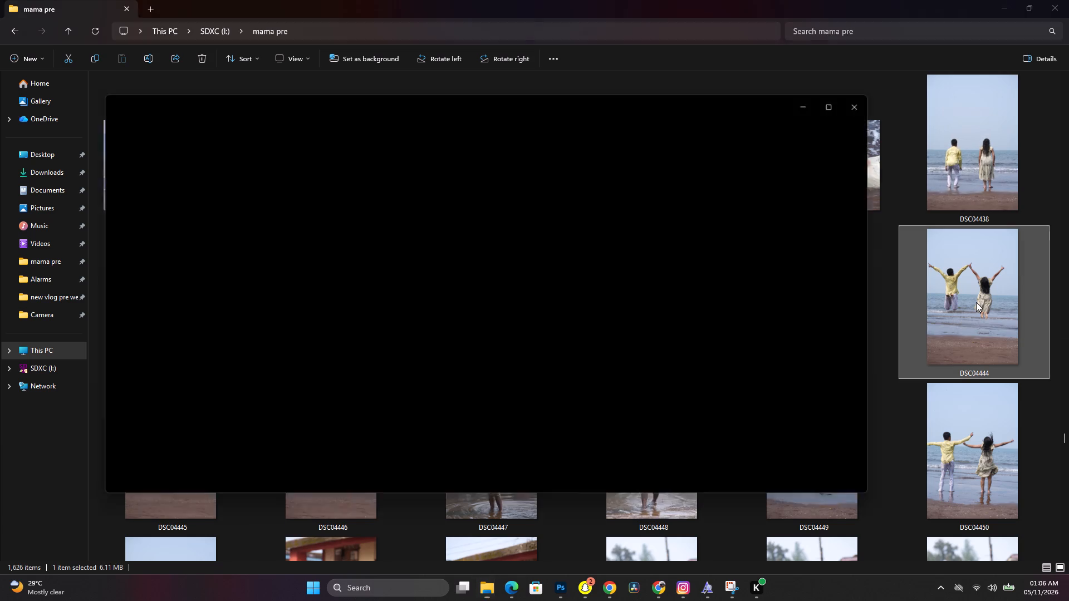
pyautogui.scroll(5, 493, 243)
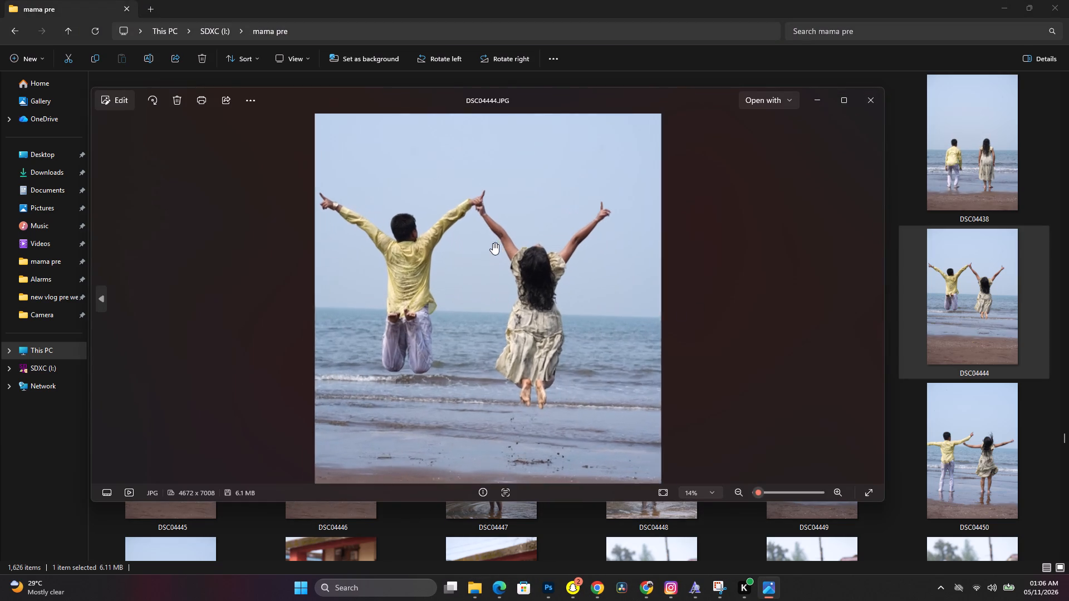
pyautogui.scroll(3, 493, 243)
pyautogui.moveTo(502, 231); pyautogui.dragTo(551, 386)
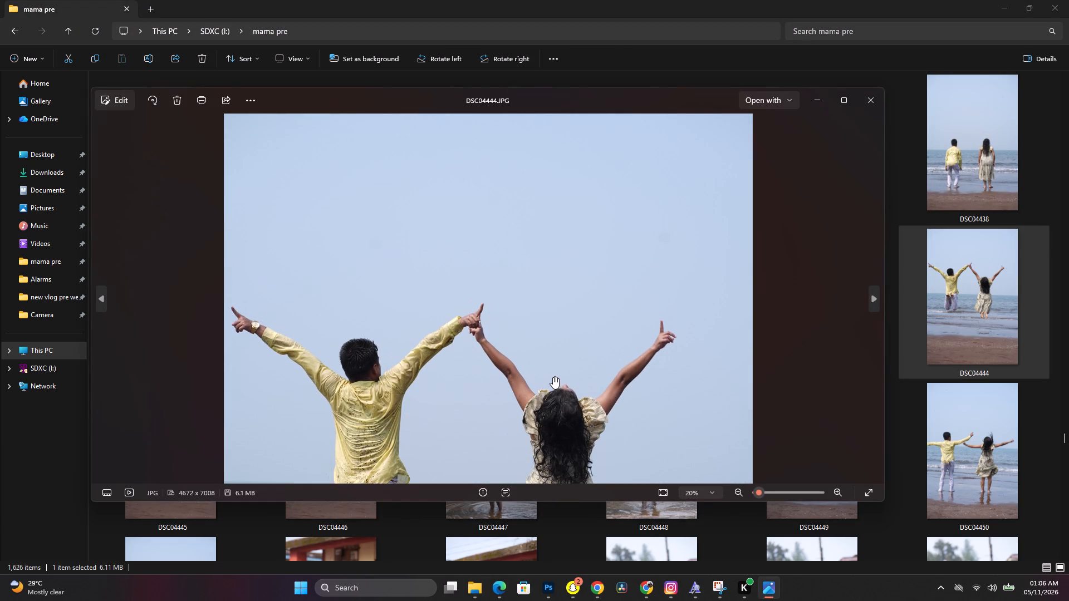
pyautogui.moveTo(553, 377); pyautogui.dragTo(556, 367)
pyautogui.scroll(-4, 557, 364)
pyautogui.moveTo(558, 349); pyautogui.dragTo(556, 363)
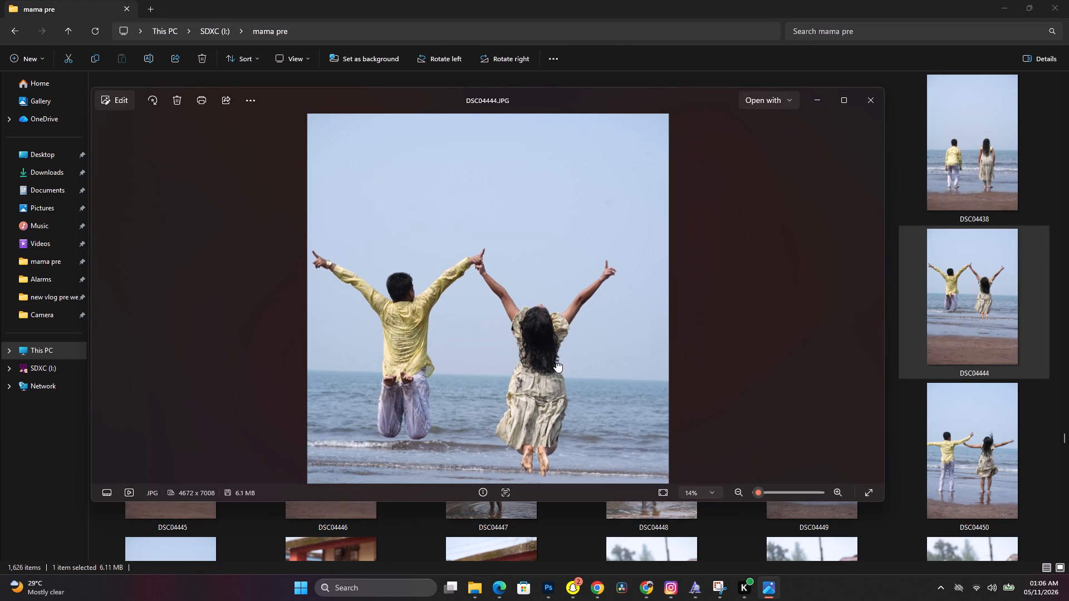
pyautogui.moveTo(556, 363); pyautogui.dragTo(556, 366)
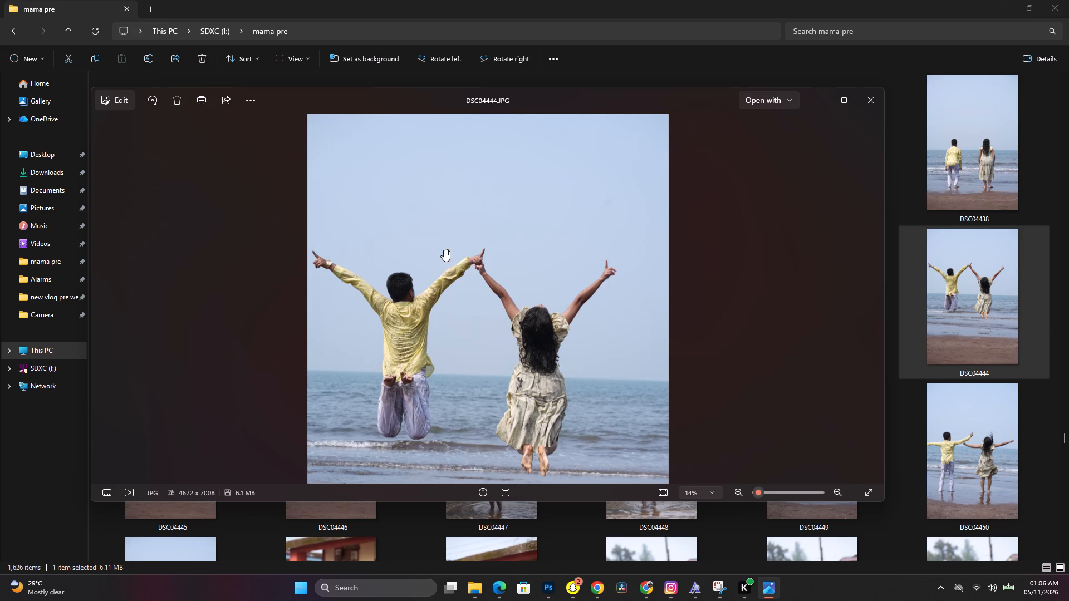
pyautogui.doubleClick(444, 249)
# Place the DSC04444 photo from the preview onto the blank white canvas of Untitled-1-Recovered in Photoshop.
pyautogui.moveTo(500, 253); pyautogui.dragTo(541, 577)
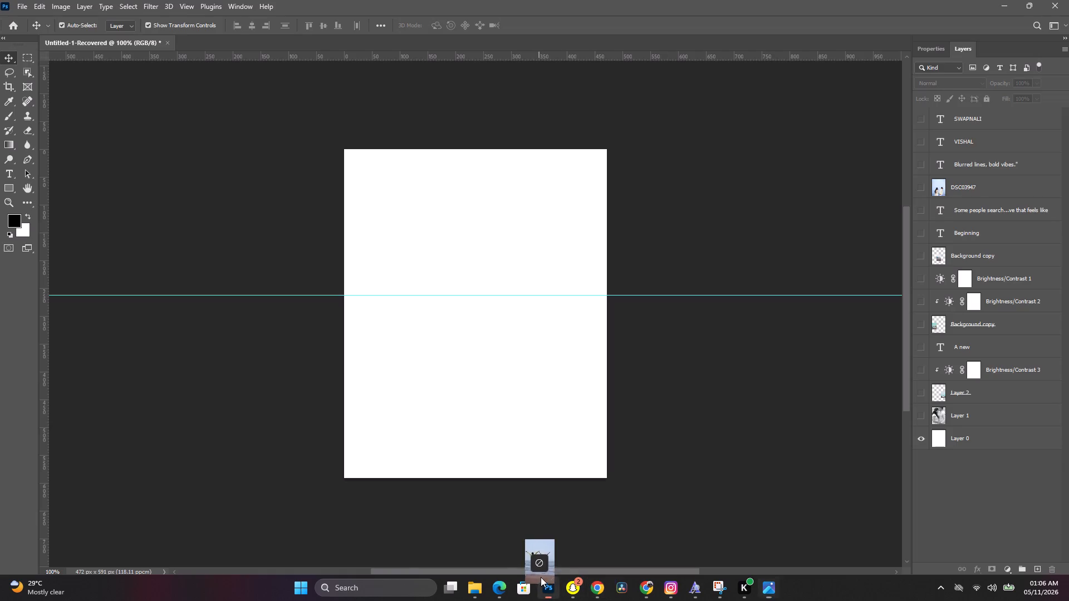
pyautogui.moveTo(541, 577); pyautogui.dragTo(473, 370)
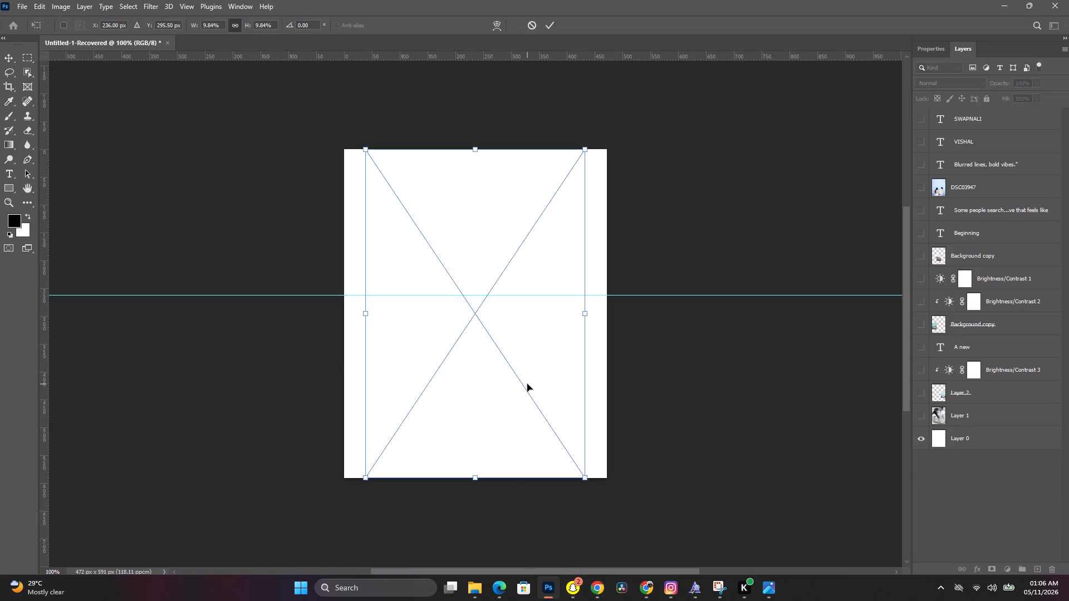
# Scale the placed DSC04444 photo to about 9.3% and position it in the canvas's lower half, around X 253 px, Y 528 px.
pyautogui.moveTo(482, 258); pyautogui.dragTo(480, 375)
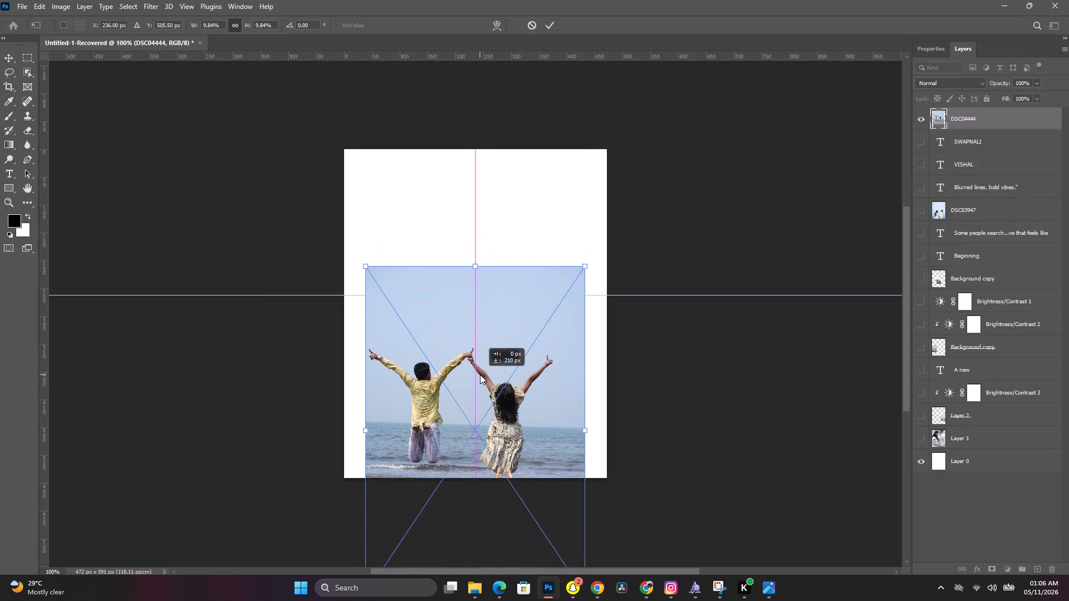
pyautogui.moveTo(480, 375); pyautogui.dragTo(480, 367)
pyautogui.moveTo(476, 259); pyautogui.dragTo(507, 183)
pyautogui.moveTo(506, 298); pyautogui.dragTo(507, 322)
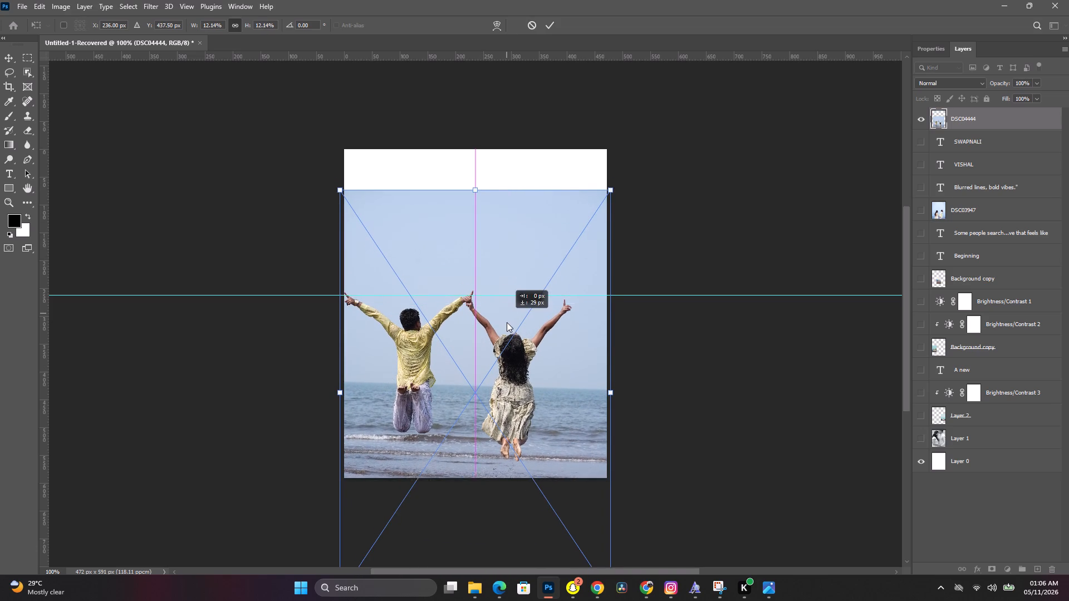
pyautogui.moveTo(507, 322); pyautogui.dragTo(510, 331)
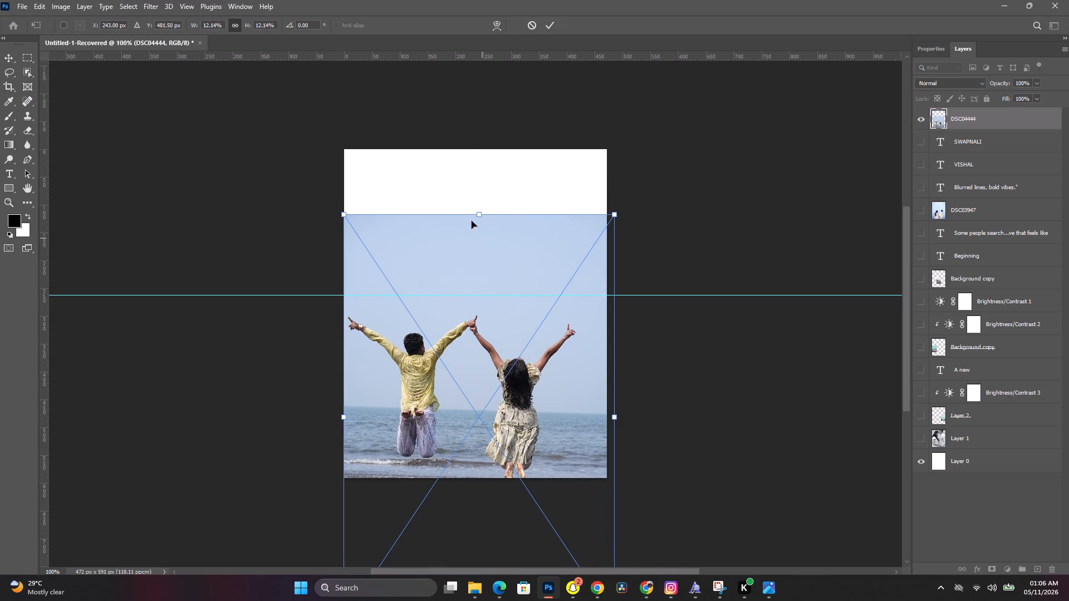
pyautogui.moveTo(477, 211); pyautogui.dragTo(487, 306)
pyautogui.moveTo(483, 396); pyautogui.dragTo(486, 375)
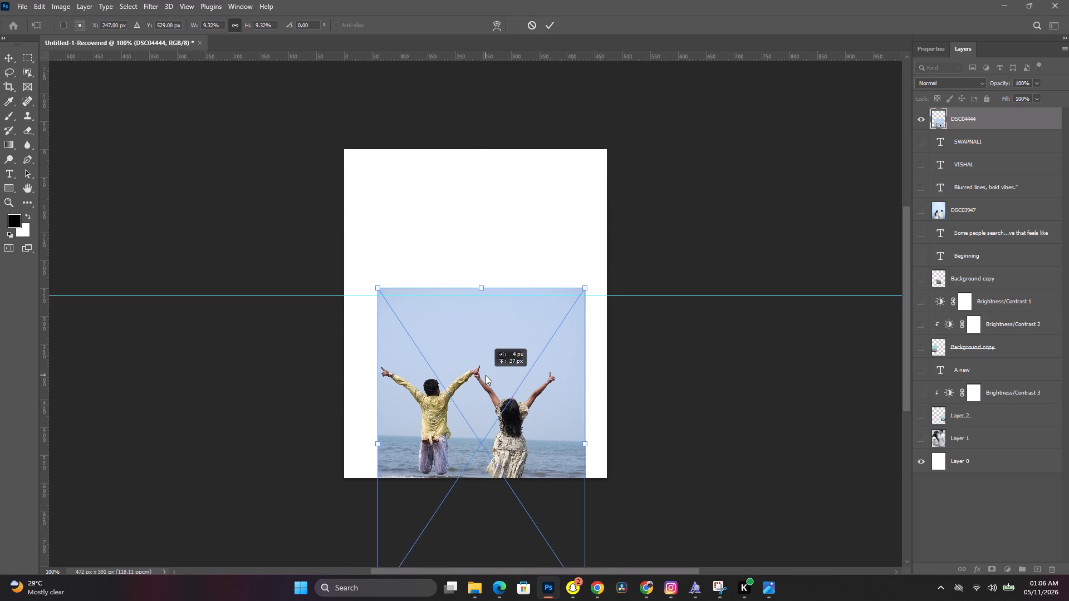
pyautogui.moveTo(486, 375); pyautogui.dragTo(489, 375)
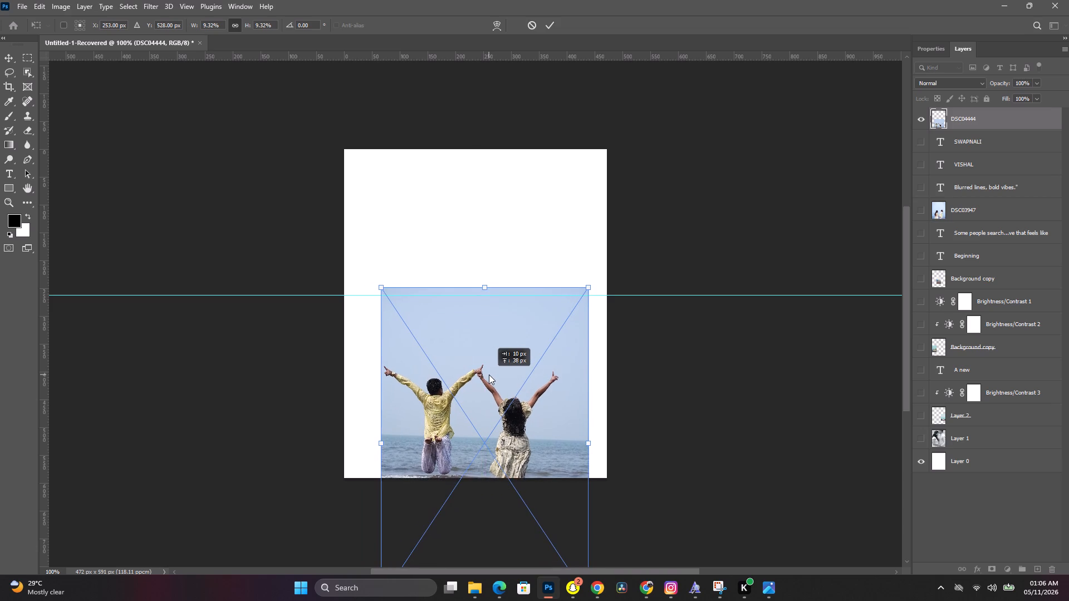
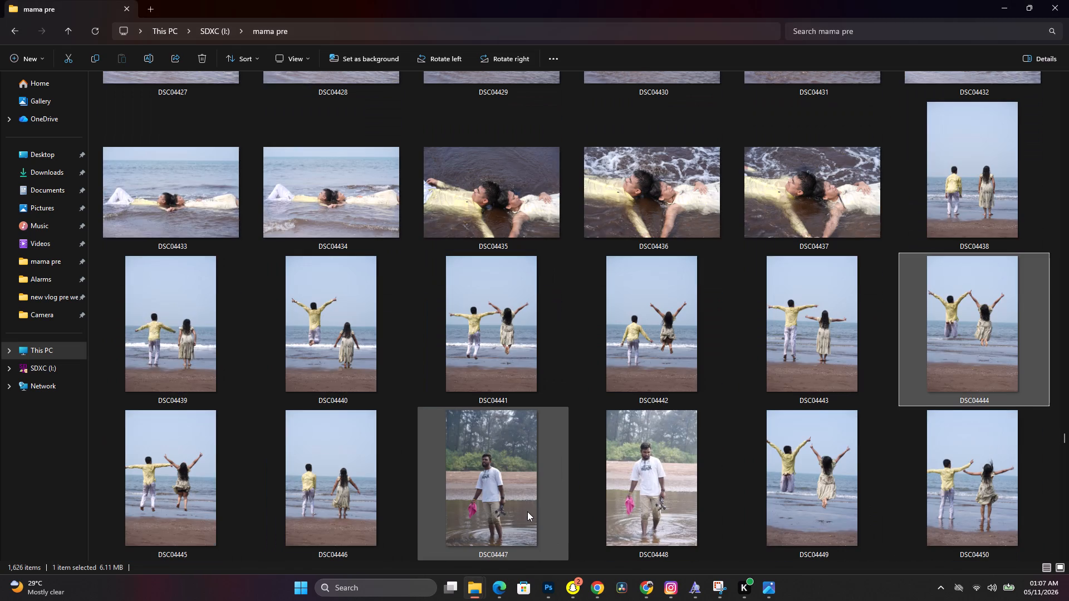
# Preview the shots of the couple lying head to head in the sea, from DSC04423 to DSC04426.
pyautogui.scroll(1, 527, 511)
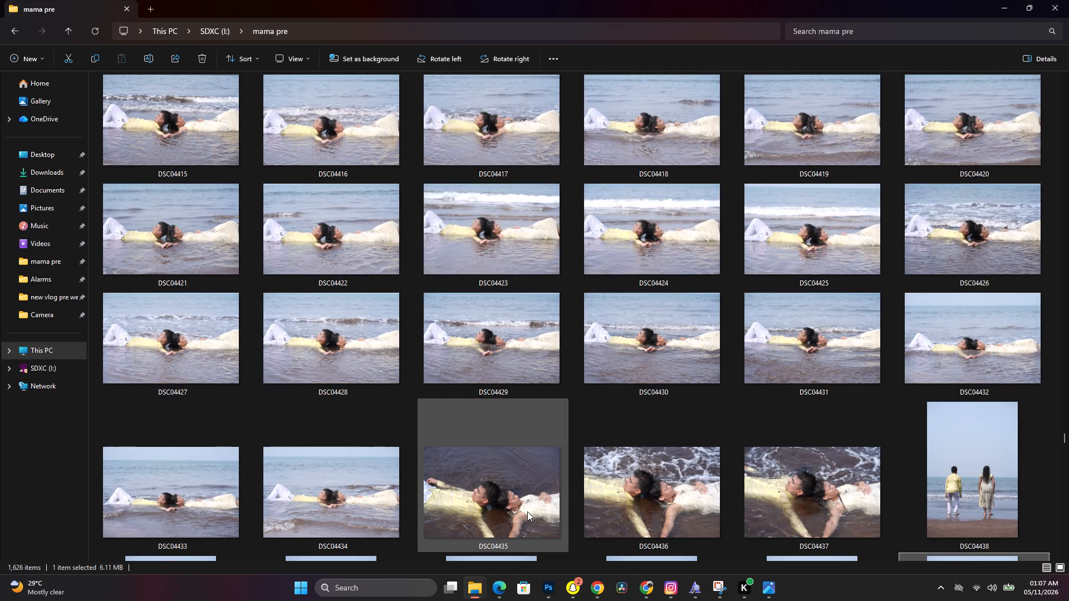
pyautogui.doubleClick(514, 262)
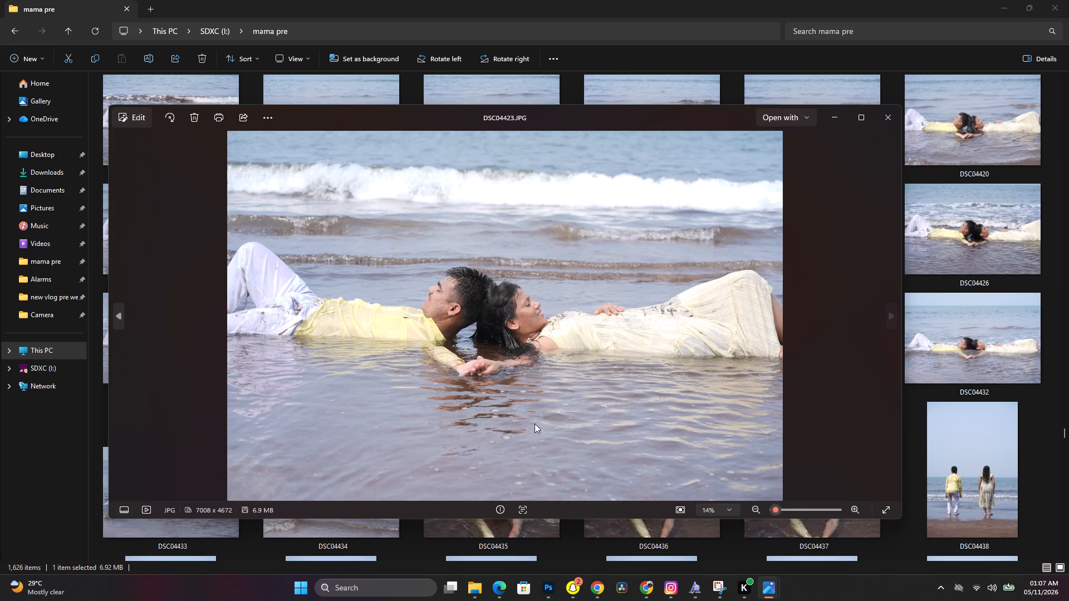
pyautogui.scroll(1, 516, 426)
pyautogui.scroll(-3, 509, 367)
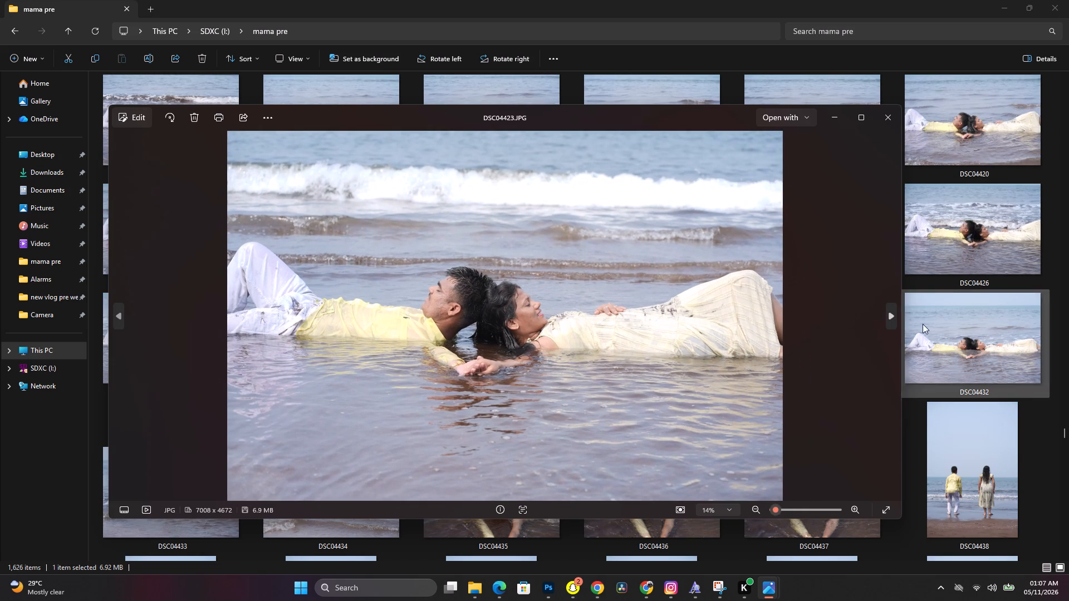
pyautogui.tripleClick(892, 319)
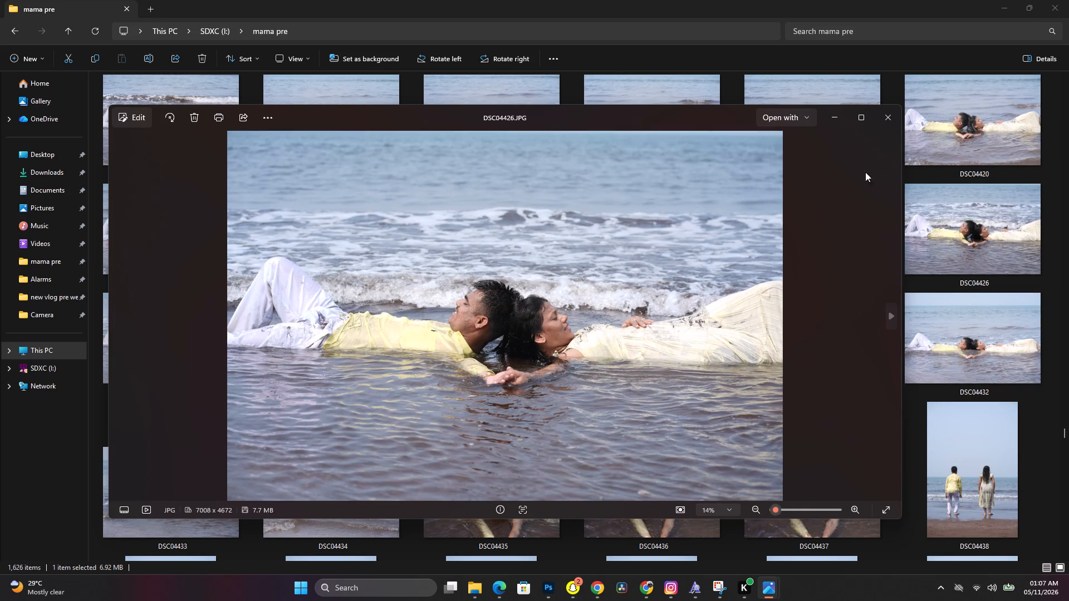
pyautogui.click(895, 116)
# Find the shots of the couple standing in the sea, preview DSC04355 and DSC04356, and inspect the faces in DSC04356 up close.
pyautogui.scroll(2, 720, 374)
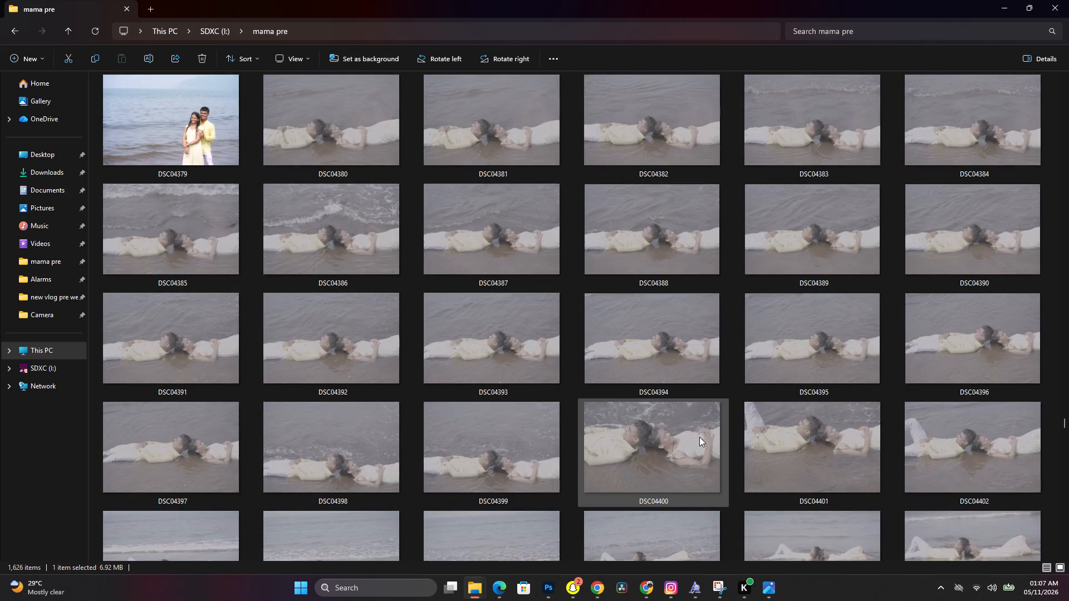
pyautogui.scroll(2, 693, 436)
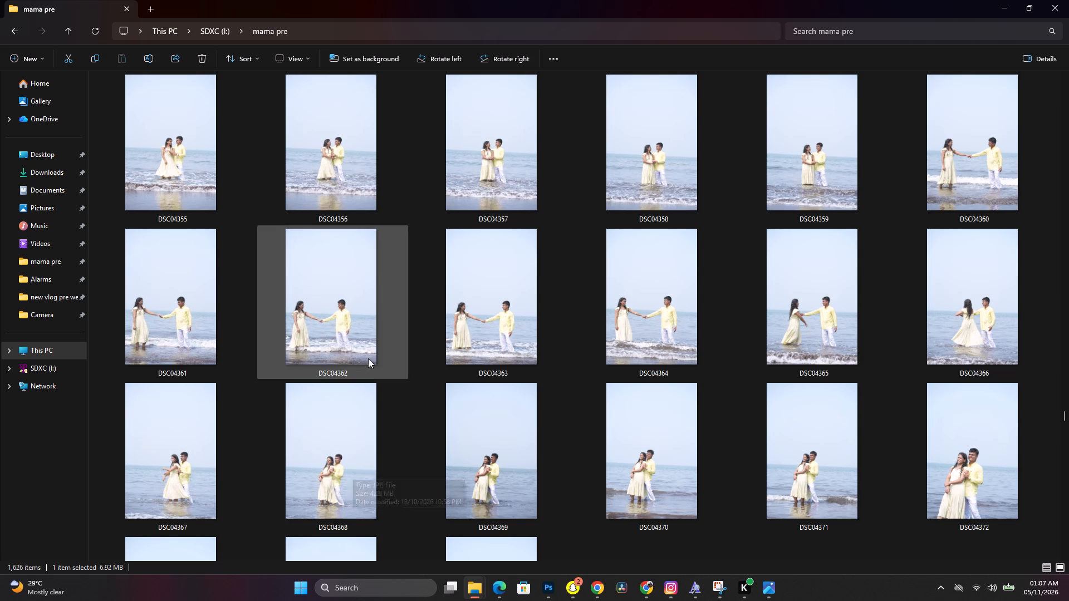
pyautogui.doubleClick(234, 149)
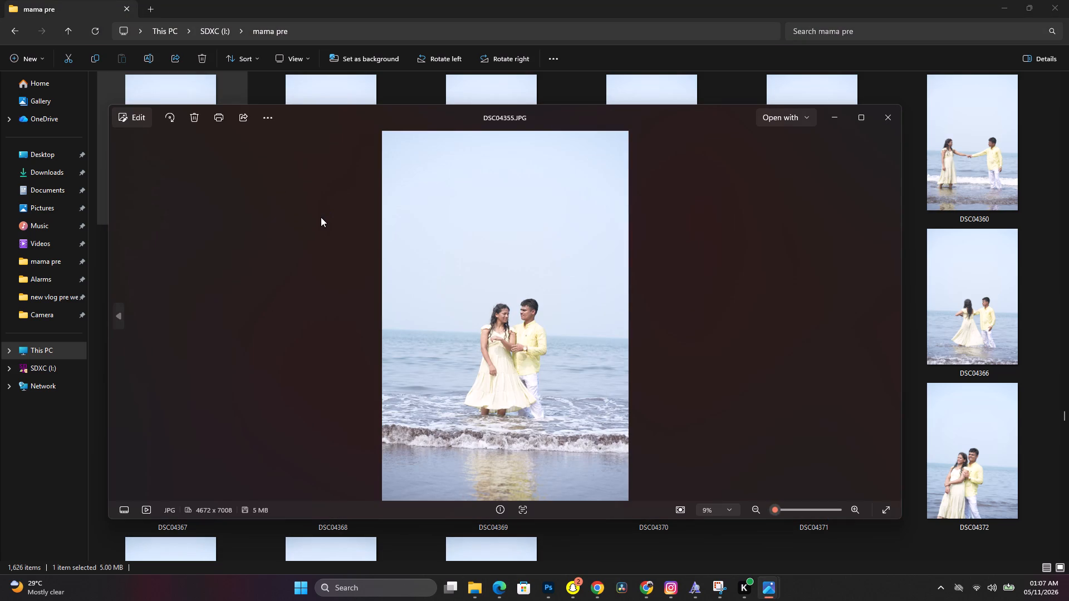
pyautogui.click(892, 299)
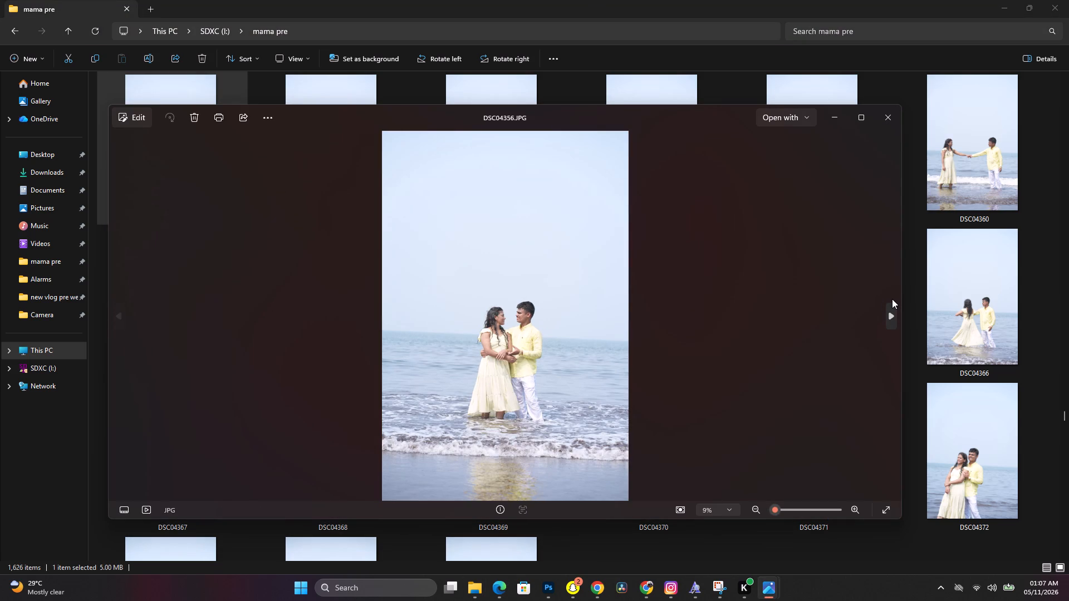
pyautogui.doubleClick(464, 308)
pyautogui.moveTo(783, 367); pyautogui.dragTo(401, 265)
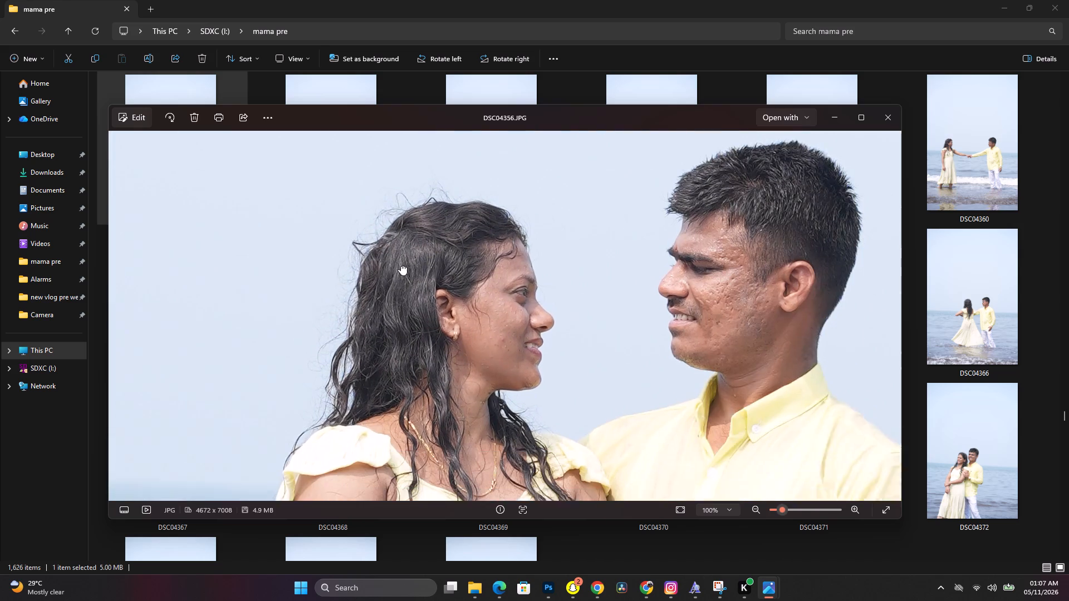
pyautogui.moveTo(401, 265); pyautogui.dragTo(302, 252)
pyautogui.scroll(-11, 488, 284)
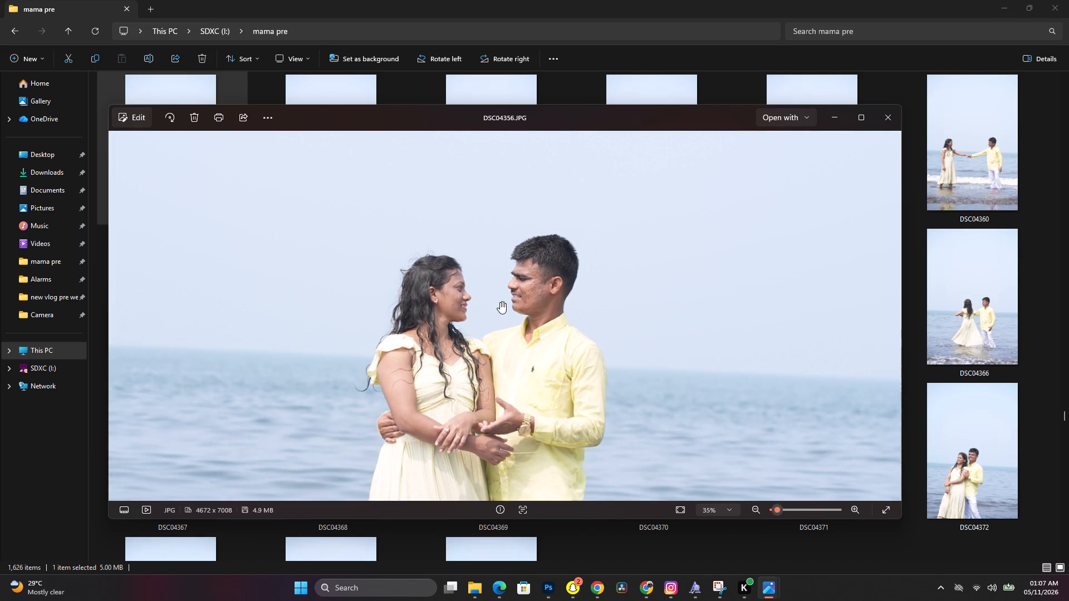
pyautogui.scroll(-4, 500, 302)
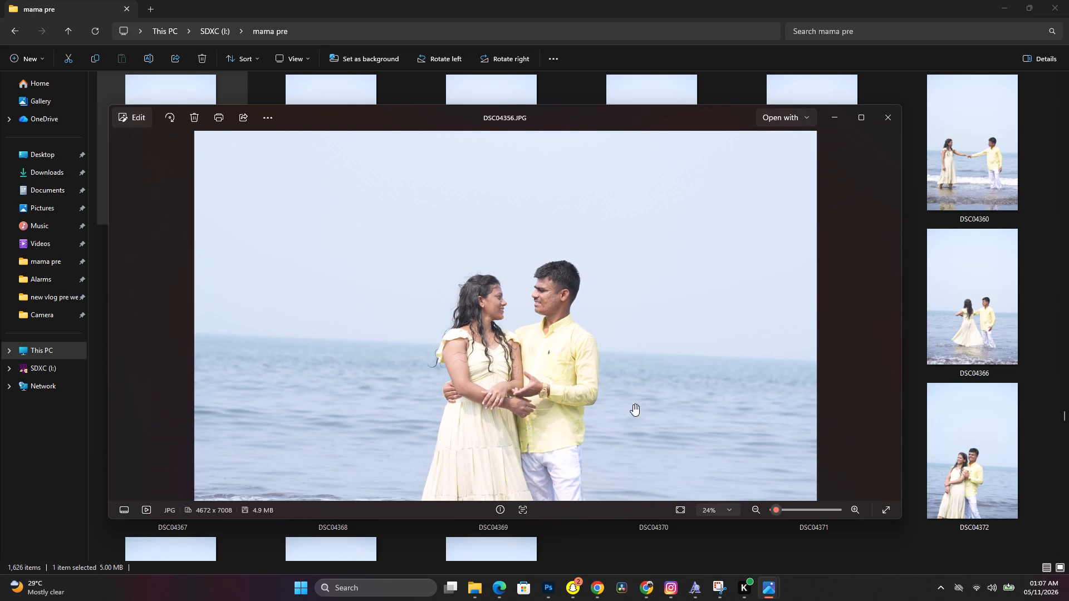
pyautogui.doubleClick(540, 322)
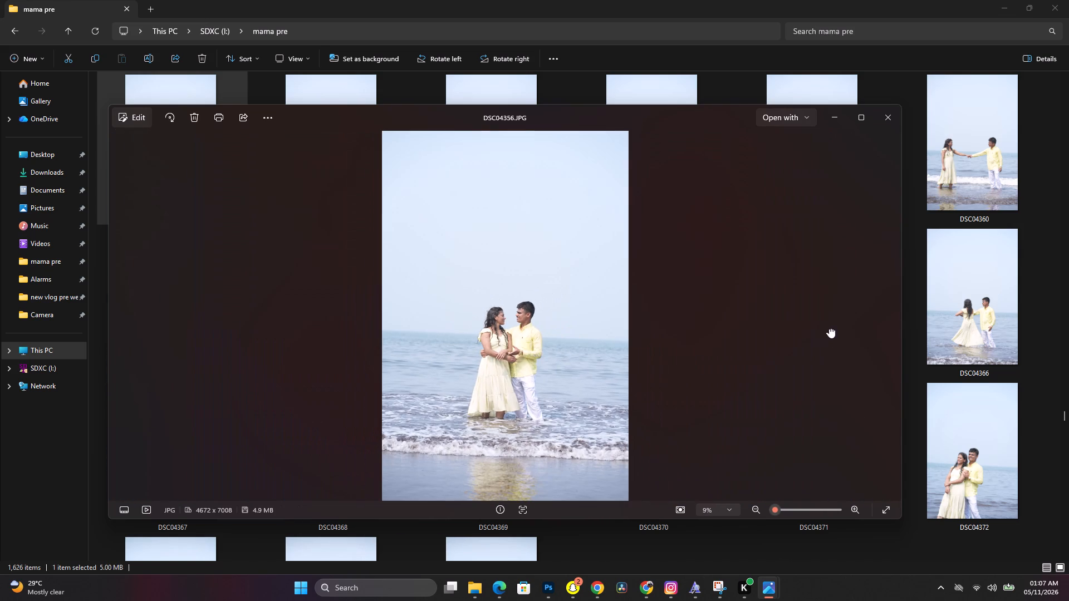
# Continue the preview to DSC04357 of the couple holding hands in the water, and examine it up close.
pyautogui.click(909, 300)
pyautogui.click(770, 584)
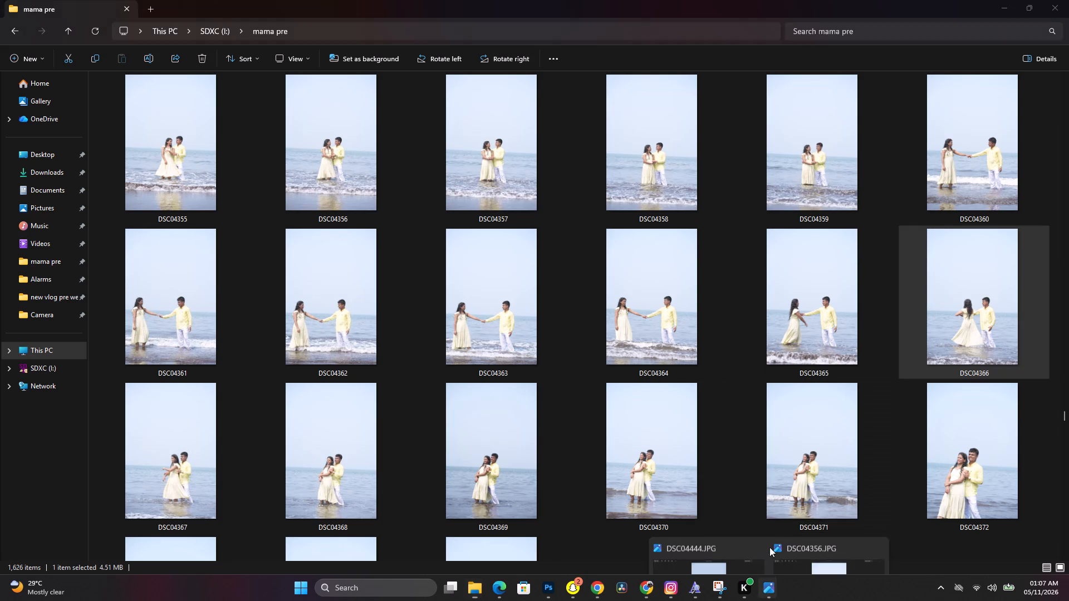
pyautogui.click(800, 523)
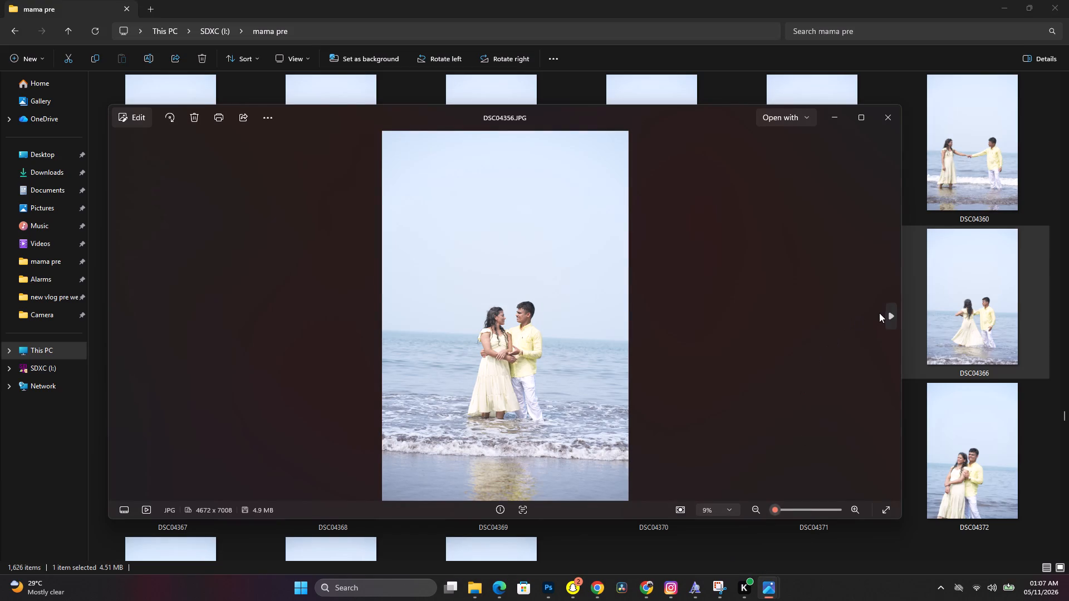
pyautogui.click(880, 312)
pyautogui.doubleClick(538, 329)
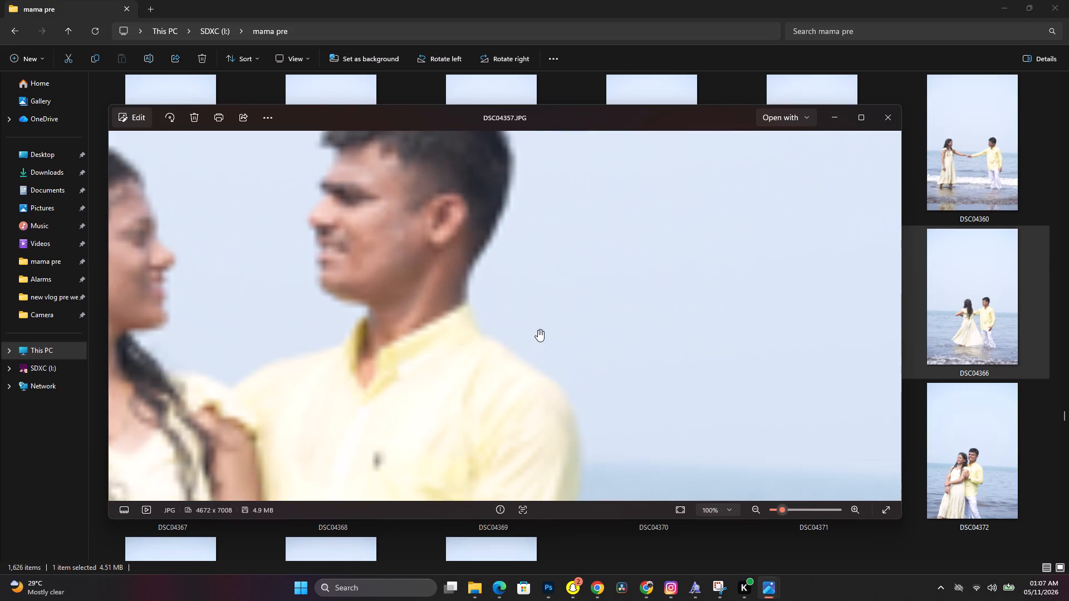
pyautogui.doubleClick(516, 320)
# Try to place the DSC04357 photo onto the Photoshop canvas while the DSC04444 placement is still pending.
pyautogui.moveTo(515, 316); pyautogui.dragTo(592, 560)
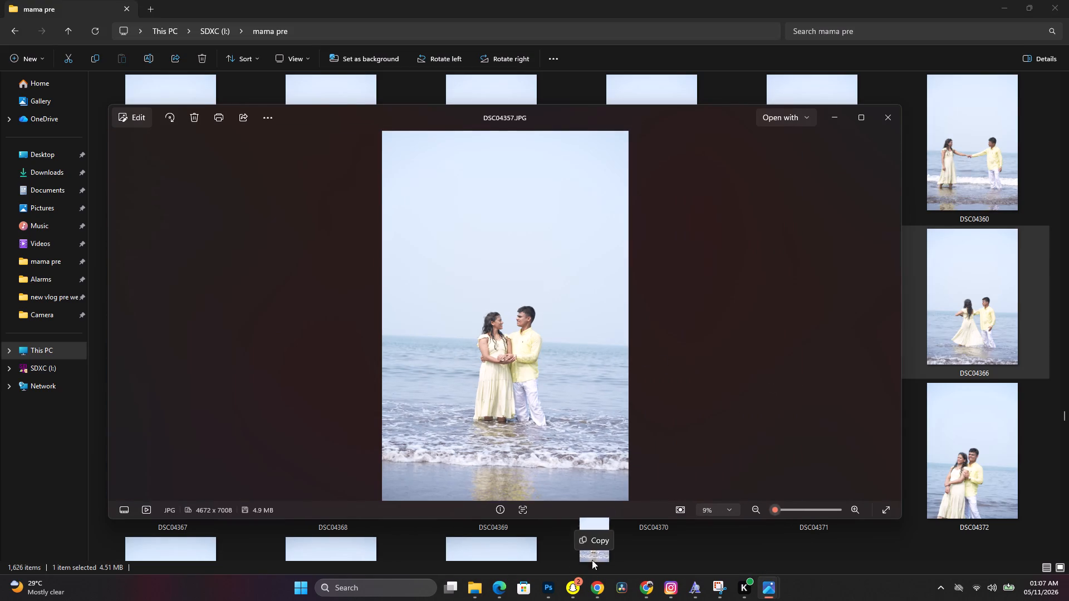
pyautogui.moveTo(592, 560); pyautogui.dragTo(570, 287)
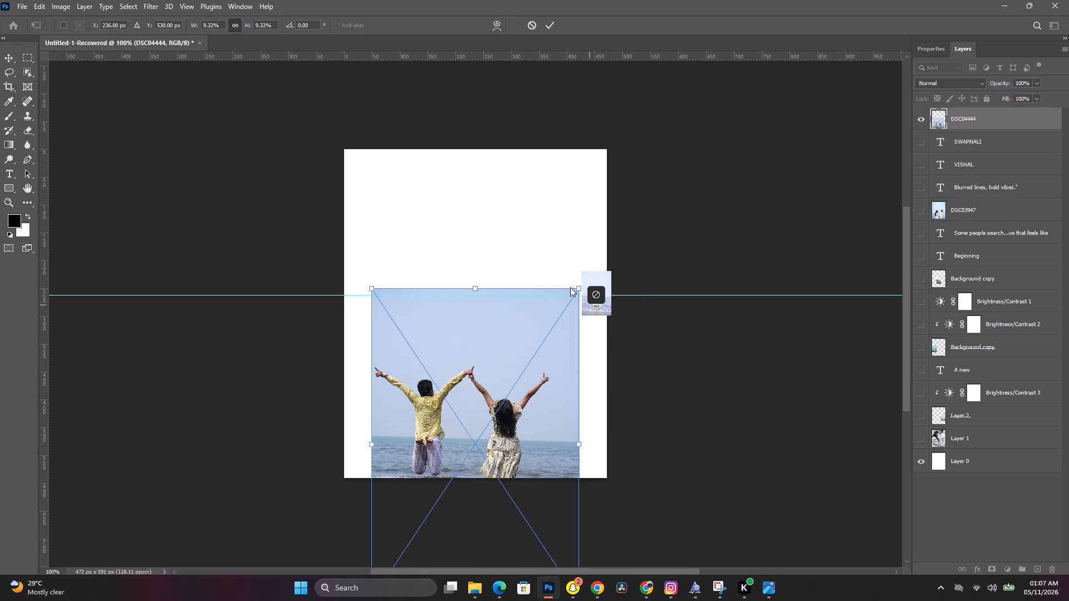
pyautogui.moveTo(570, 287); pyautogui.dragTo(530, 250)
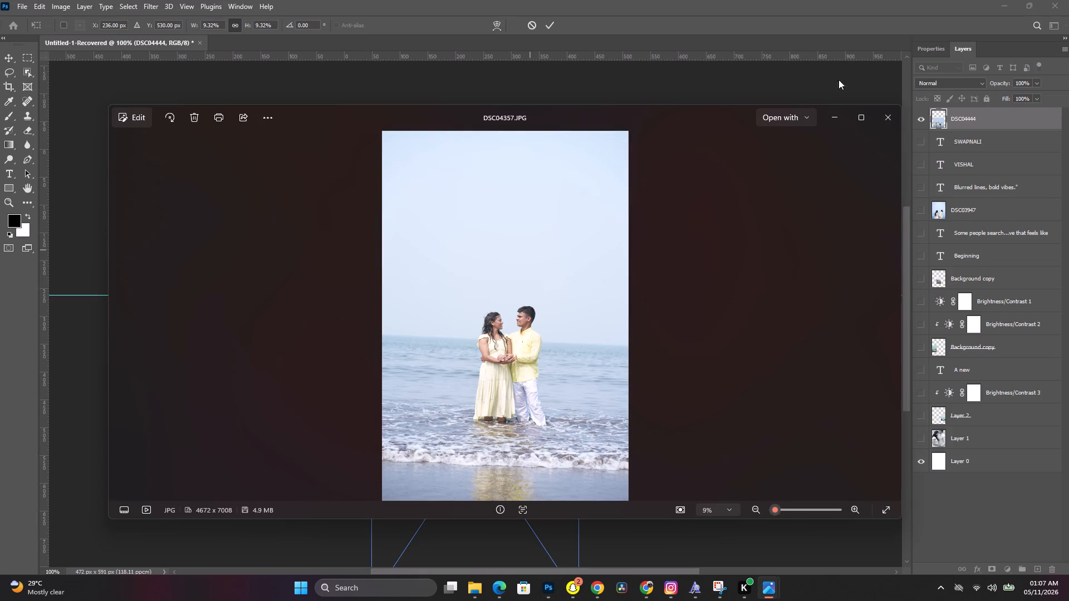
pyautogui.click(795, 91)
# Cancel the pending placement of the jumping photo DSC04444 on the Untitled-1-Recovered canvas.
pyautogui.moveTo(506, 402); pyautogui.dragTo(523, 353)
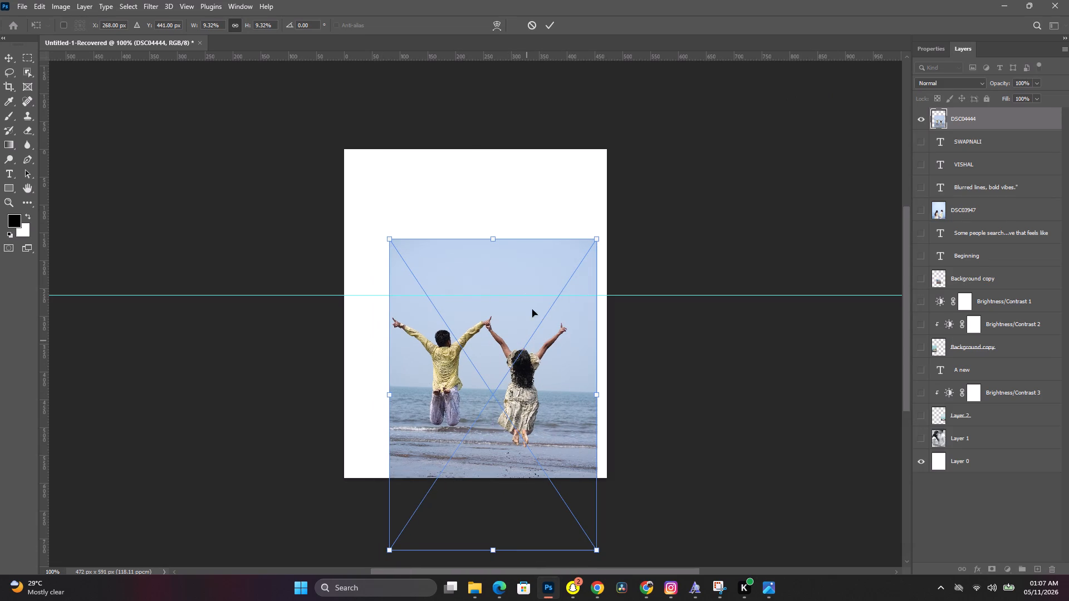
pyautogui.click(535, 28)
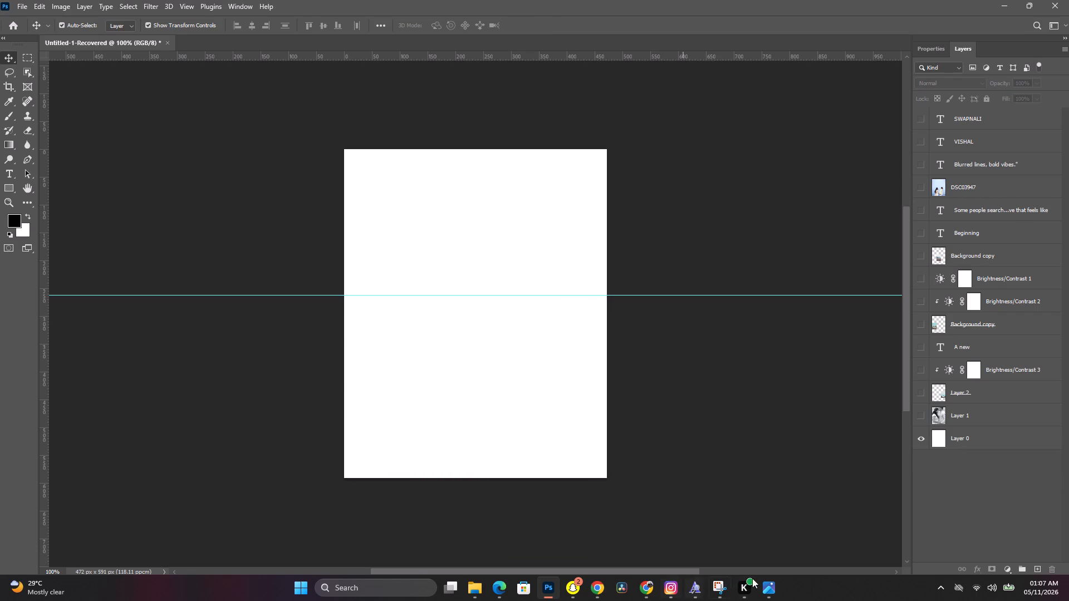
# Place the DSC04357 photo from its preview onto the blank white canvas of Untitled-1-Recovered in Photoshop.
pyautogui.click(763, 584)
pyautogui.click(754, 530)
pyautogui.click(778, 595)
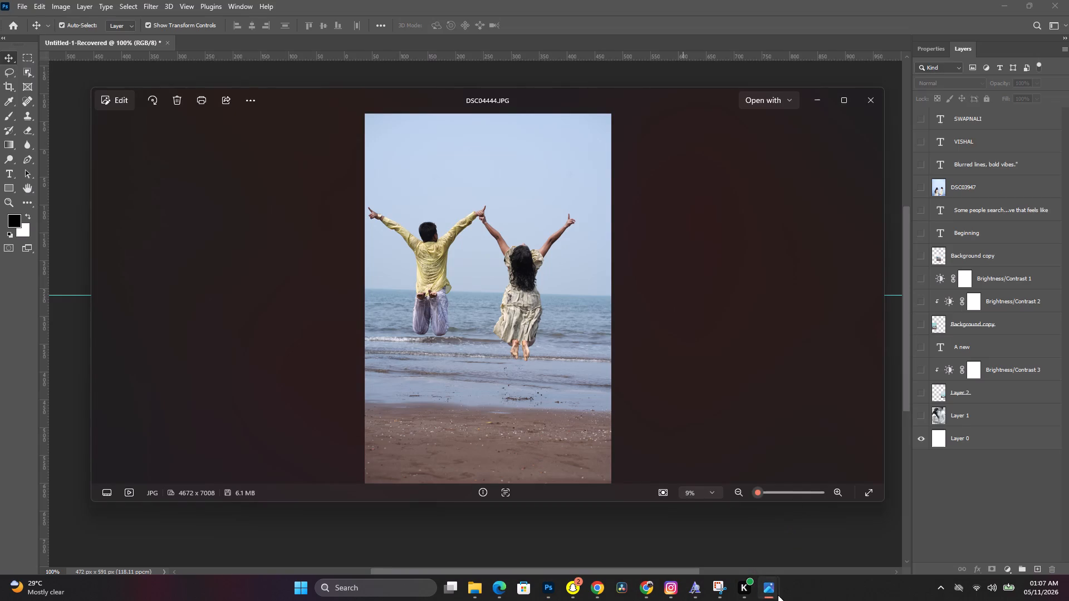
pyautogui.click(816, 531)
pyautogui.moveTo(534, 311); pyautogui.dragTo(545, 580)
pyautogui.click(550, 577)
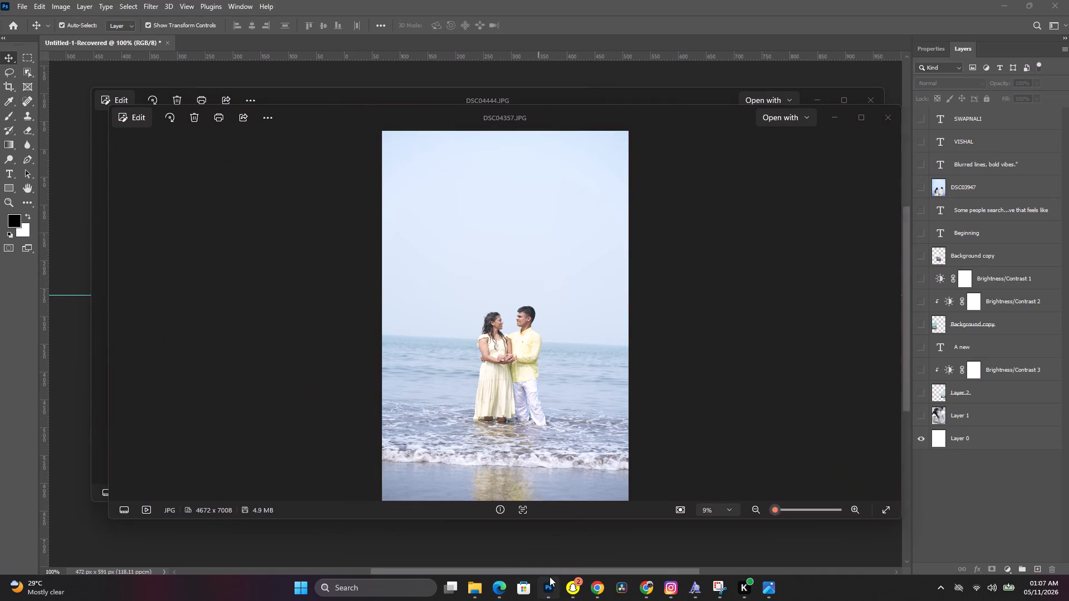
pyautogui.moveTo(534, 295); pyautogui.dragTo(494, 351)
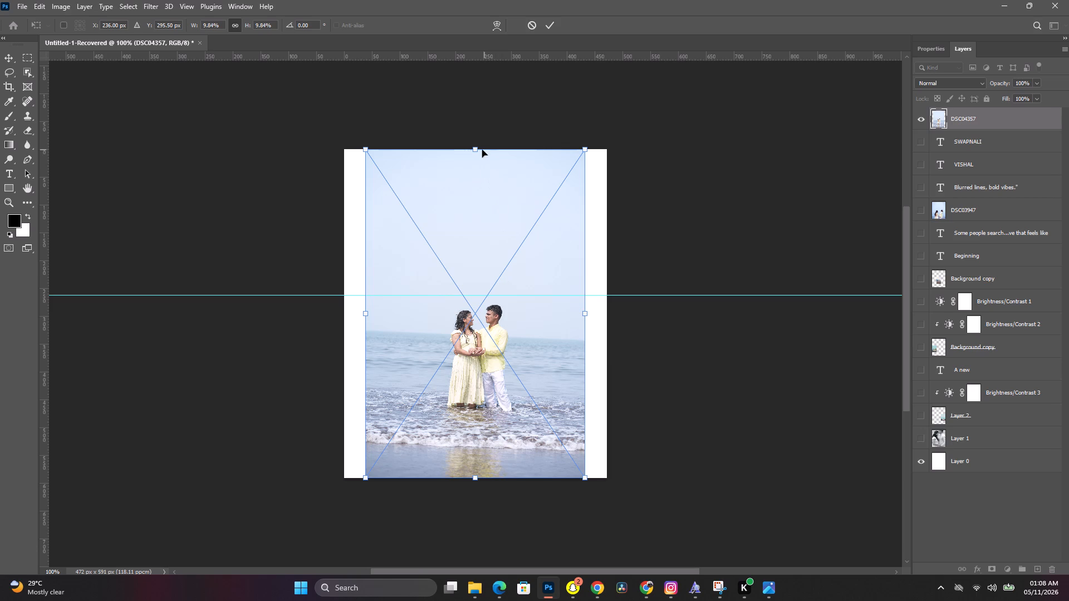
# Scale the placed DSC04357 photo to about 12.24% to fill the canvas, positioned at X 236 px, Y 367.5 px.
pyautogui.moveTo(499, 283); pyautogui.dragTo(499, 329)
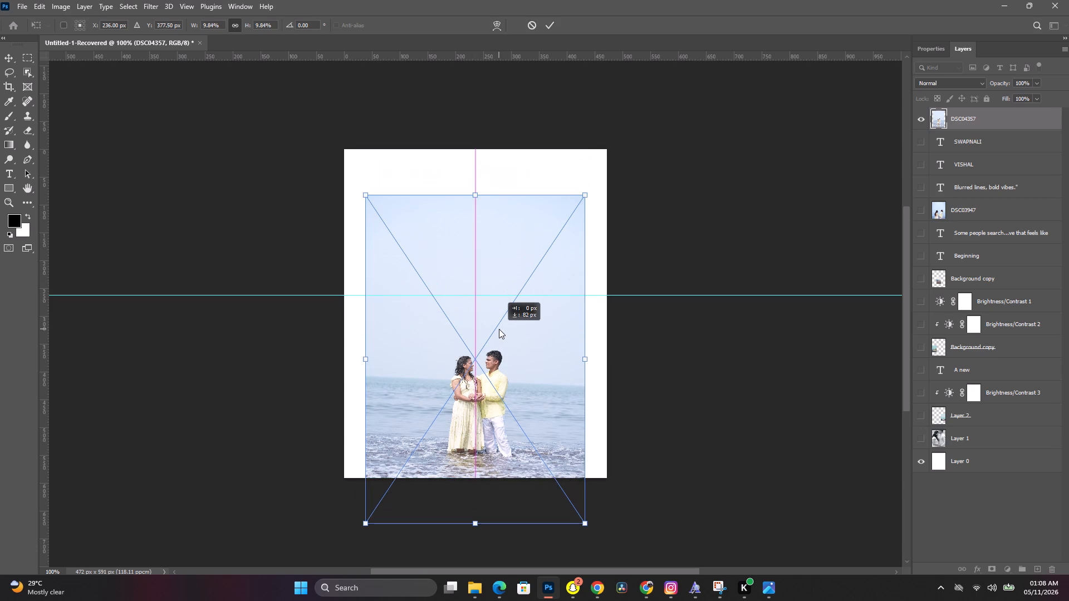
pyautogui.moveTo(499, 329); pyautogui.dragTo(499, 327)
pyautogui.moveTo(478, 196); pyautogui.dragTo(485, 150)
pyautogui.moveTo(478, 218); pyautogui.dragTo(478, 247)
pyautogui.moveTo(475, 181); pyautogui.dragTo(486, 145)
pyautogui.moveTo(469, 275); pyautogui.dragTo(468, 285)
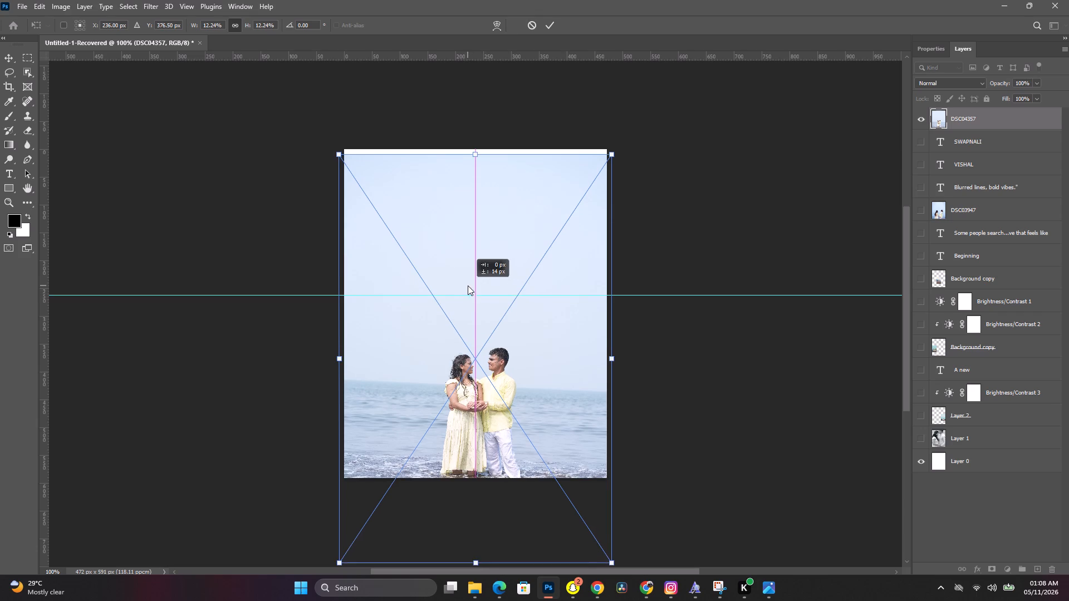
pyautogui.moveTo(468, 285); pyautogui.dragTo(467, 285)
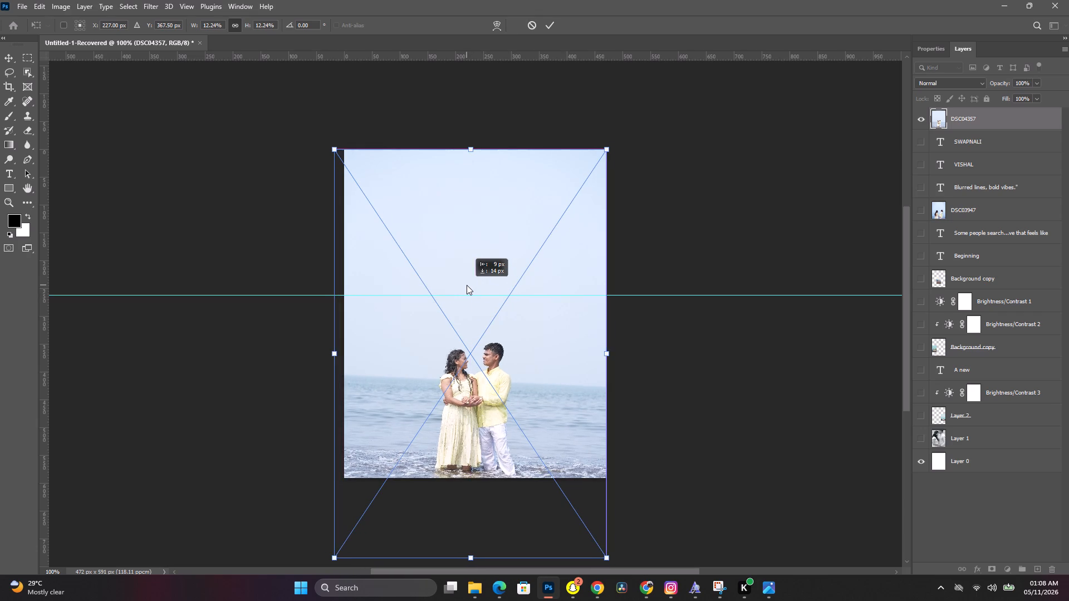
pyautogui.moveTo(467, 285); pyautogui.dragTo(467, 285)
pyautogui.click(674, 322)
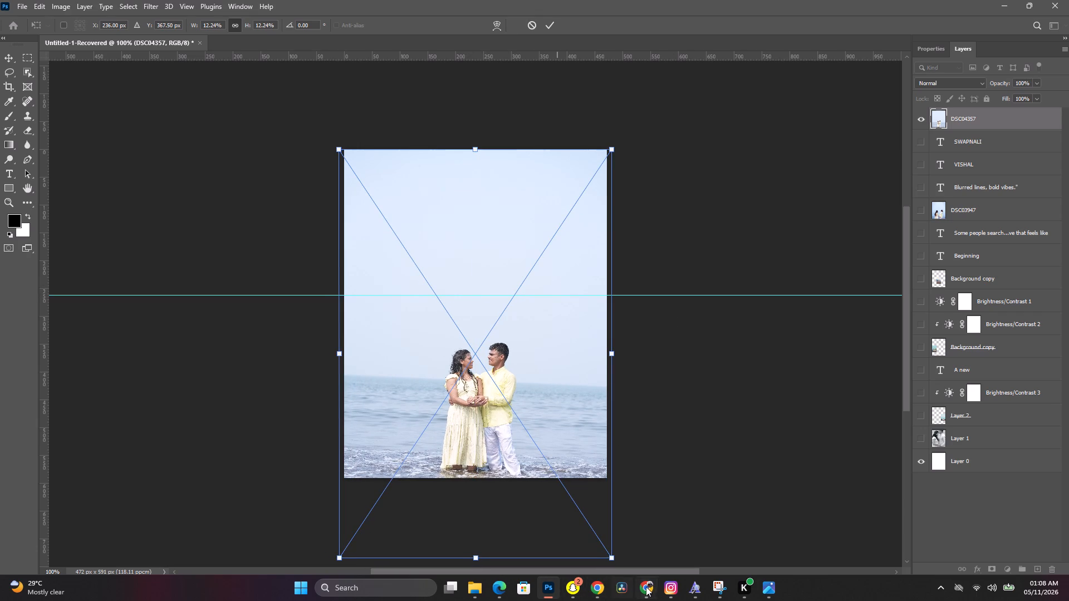
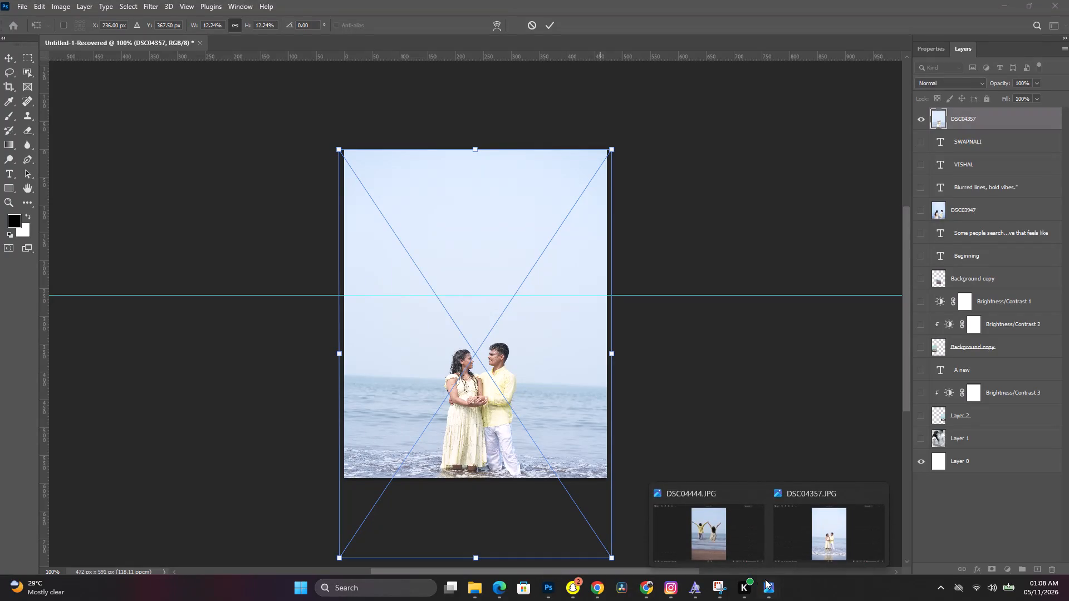
# Switch to File Explorer and open the Alarms folder on the SDXC (I:) drive to browse the couple photos.
pyautogui.click(476, 589)
pyautogui.click(427, 528)
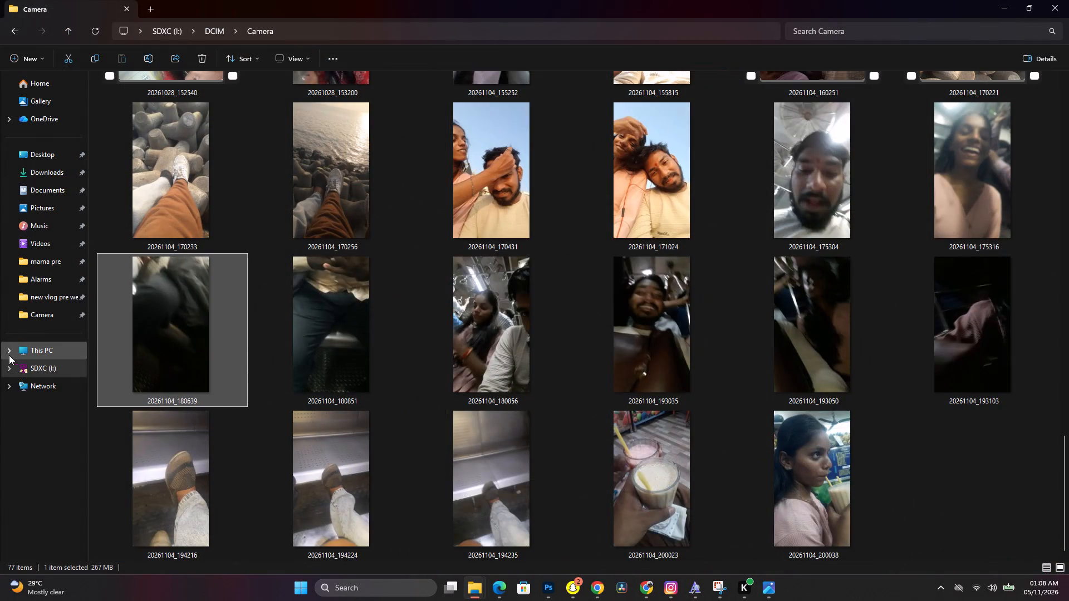
pyautogui.click(32, 366)
pyautogui.doubleClick(161, 159)
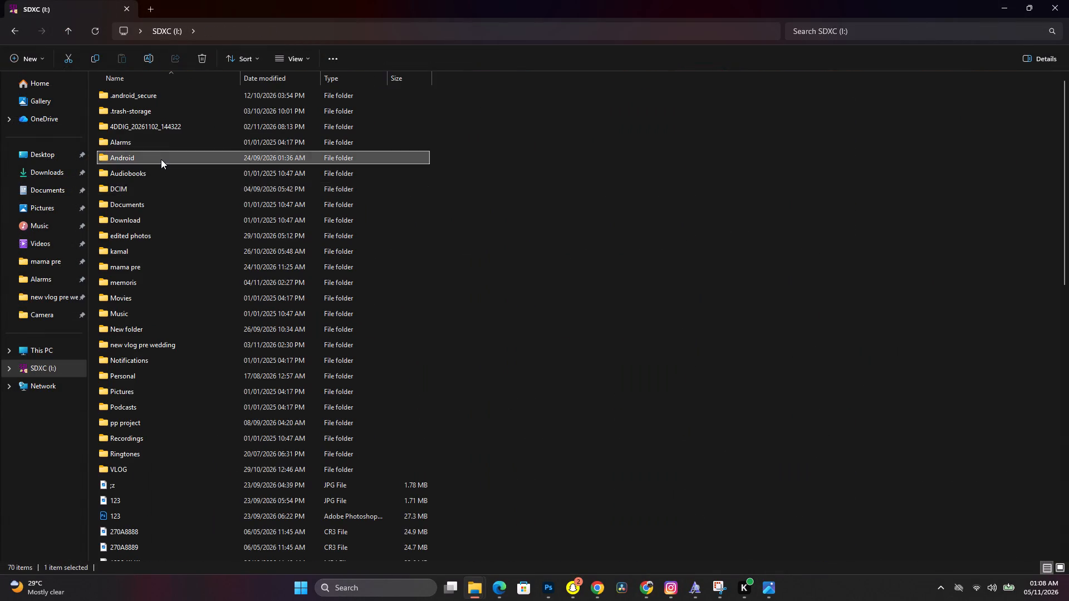
pyautogui.click(151, 147)
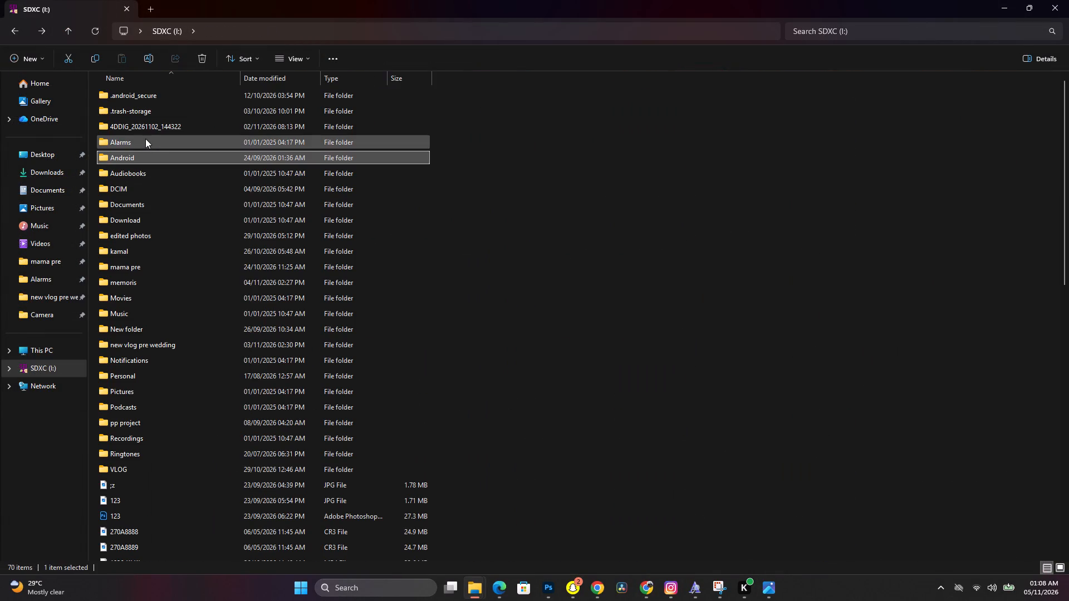
pyautogui.doubleClick(145, 139)
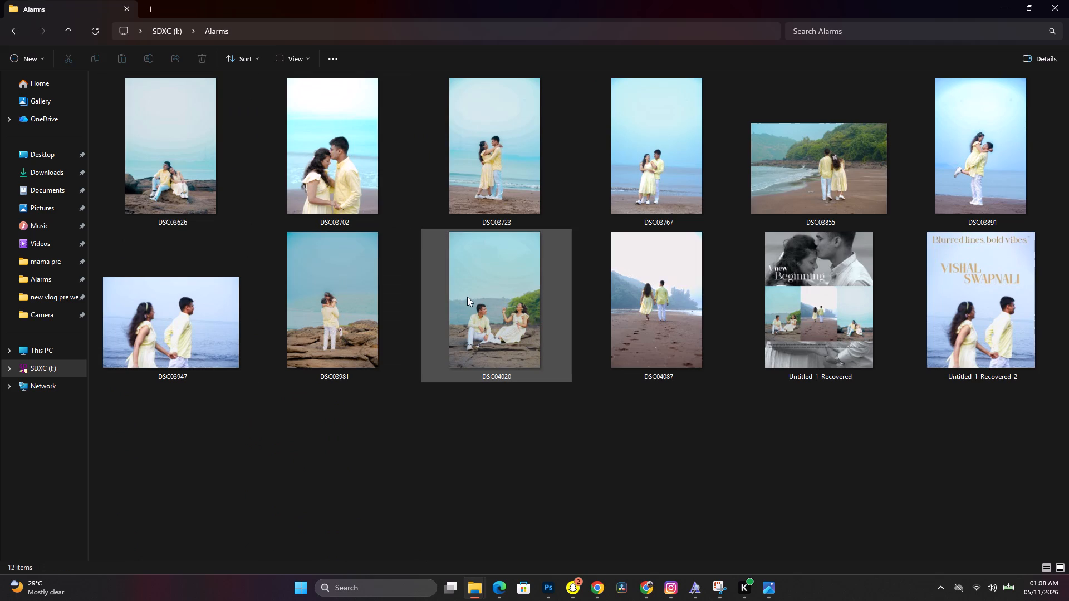
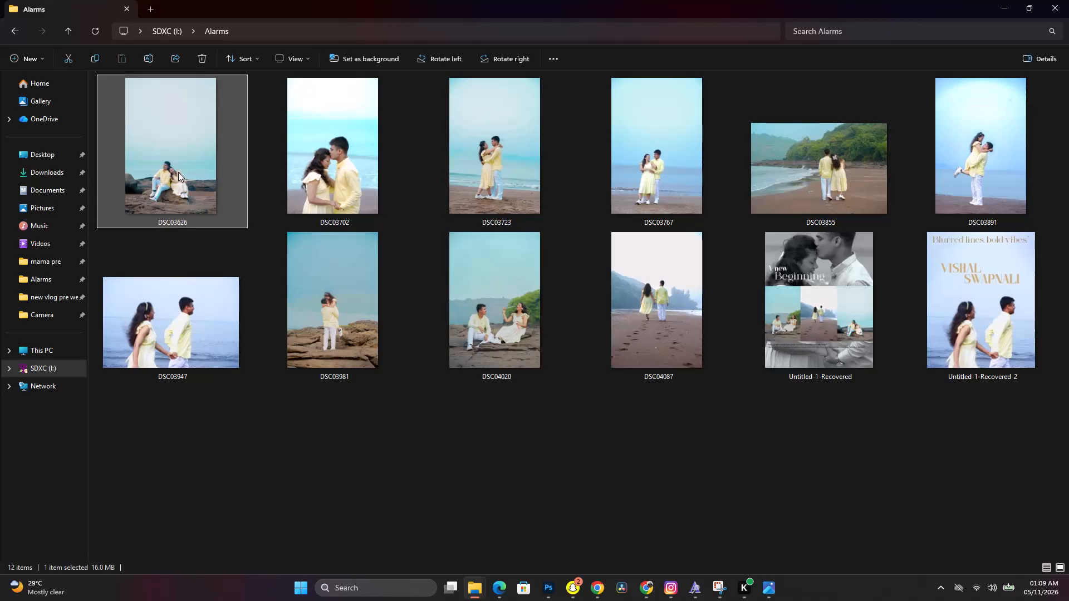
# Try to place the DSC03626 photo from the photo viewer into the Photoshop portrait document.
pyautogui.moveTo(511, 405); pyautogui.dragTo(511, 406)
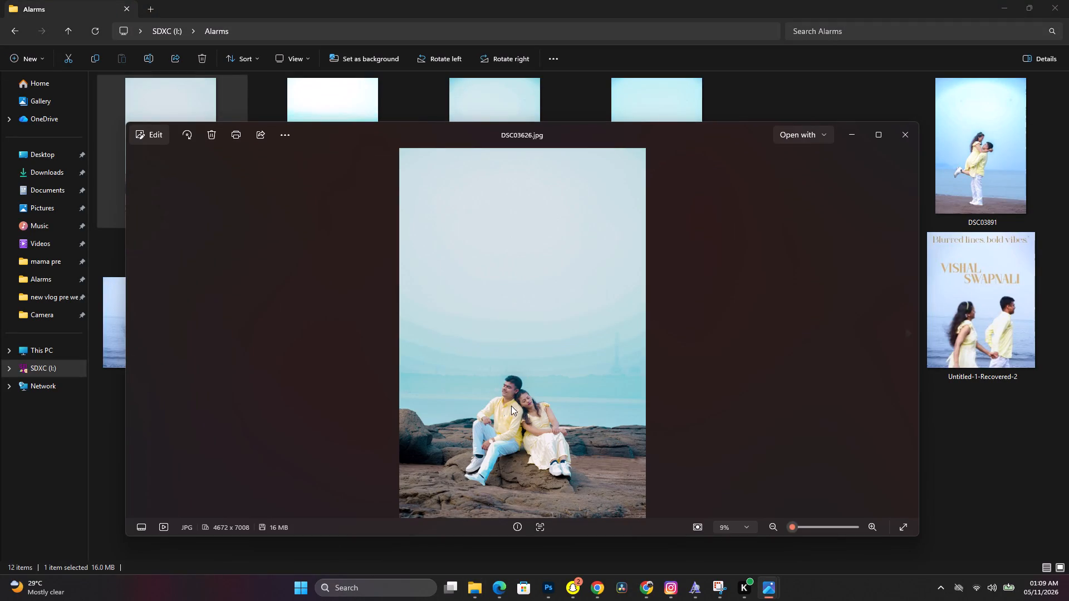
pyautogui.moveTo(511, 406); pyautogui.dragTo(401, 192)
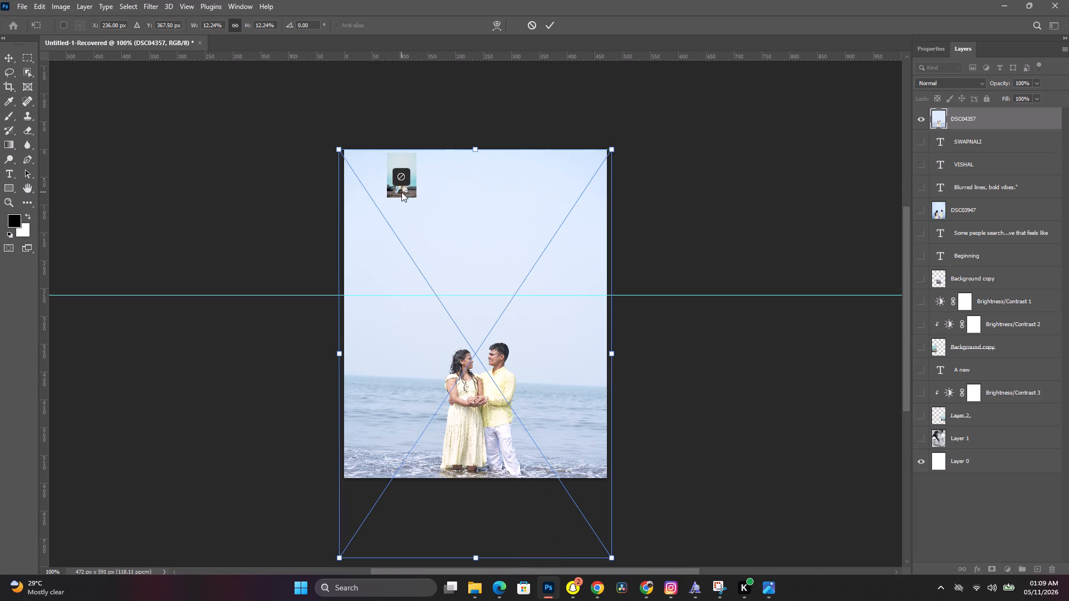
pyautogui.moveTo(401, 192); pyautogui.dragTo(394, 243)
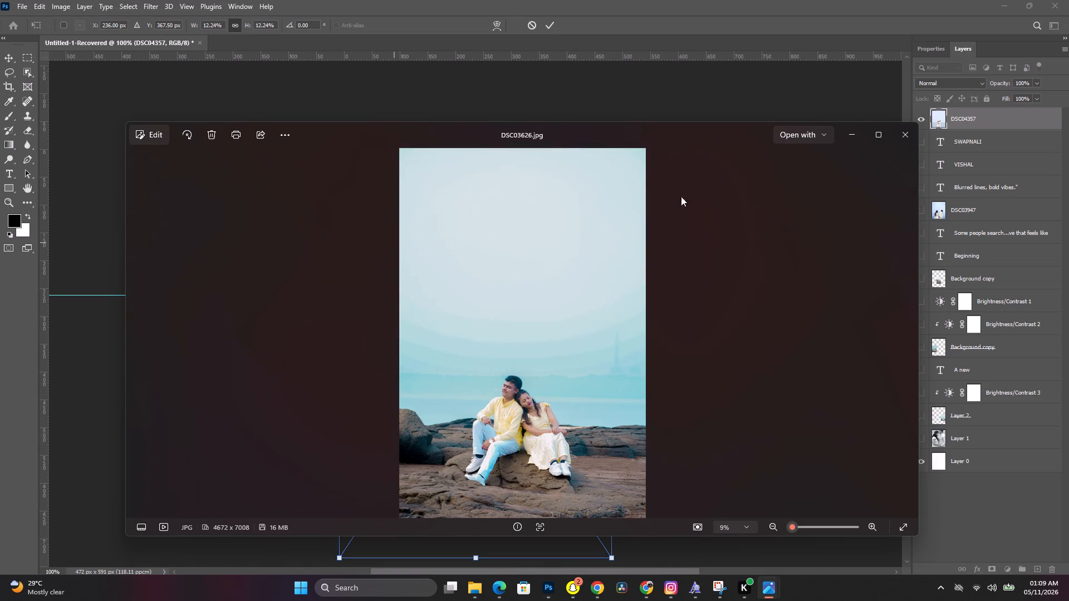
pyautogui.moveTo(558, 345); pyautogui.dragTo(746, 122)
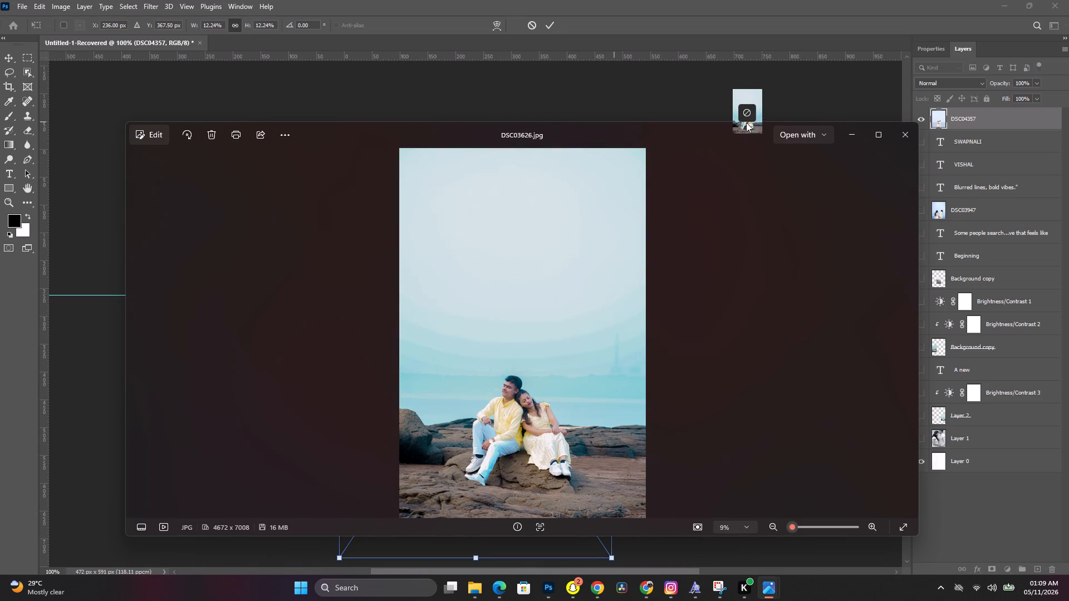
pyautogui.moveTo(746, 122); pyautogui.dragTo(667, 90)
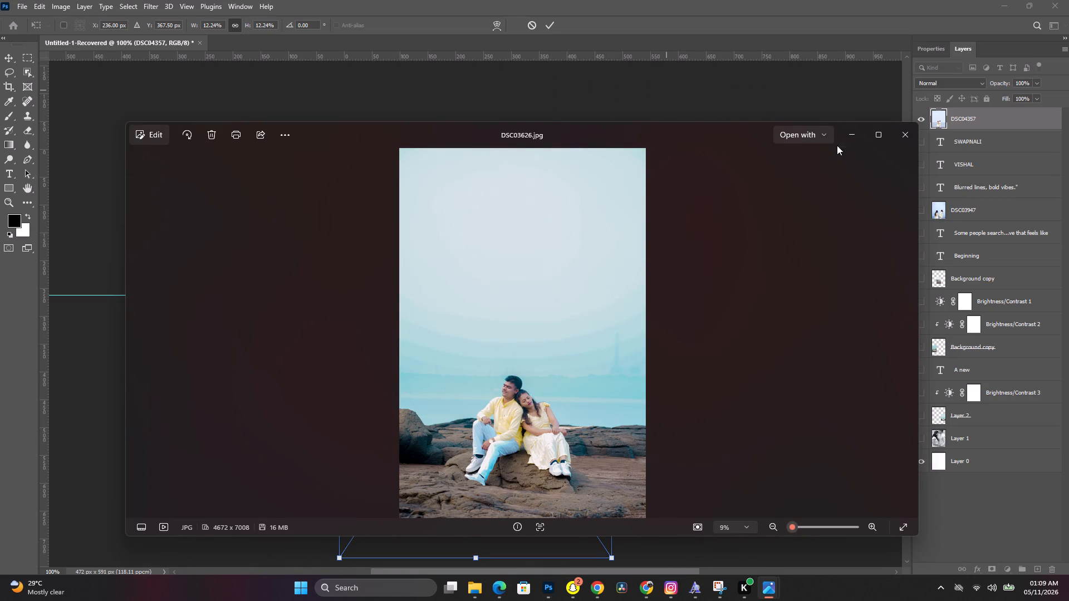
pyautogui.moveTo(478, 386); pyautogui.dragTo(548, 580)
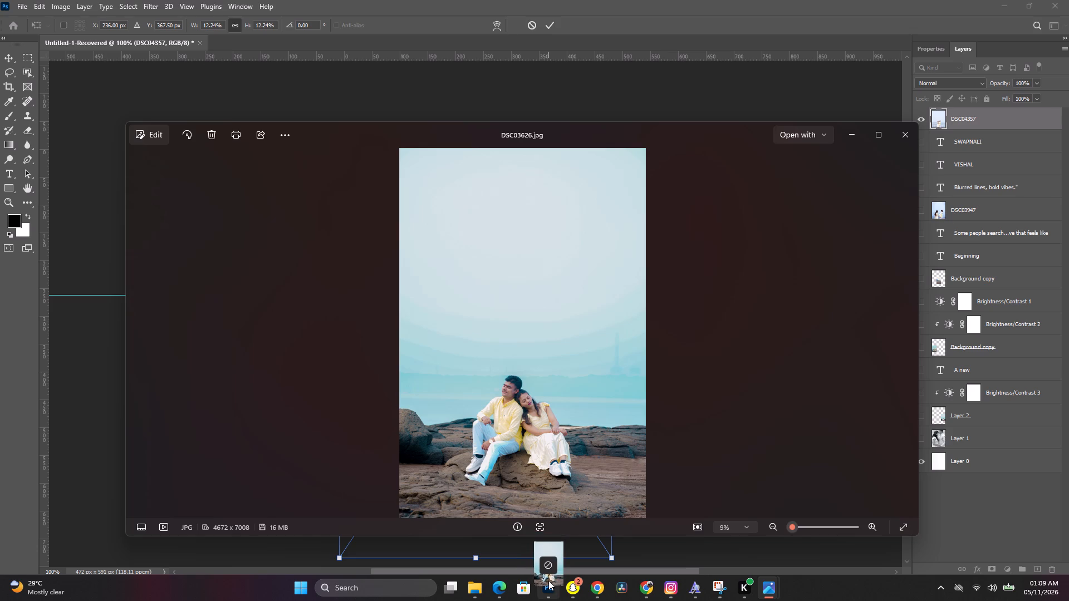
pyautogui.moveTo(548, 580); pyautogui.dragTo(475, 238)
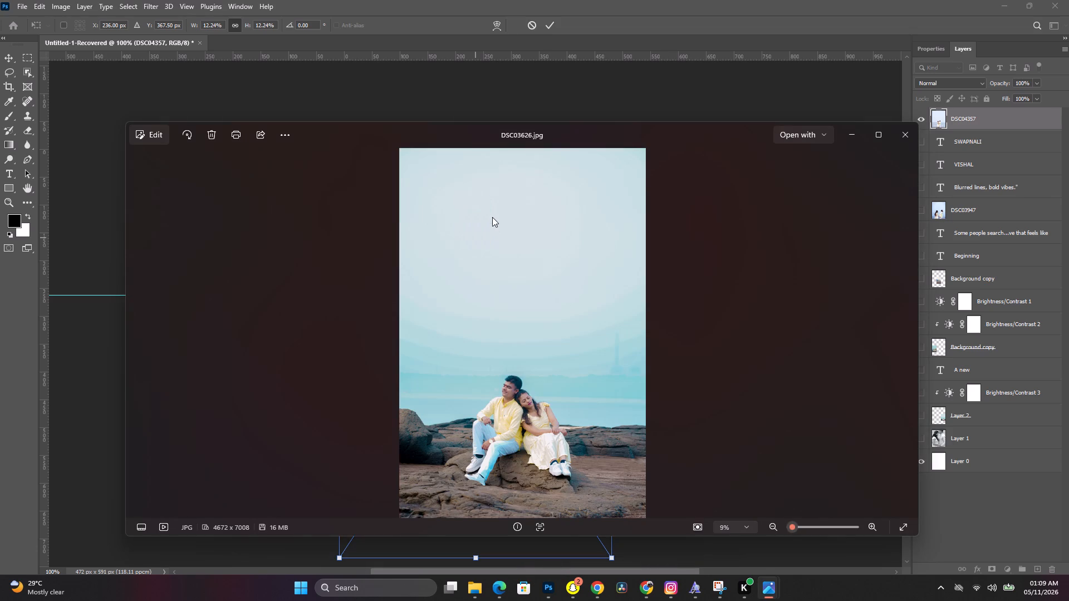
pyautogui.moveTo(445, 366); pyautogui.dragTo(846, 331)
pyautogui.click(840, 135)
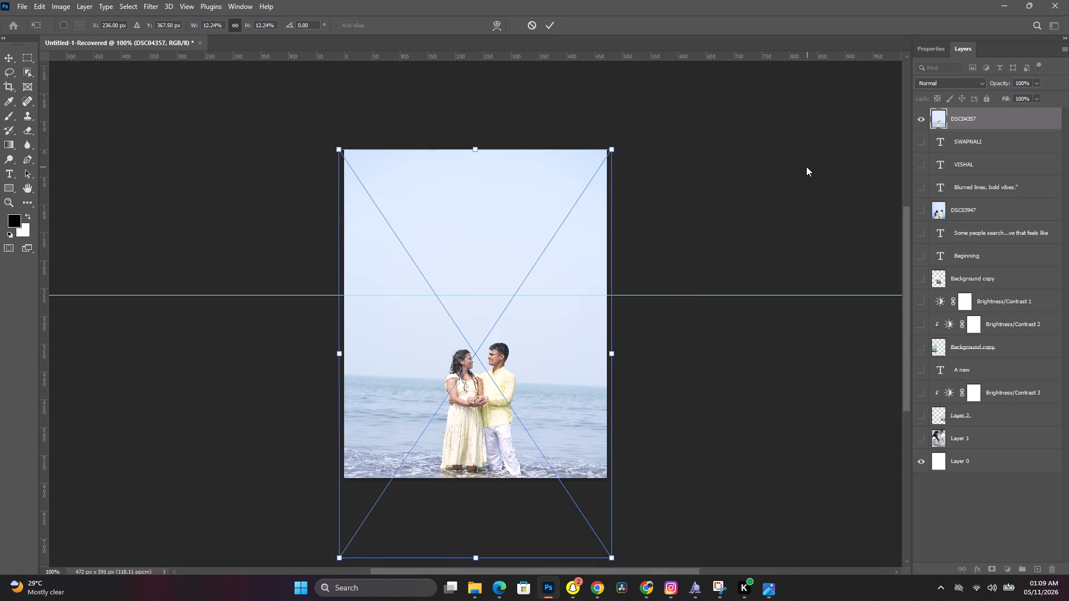
# Return to the photo viewer, bring up DSC03626 and close the separate DSC04357 viewer window.
pyautogui.click(763, 590)
pyautogui.click(781, 537)
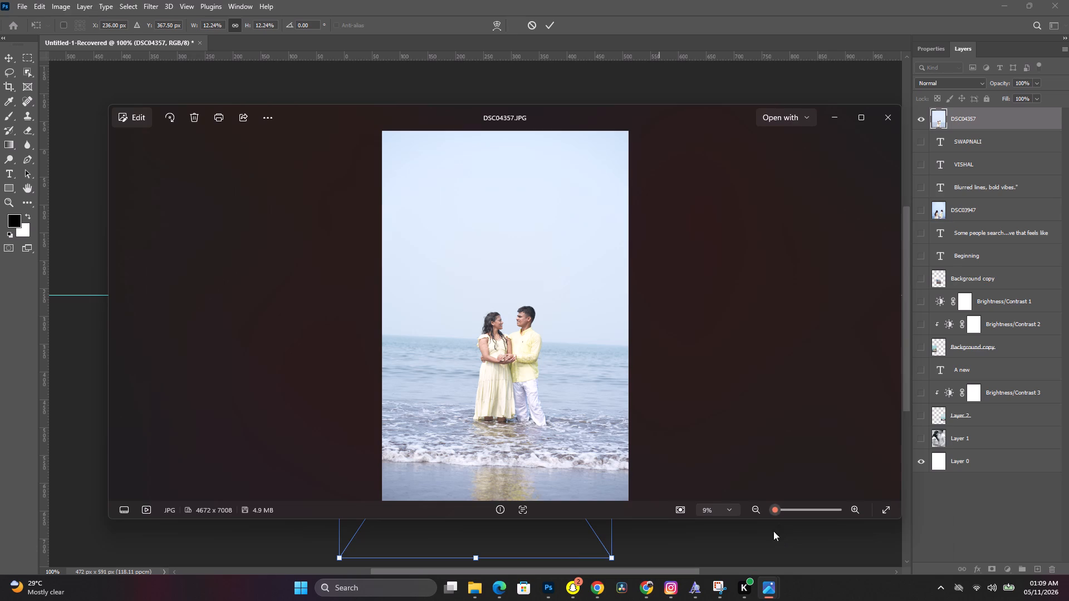
pyautogui.click(769, 600)
pyautogui.click(844, 540)
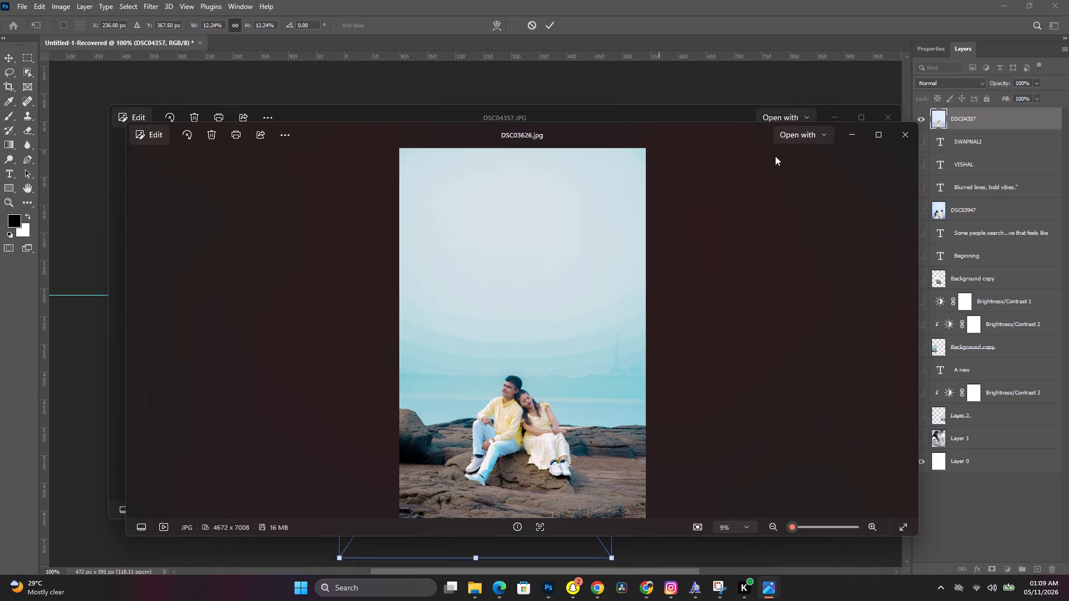
pyautogui.click(884, 114)
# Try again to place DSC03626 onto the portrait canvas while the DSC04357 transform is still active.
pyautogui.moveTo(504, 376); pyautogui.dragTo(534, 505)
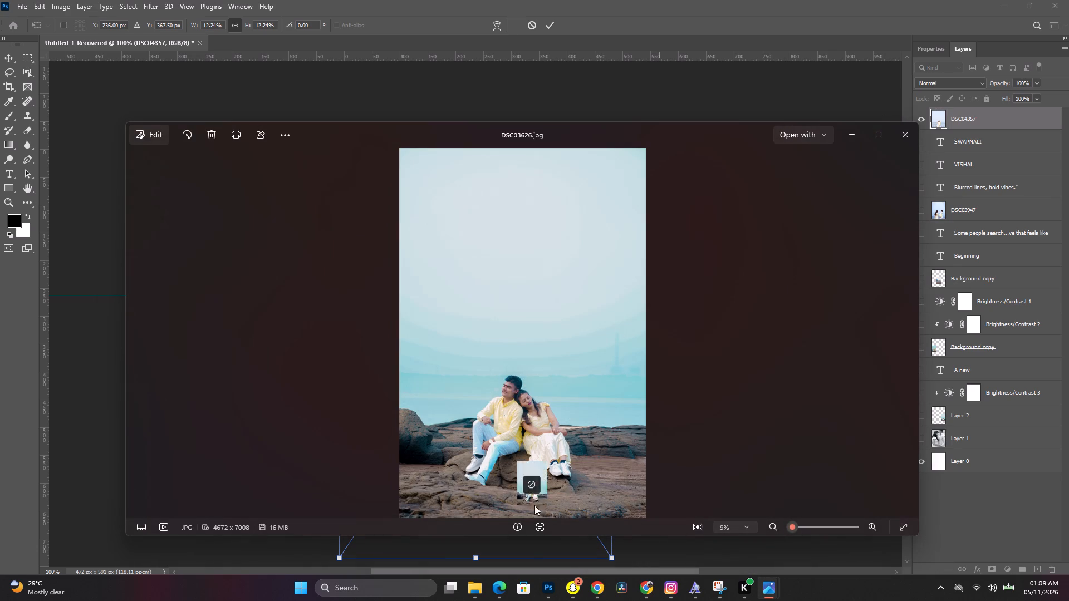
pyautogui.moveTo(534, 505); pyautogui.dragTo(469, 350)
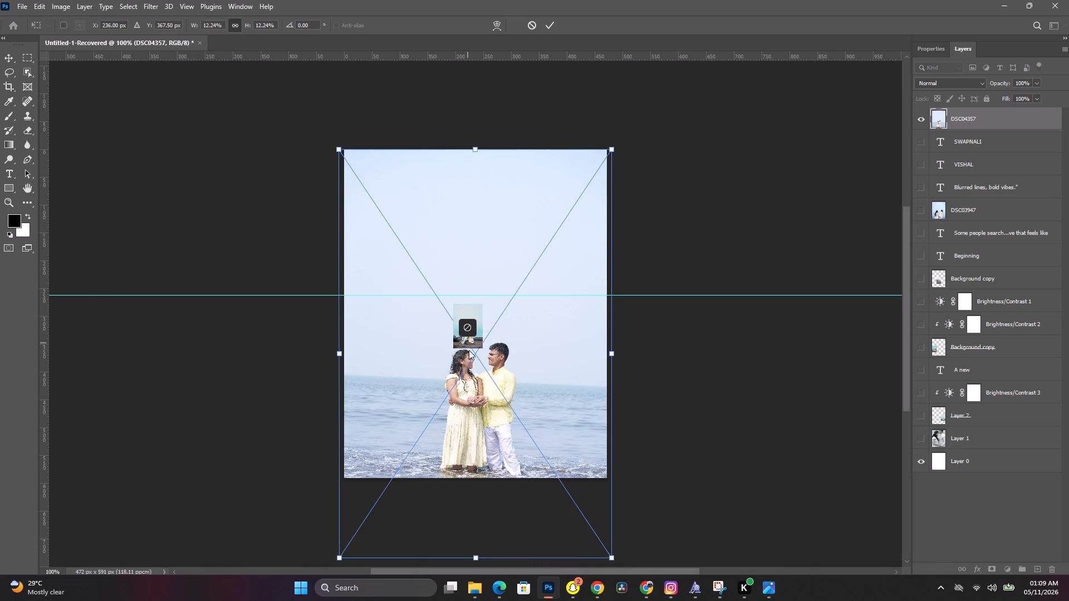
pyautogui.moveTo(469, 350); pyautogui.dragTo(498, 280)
# Commit the placement and transform of the DSC04357 background photo.
pyautogui.doubleClick(551, 27)
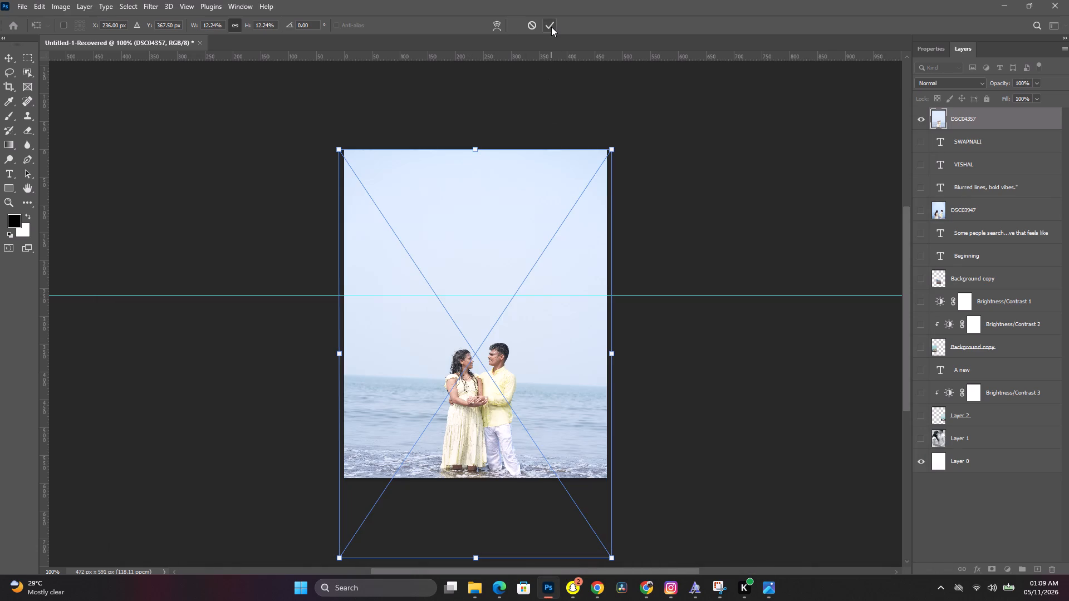
# Place the DSC03626 photo from the photo viewer onto the portrait canvas in Photoshop.
pyautogui.click(767, 588)
pyautogui.click(842, 526)
pyautogui.moveTo(502, 349); pyautogui.dragTo(555, 560)
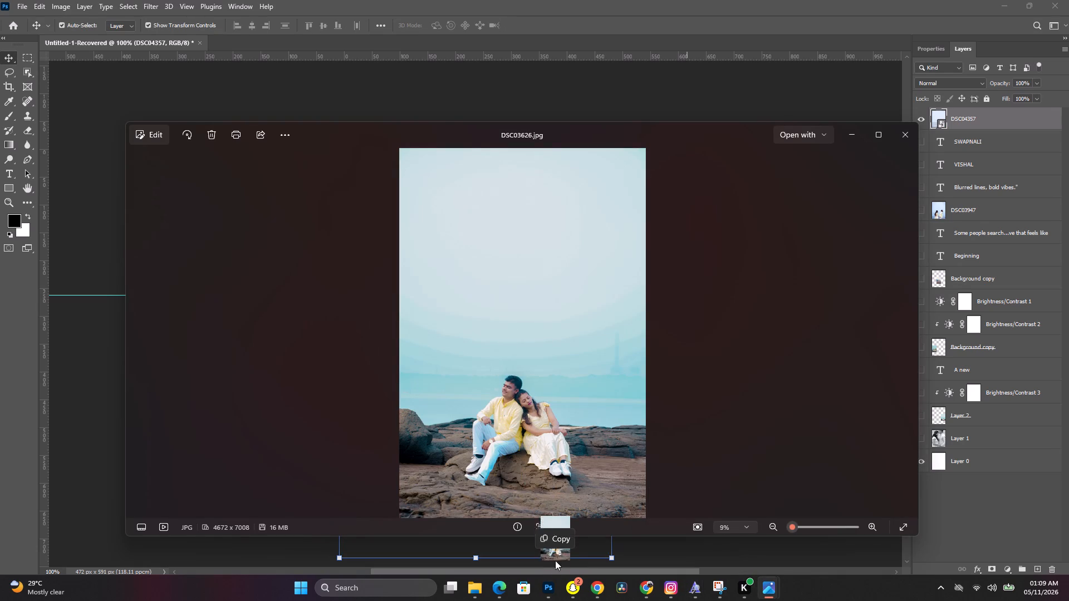
pyautogui.moveTo(555, 560); pyautogui.dragTo(463, 271)
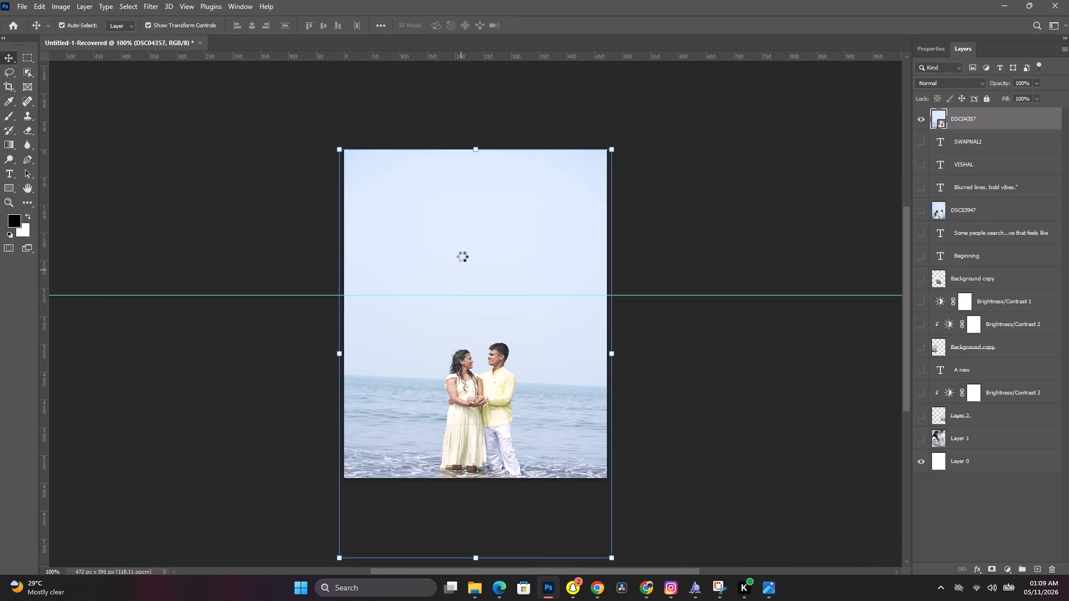
# Scale DSC03626 down to about 0.70% and position it in the sky at the canvas's upper left, above the guide, then commit it.
pyautogui.moveTo(476, 147); pyautogui.dragTo(484, 284)
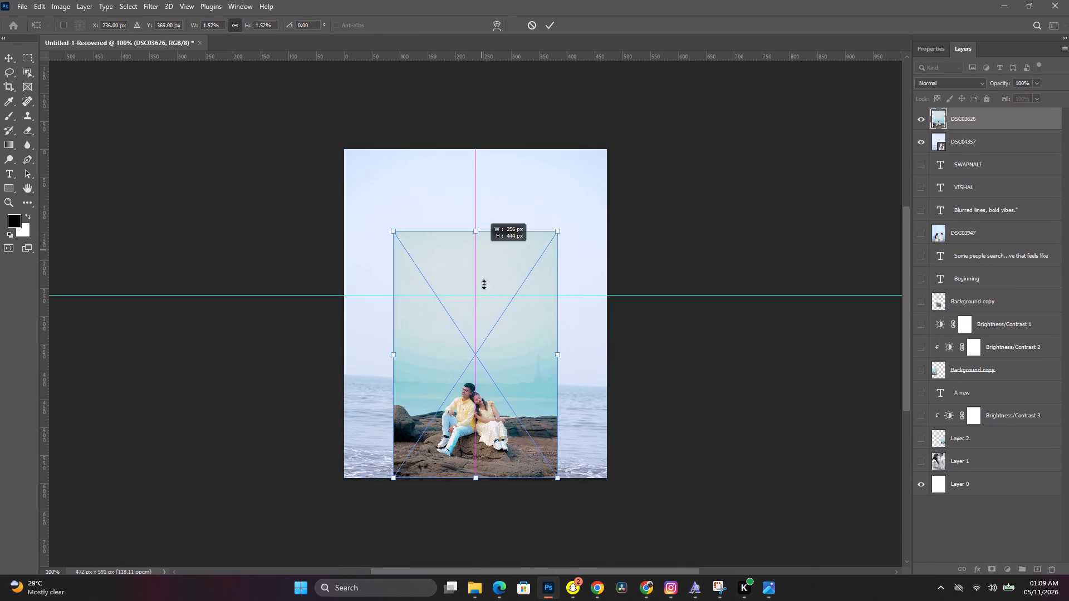
pyautogui.moveTo(484, 284); pyautogui.dragTo(471, 390)
pyautogui.moveTo(479, 433); pyautogui.dragTo(407, 220)
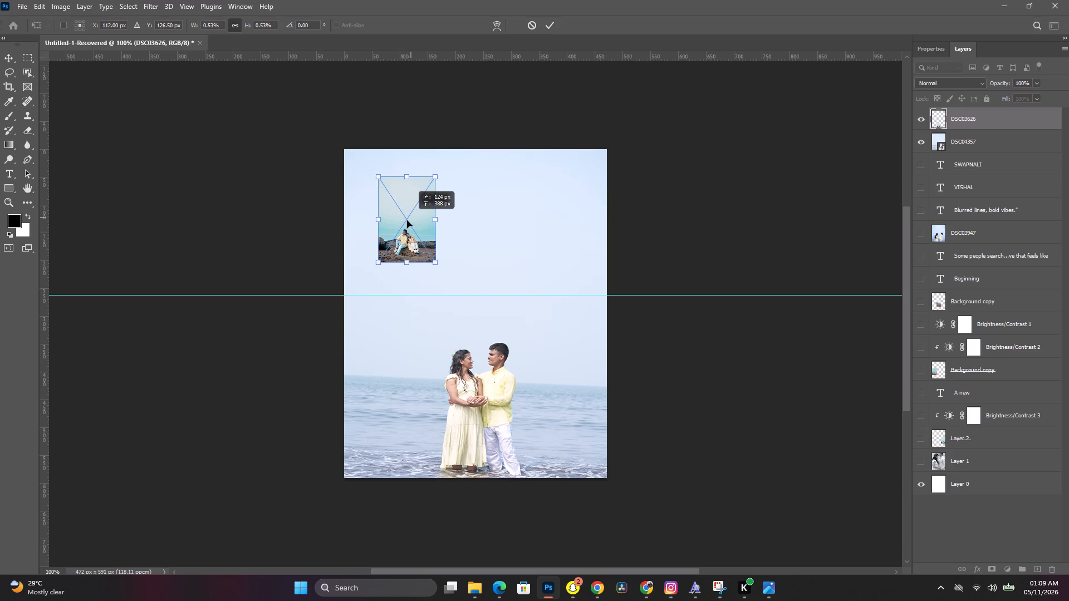
pyautogui.moveTo(407, 220); pyautogui.dragTo(400, 230)
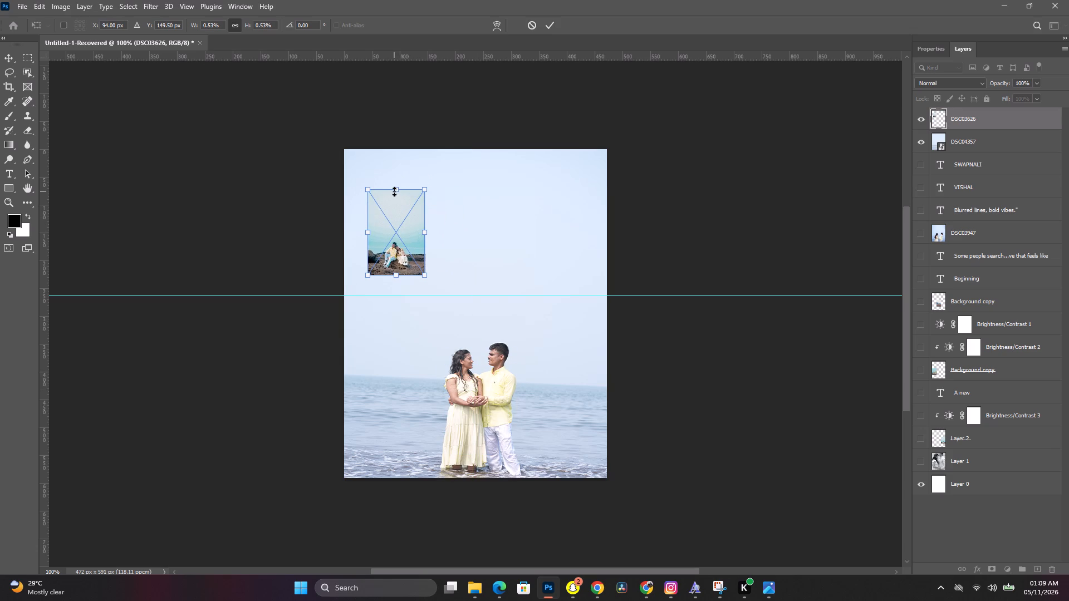
pyautogui.moveTo(394, 191); pyautogui.dragTo(404, 165)
pyautogui.moveTo(403, 213); pyautogui.dragTo(406, 221)
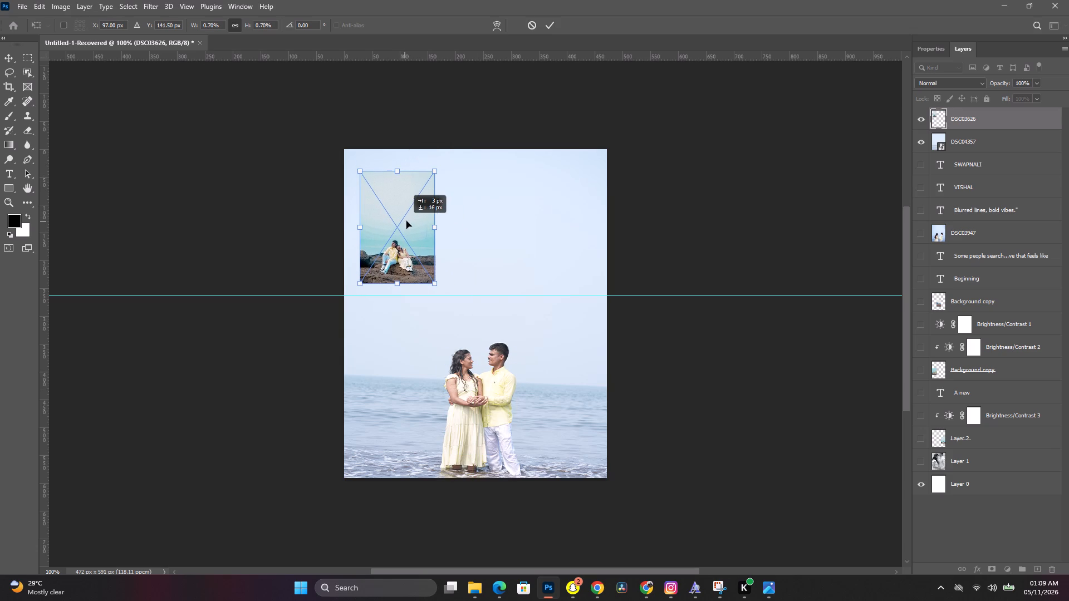
pyautogui.moveTo(406, 221); pyautogui.dragTo(429, 214)
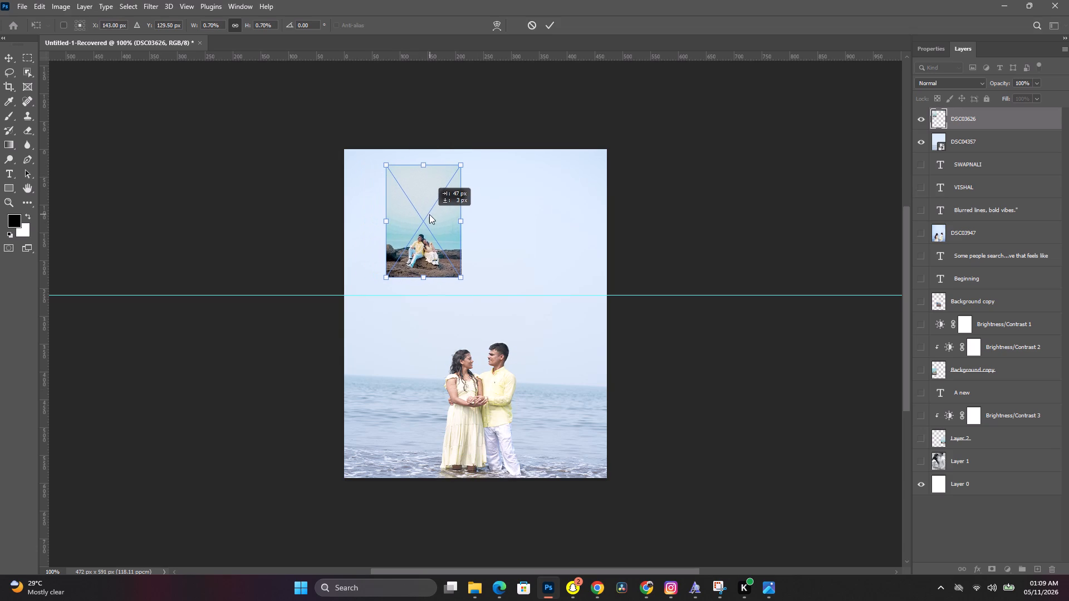
pyautogui.moveTo(429, 214); pyautogui.dragTo(420, 215)
pyautogui.click(548, 23)
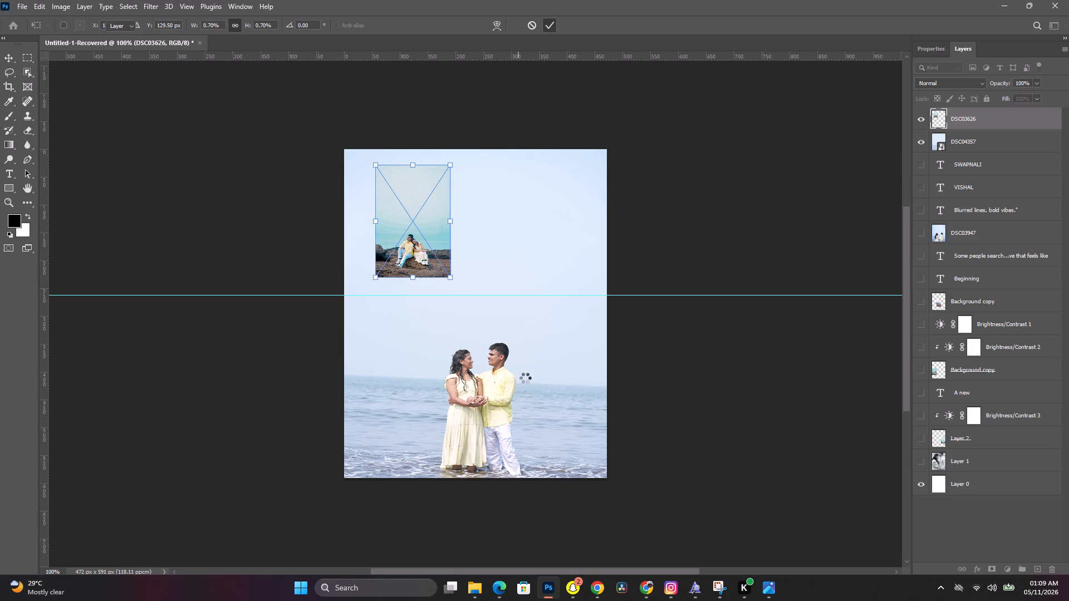
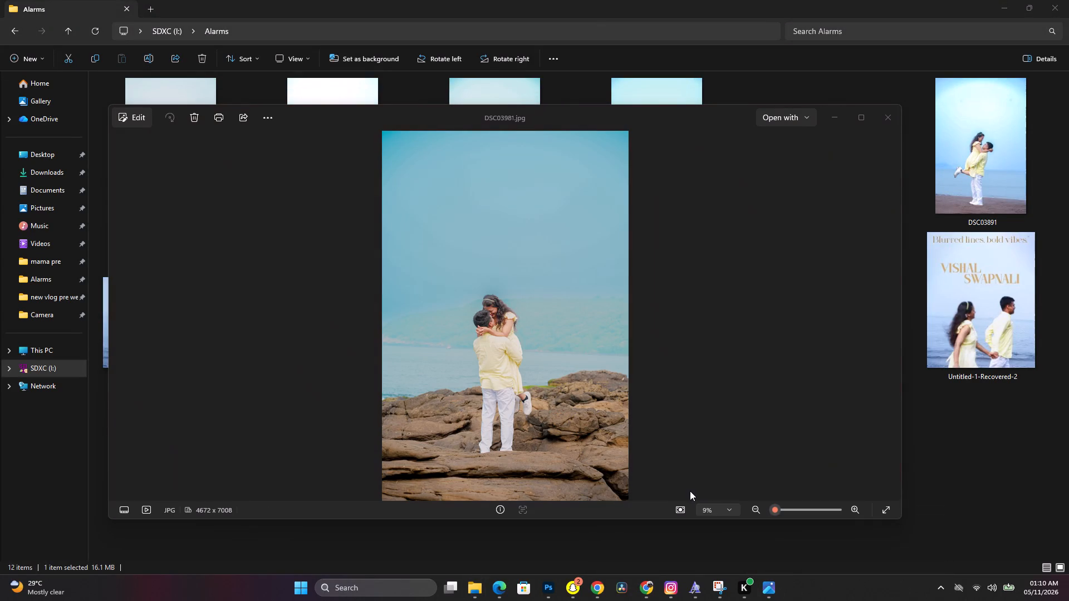
# Close the photo viewer windows showing DSC04444 and DSC03626, keeping DSC03981 open.
pyautogui.click(764, 597)
pyautogui.click(700, 495)
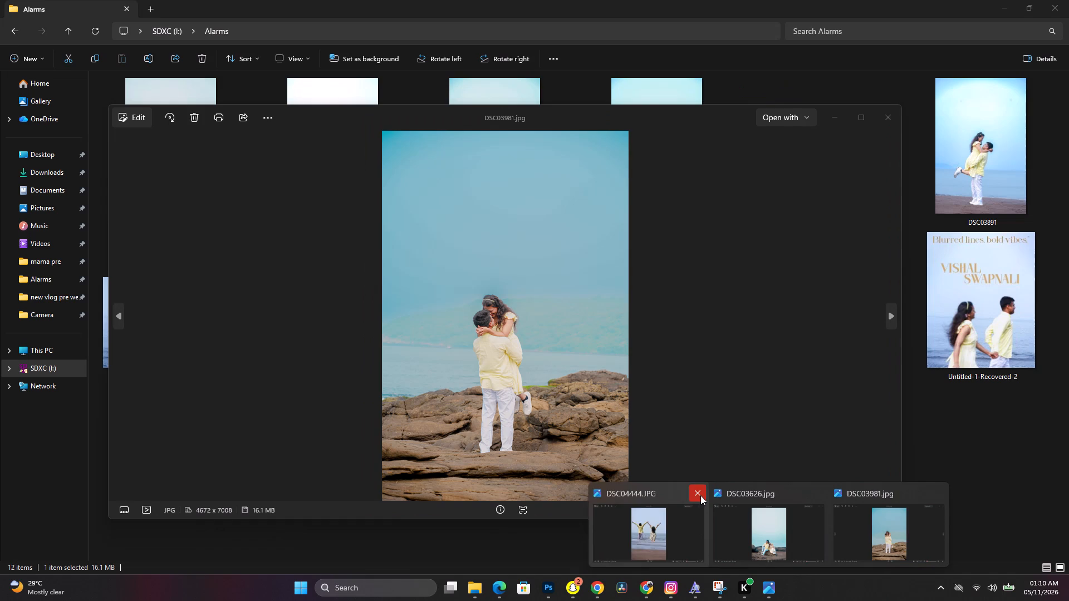
pyautogui.click(756, 494)
# Place DSC03981 from the photo viewer onto the Photoshop portrait canvas, scaled to about 0.70% and top-aligned beside DSC03626 in the sky.
pyautogui.moveTo(501, 361); pyautogui.dragTo(512, 316)
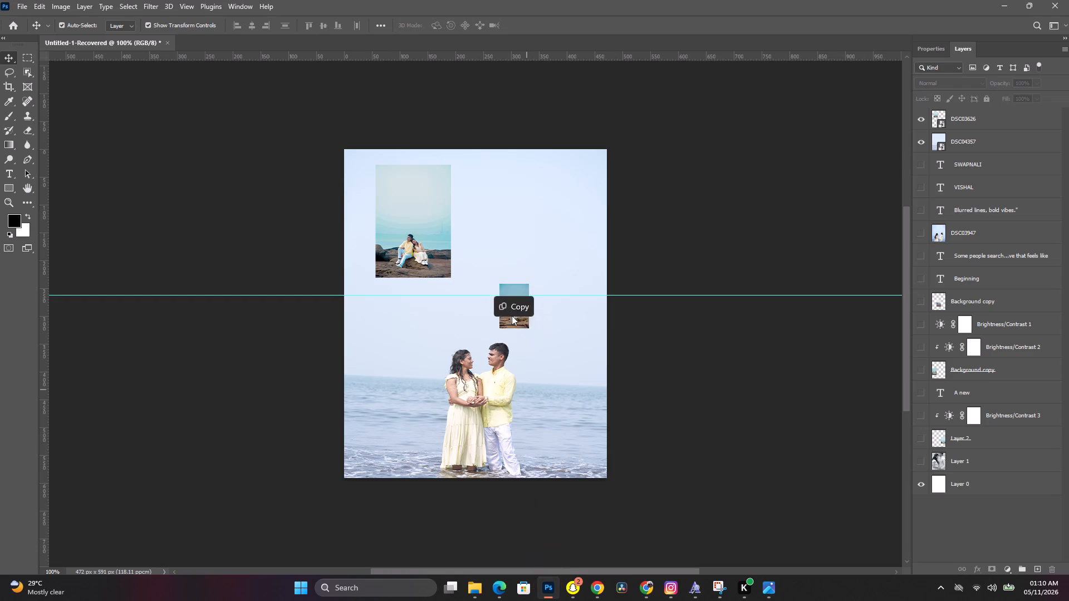
pyautogui.moveTo(512, 316); pyautogui.dragTo(488, 269)
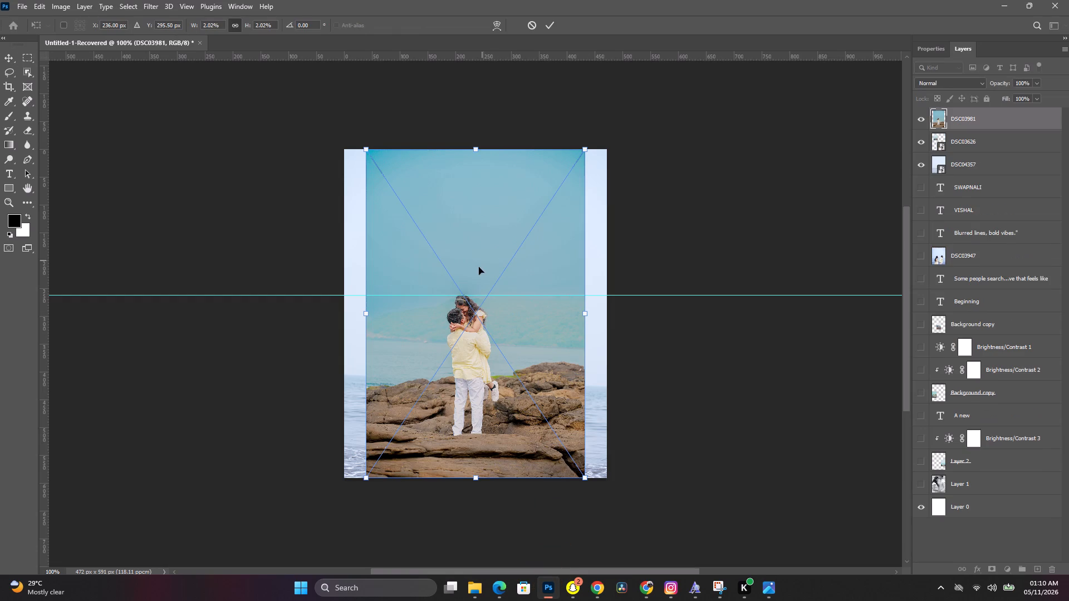
pyautogui.moveTo(474, 149); pyautogui.dragTo(467, 383)
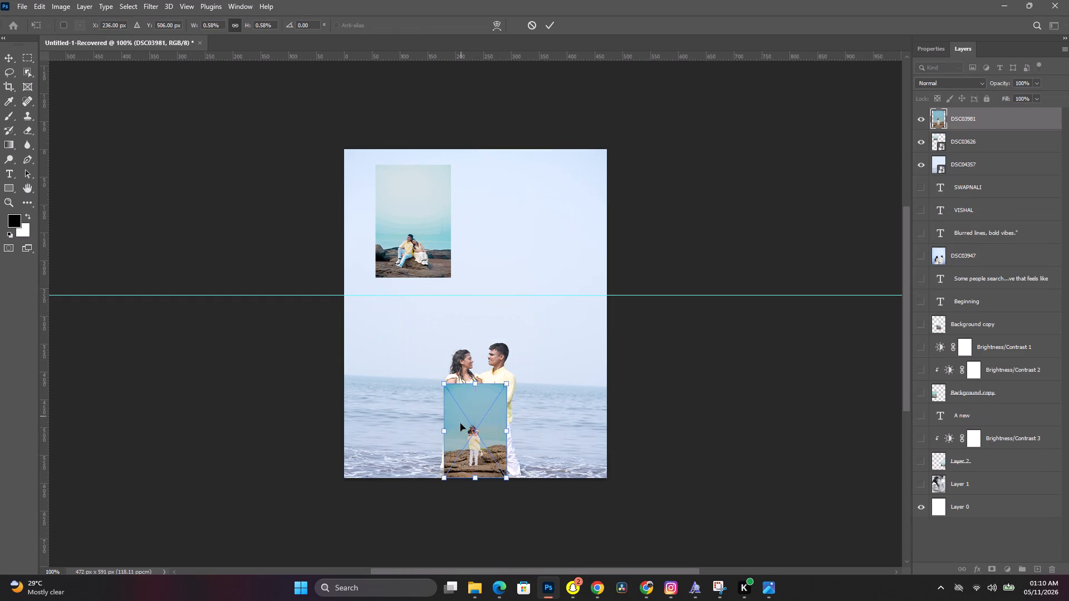
pyautogui.moveTo(460, 423); pyautogui.dragTo(470, 204)
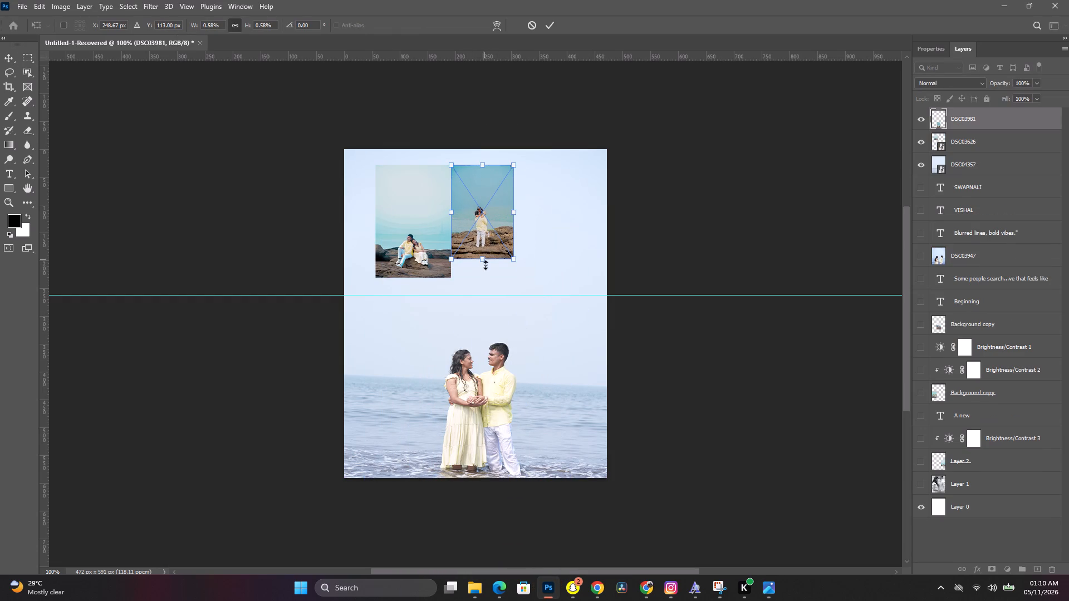
pyautogui.moveTo(484, 263); pyautogui.dragTo(484, 281)
pyautogui.click(551, 24)
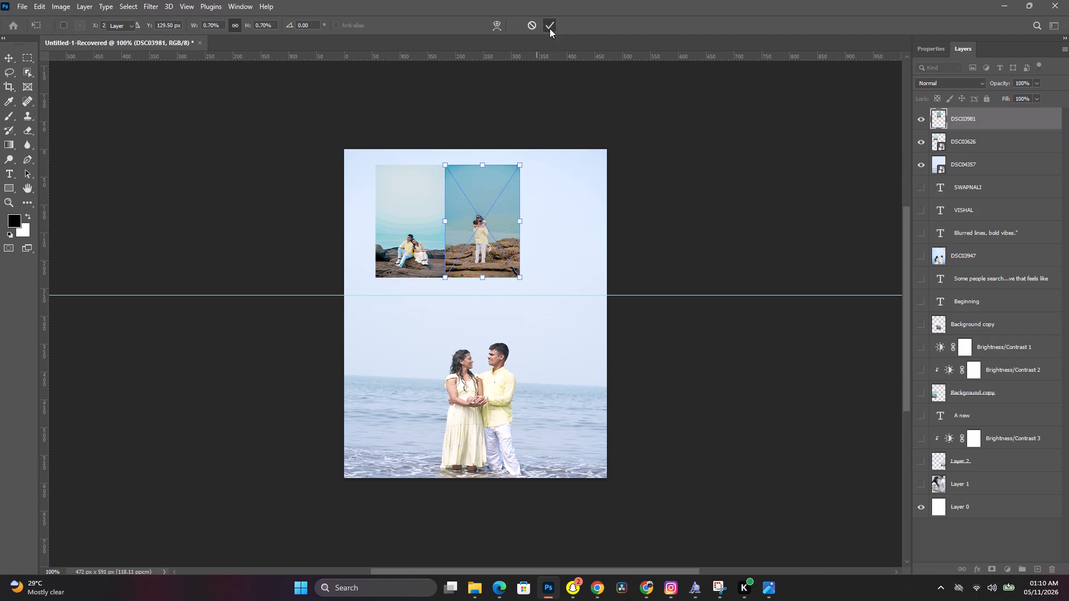
# Move the DSC03626 inset closer to the canvas's left edge, keeping it level with DSC03981.
pyautogui.click(414, 237)
pyautogui.moveTo(416, 233); pyautogui.dragTo(405, 234)
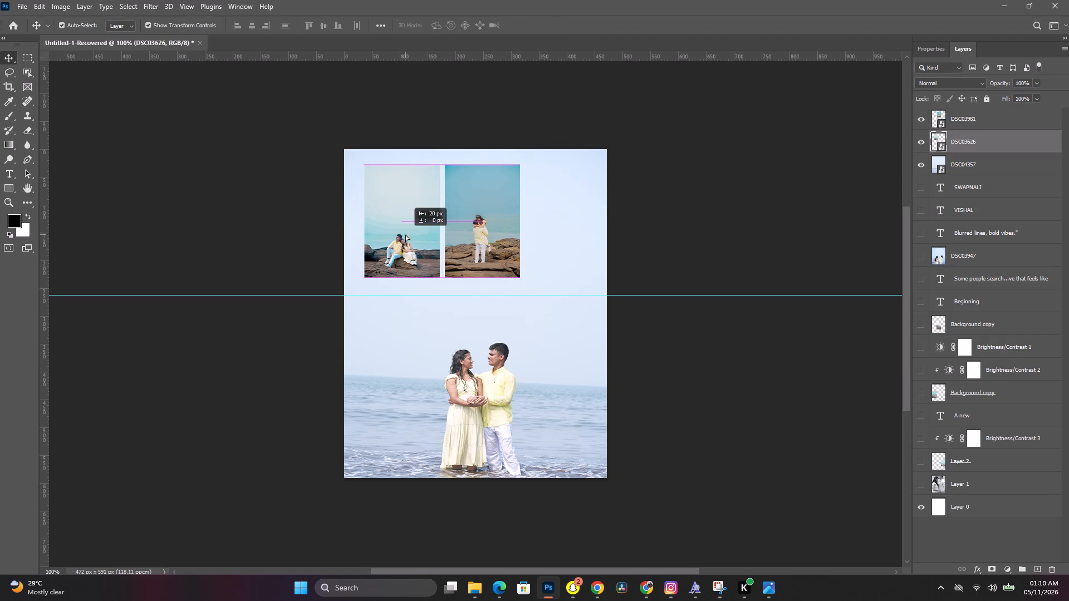
pyautogui.moveTo(405, 234); pyautogui.dragTo(400, 236)
# Shift the DSC03981 inset left so only a narrow gap separates it from DSC03626, then deselect it.
pyautogui.click(480, 224)
pyautogui.click(486, 223)
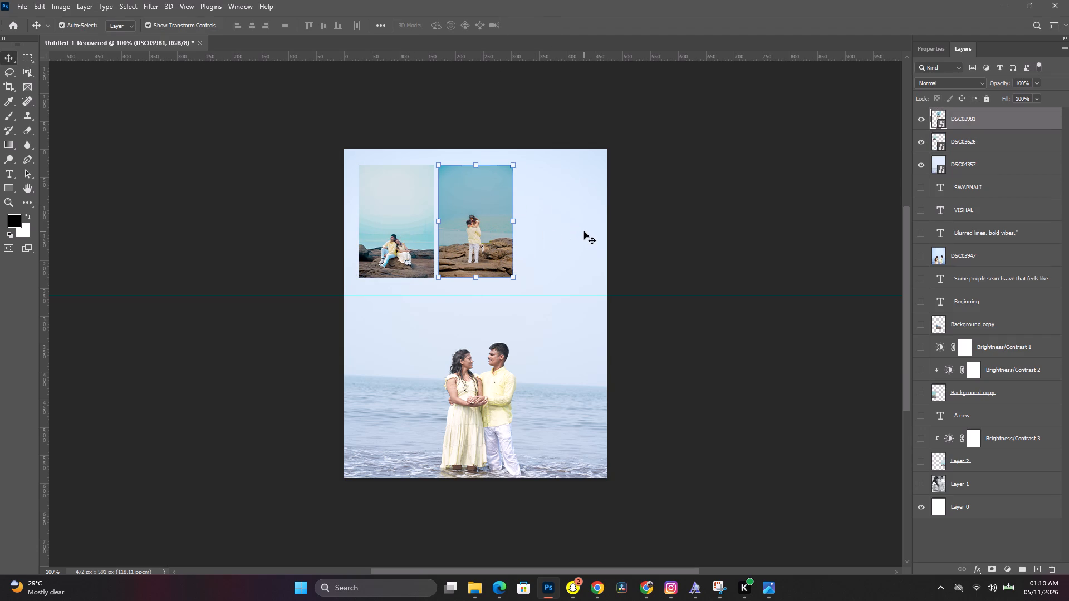
pyautogui.press('Left')
pyautogui.press('Left')
pyautogui.press('Left')
pyautogui.press('Left')
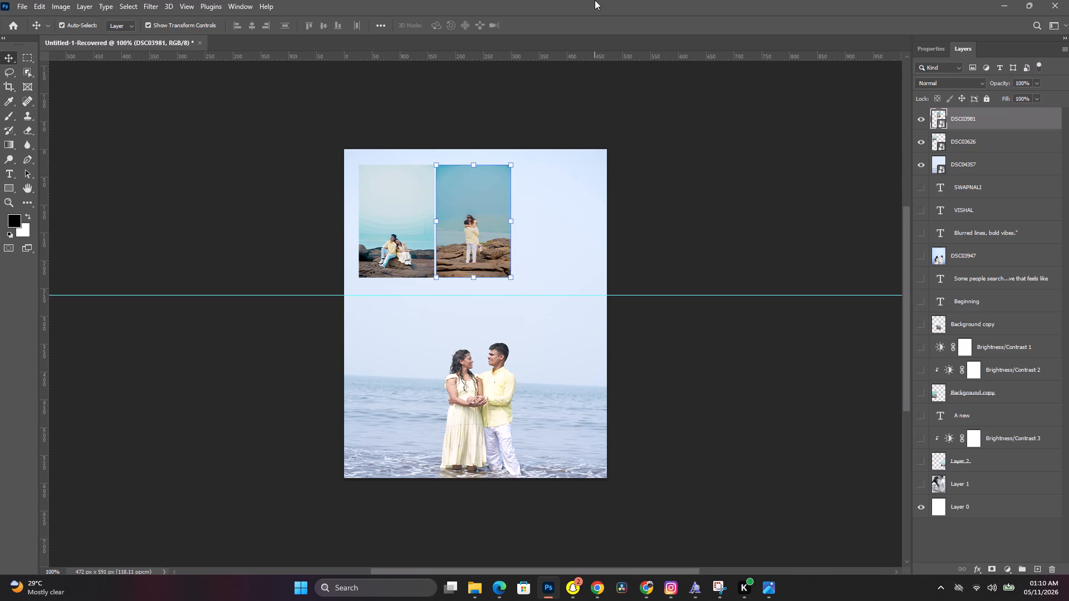
pyautogui.click(668, 198)
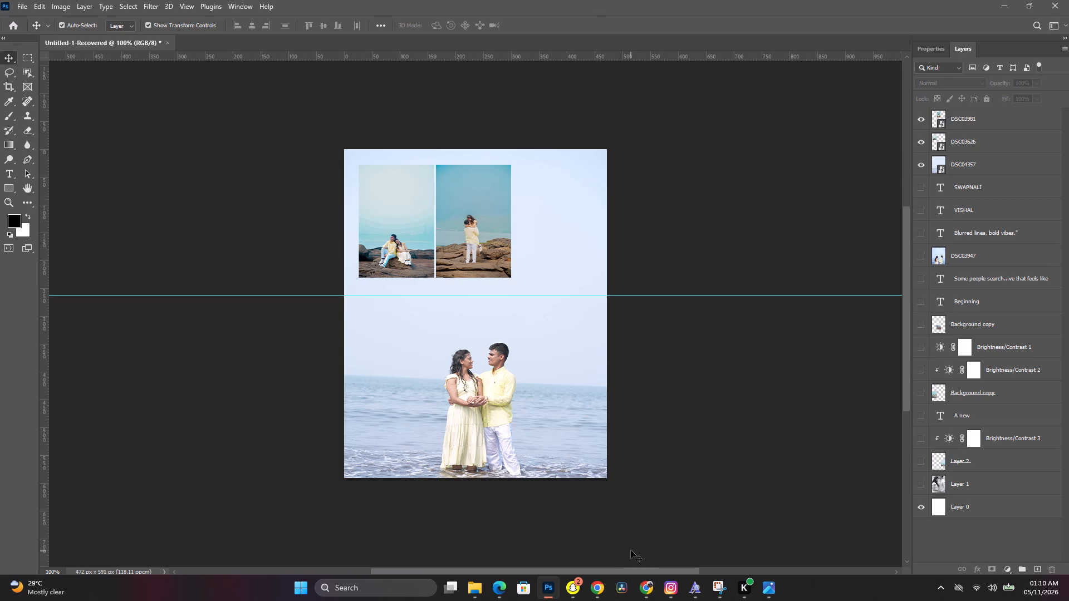
# Switch to the Alarms folder in File Explorer to pick another inset photo.
pyautogui.click(469, 588)
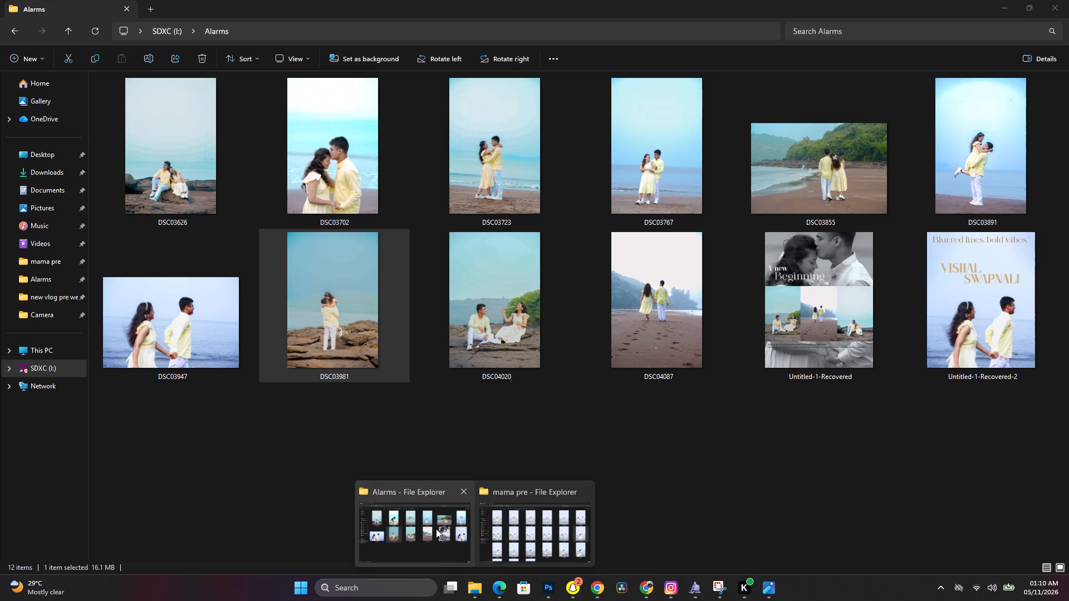
pyautogui.click(436, 529)
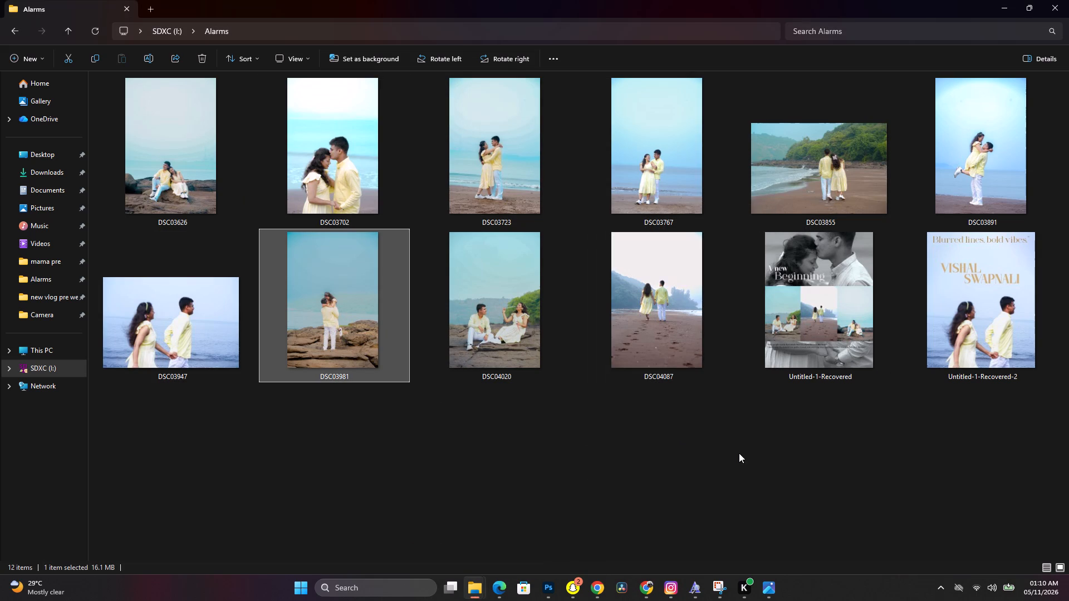
# Switch to the mama pre folder in File Explorer and browse the beach shots around DSC04366 for another inset photo.
pyautogui.click(761, 587)
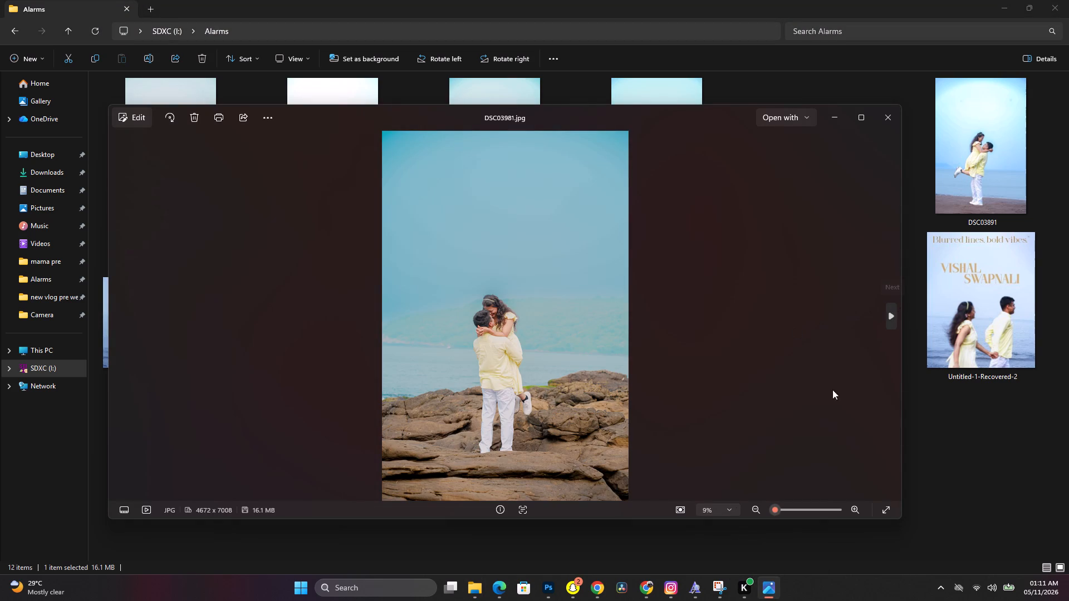
pyautogui.click(485, 589)
pyautogui.click(531, 524)
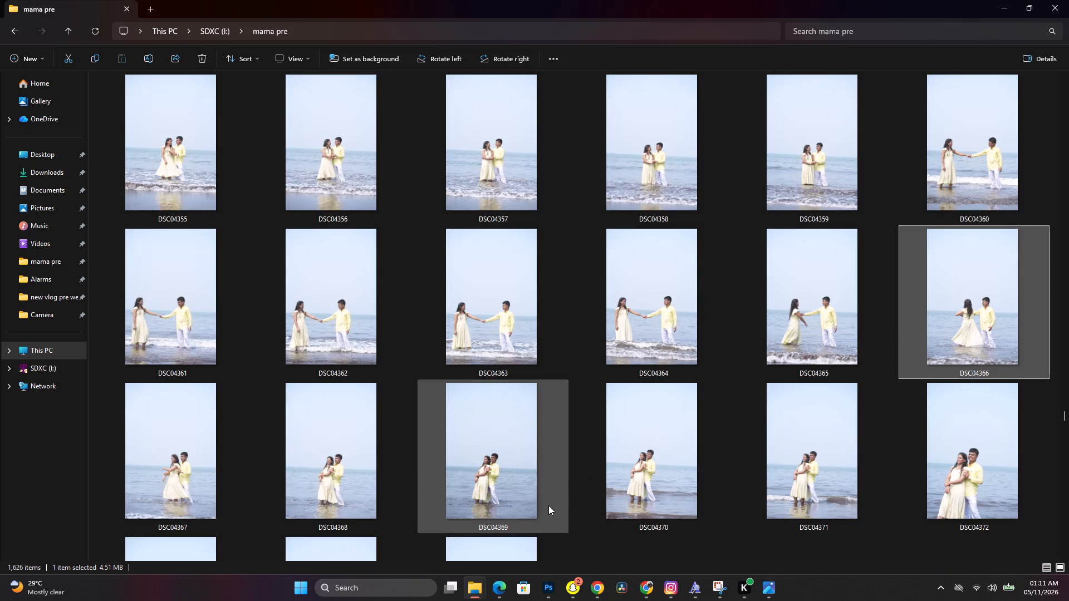
pyautogui.scroll(-4, 568, 490)
pyautogui.scroll(4, 568, 490)
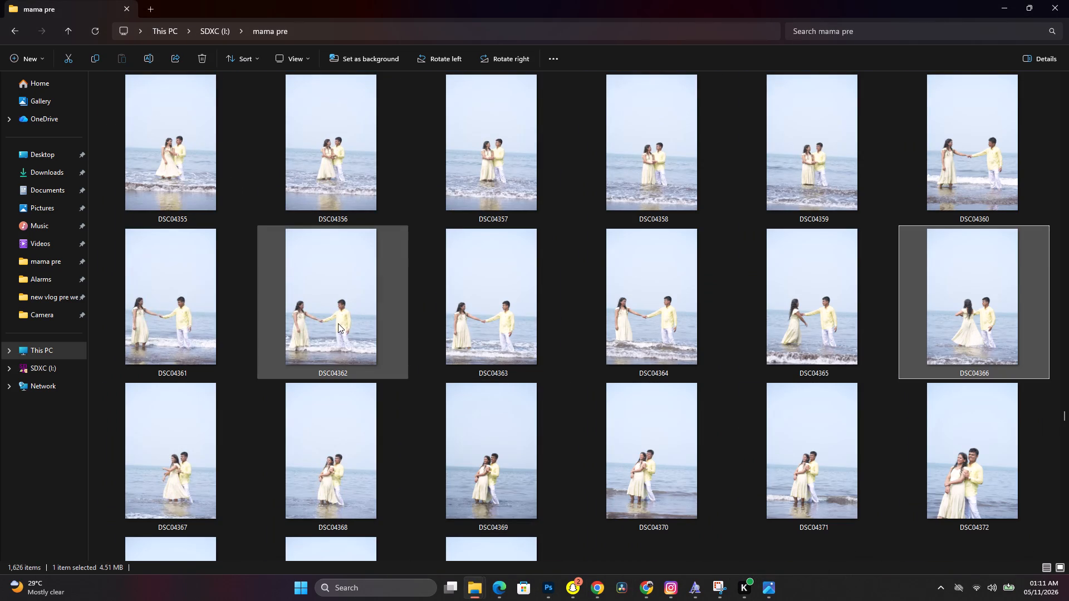
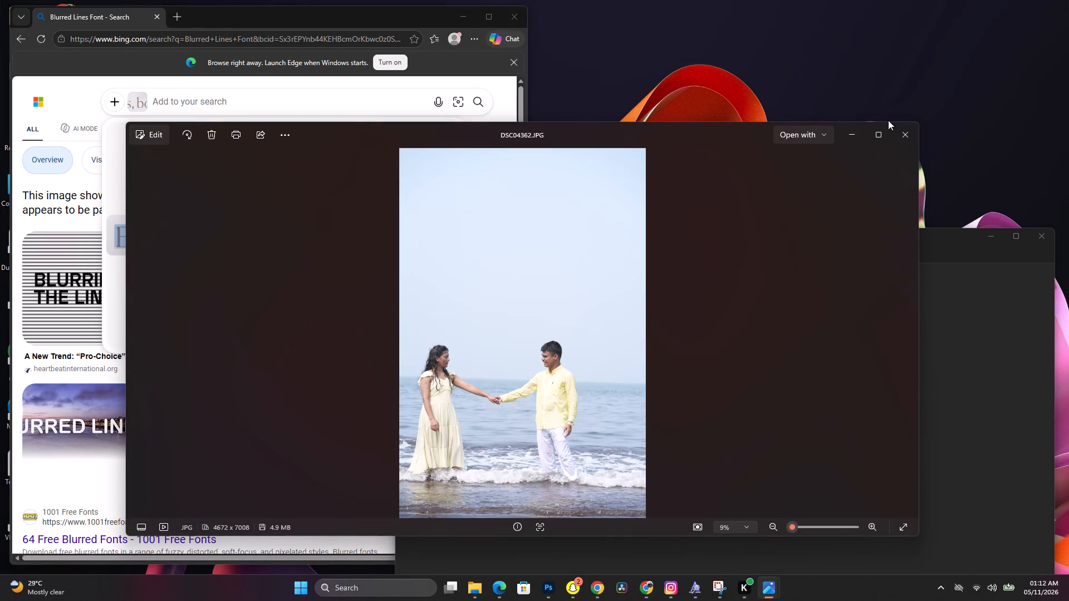
# Close the Edge browser window with the Blurred Lines Font search, leaving the photo viewer open.
pyautogui.click(518, 13)
pyautogui.click(612, 56)
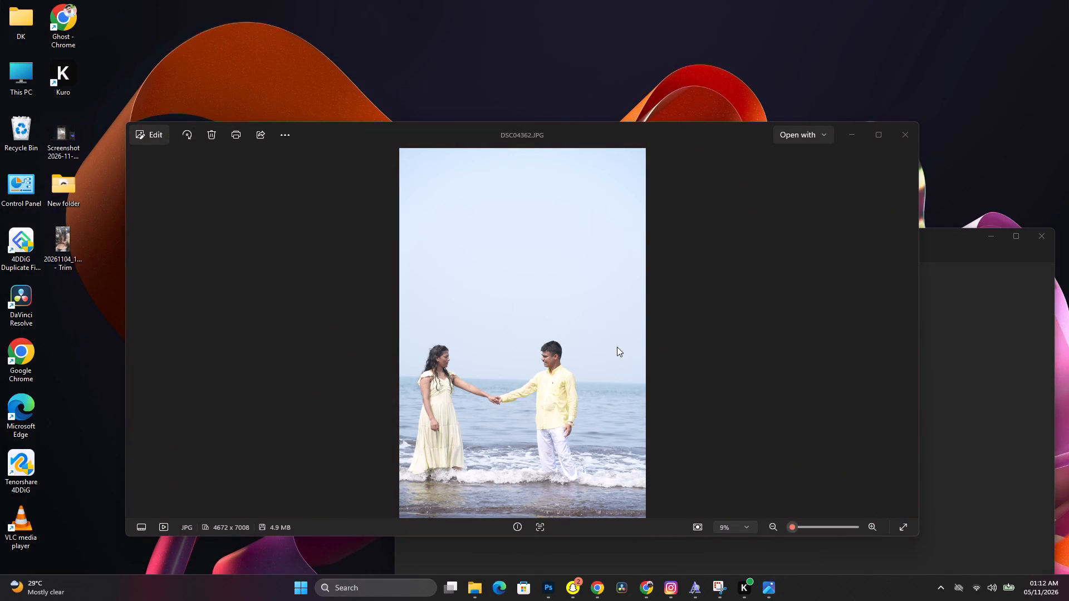
# Close the empty Snipping Tool window behind the DSC04362 photo viewer.
pyautogui.click(928, 297)
pyautogui.click(1040, 242)
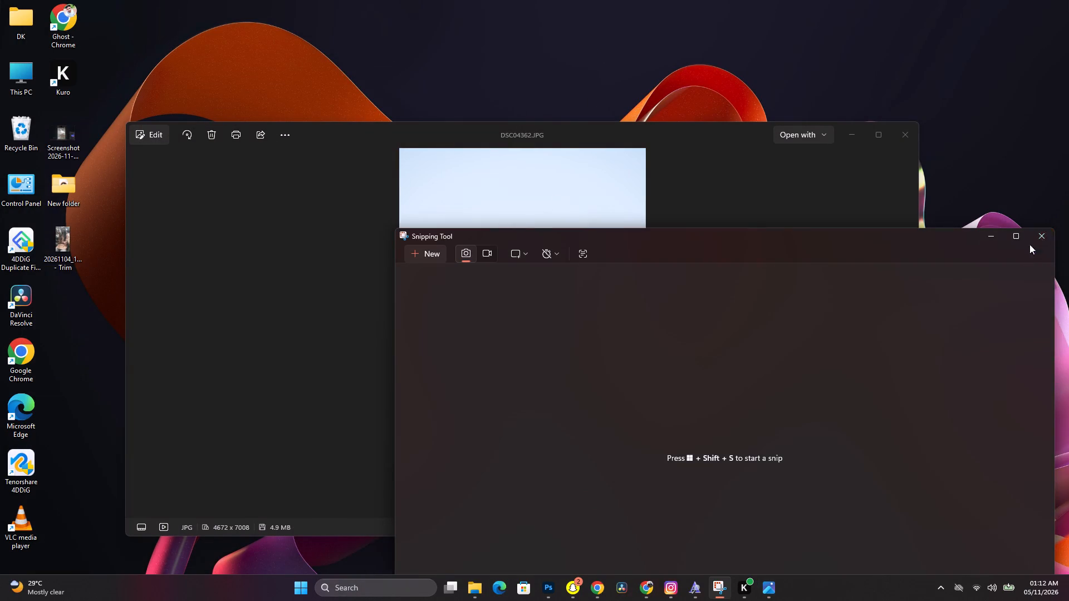
pyautogui.click(953, 170)
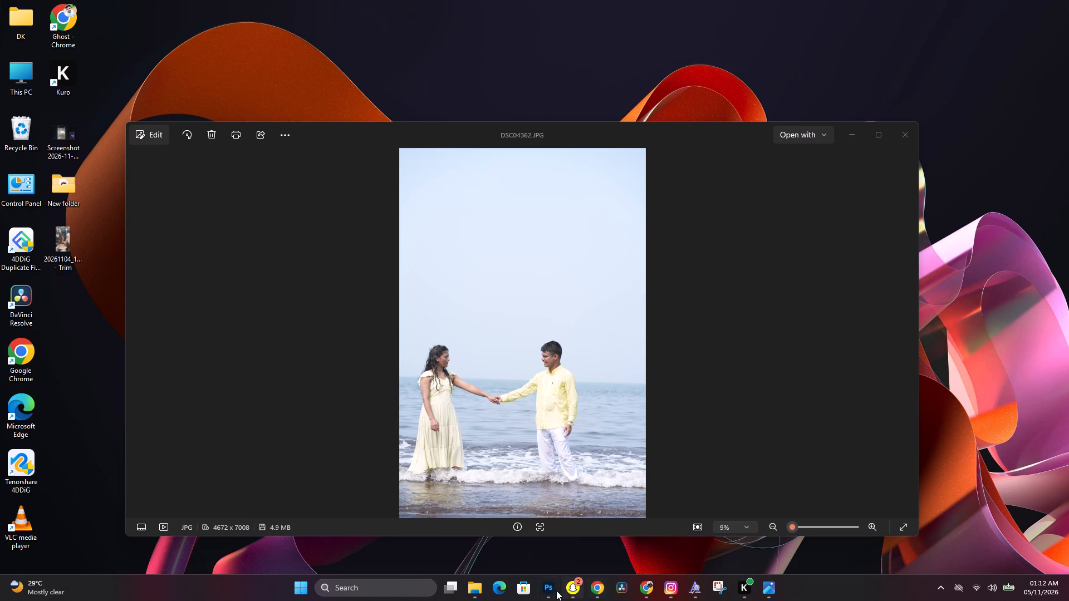
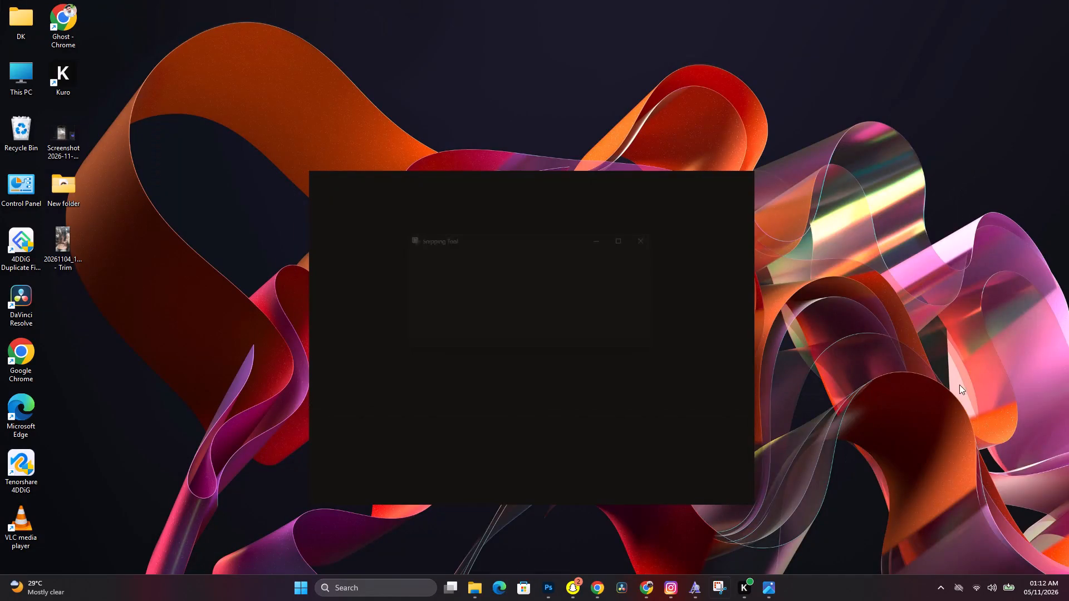
# Open the newly captured screenshot in Snipping Tool for viewing.
pyautogui.click(953, 368)
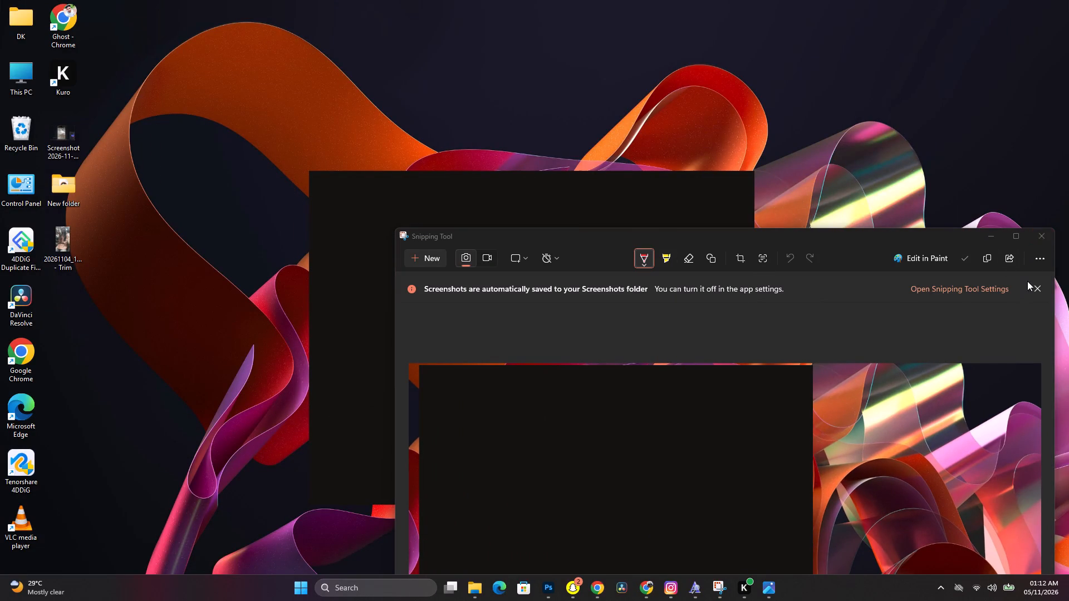
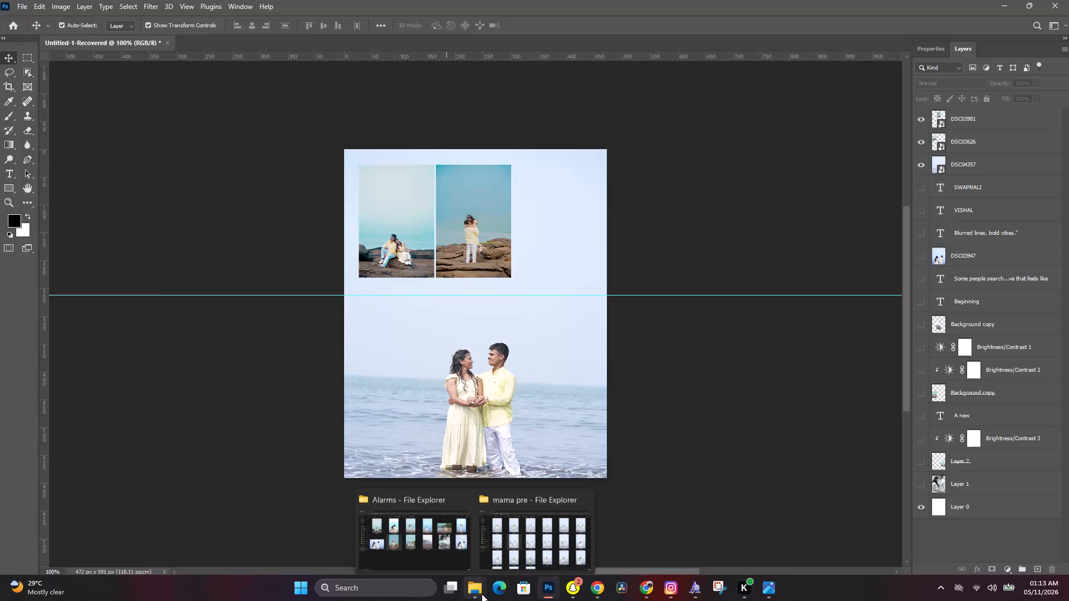
# Switch to the Photos viewer and browse the mama pre beach photos onward from DSC04362.JPG for another couple shot.
pyautogui.click(518, 530)
pyautogui.click(764, 587)
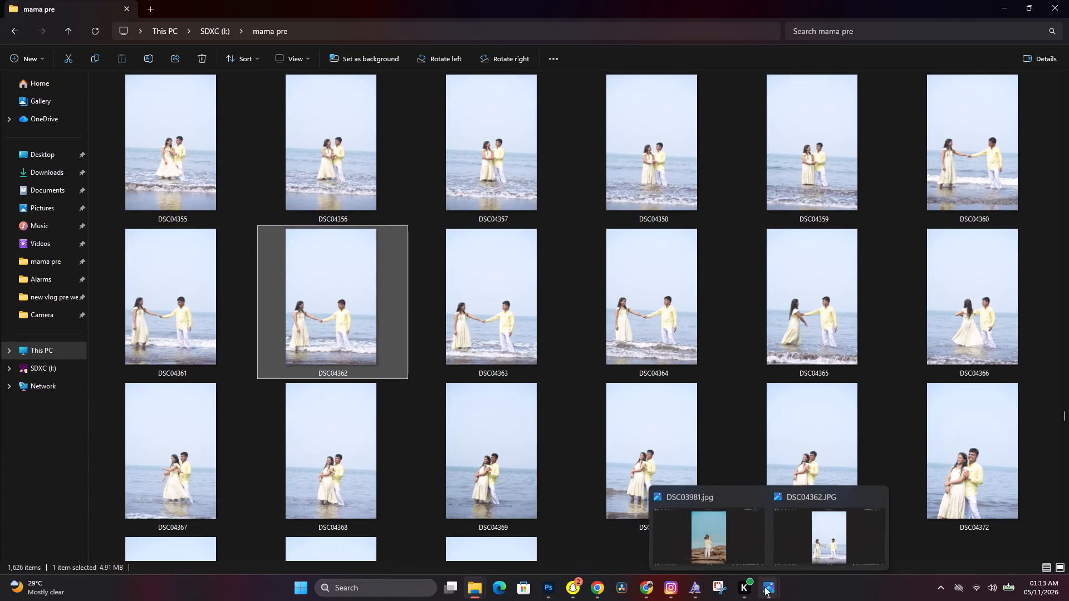
pyautogui.click(791, 535)
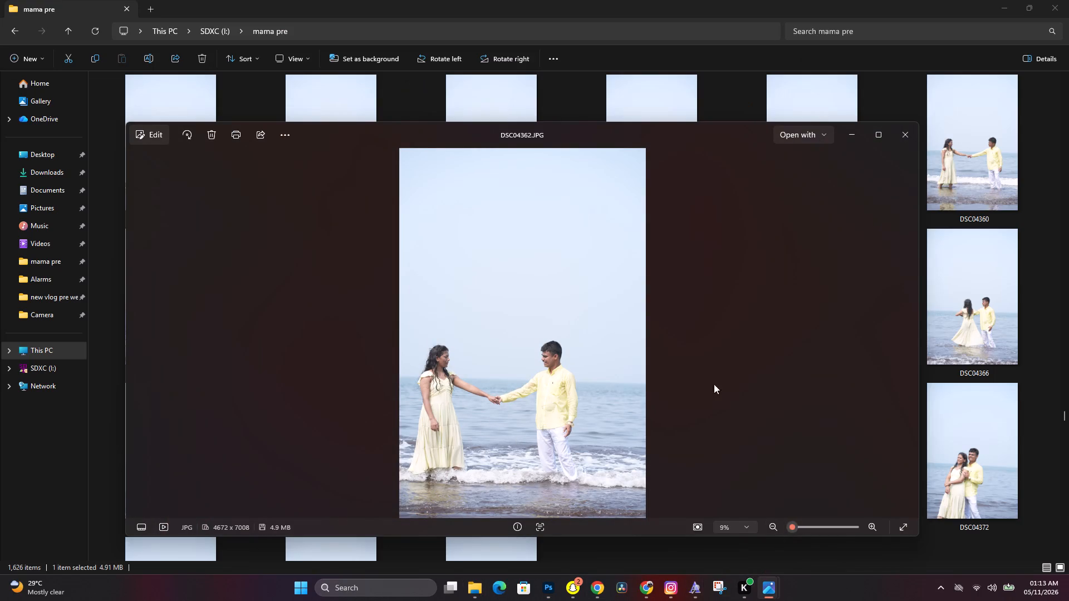
pyautogui.click(910, 337)
pyautogui.click(910, 337)
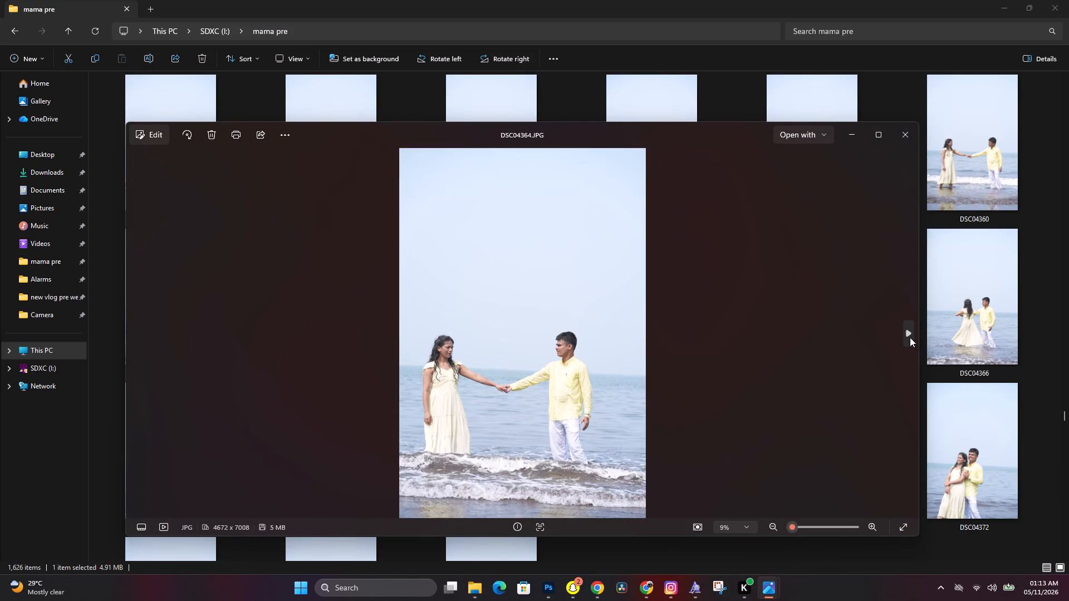
pyautogui.click(910, 337)
pyautogui.click(910, 337)
pyautogui.click(910, 337)
pyautogui.click(910, 337)
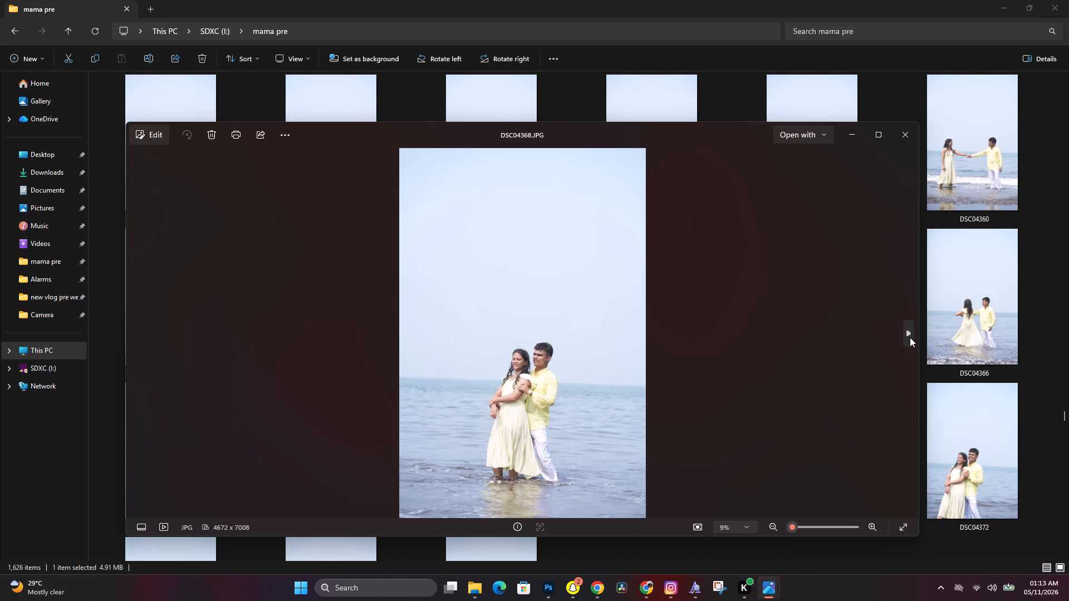
pyautogui.click(910, 337)
pyautogui.click(910, 337)
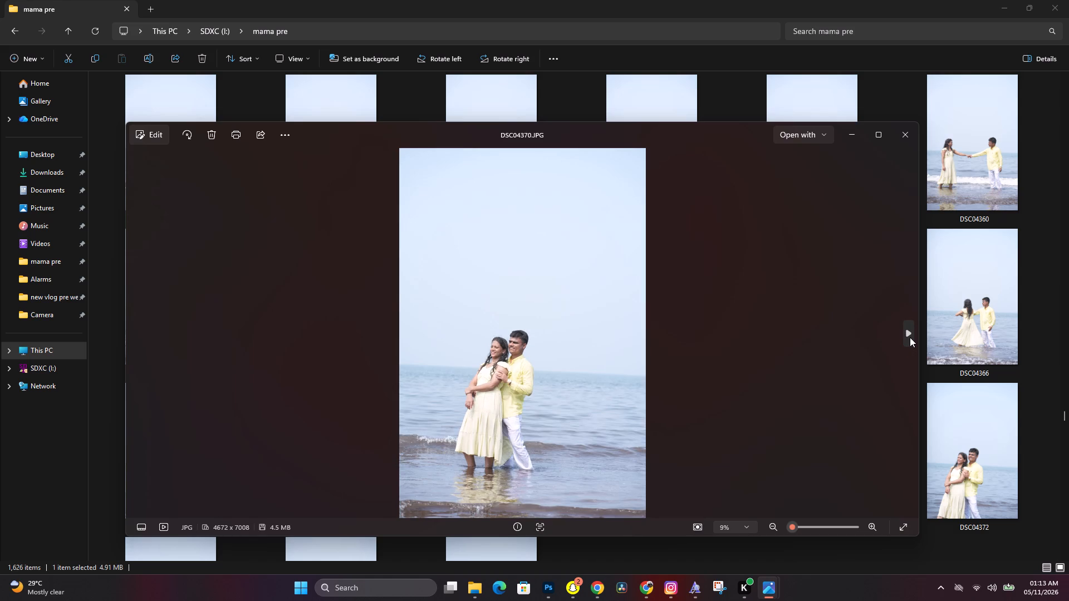
pyautogui.click(910, 337)
pyautogui.click(910, 337)
pyautogui.tripleClick(910, 337)
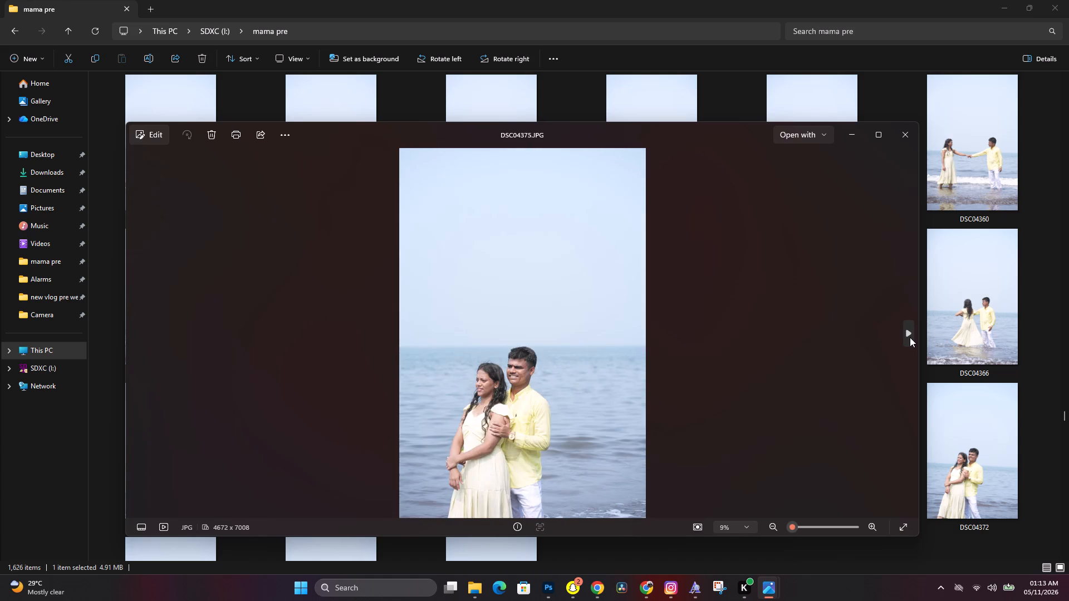
pyautogui.click(910, 337)
pyautogui.click(910, 337)
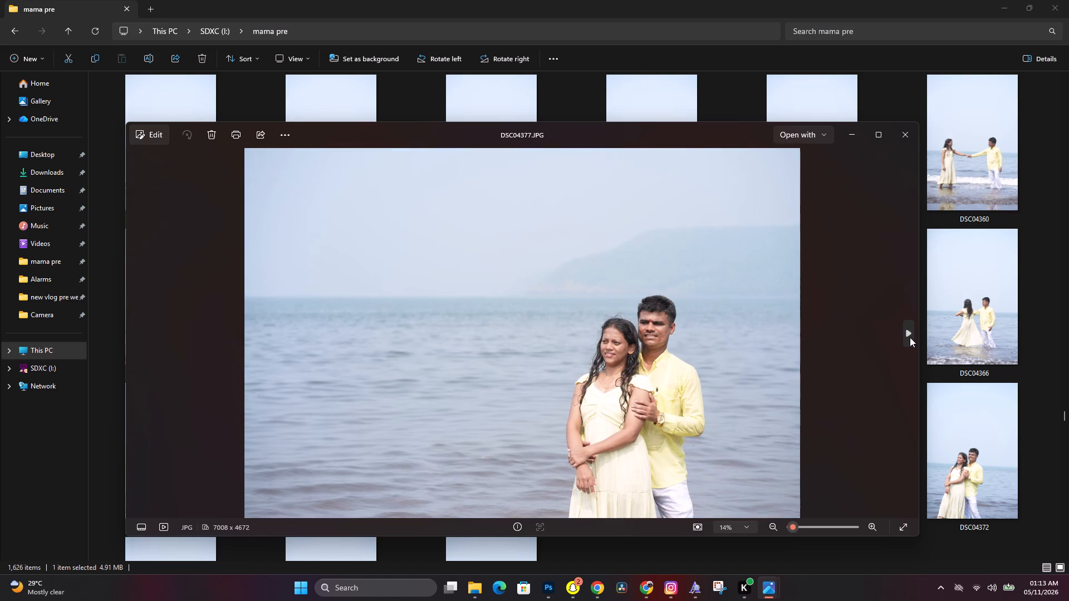
pyautogui.rightClick(910, 337)
pyautogui.click(910, 337)
pyautogui.click(910, 337)
pyautogui.click(910, 337)
pyautogui.click(908, 336)
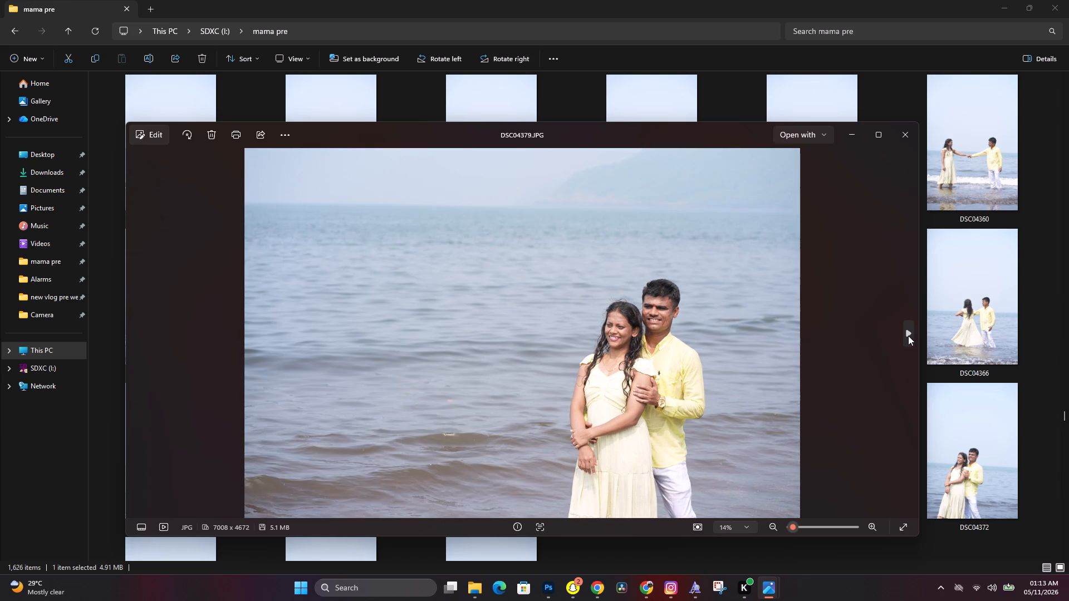
# Open the photo DSC04379.JPG from the Photos viewer in Photoshop as a separate document.
pyautogui.moveTo(658, 363); pyautogui.dragTo(553, 574)
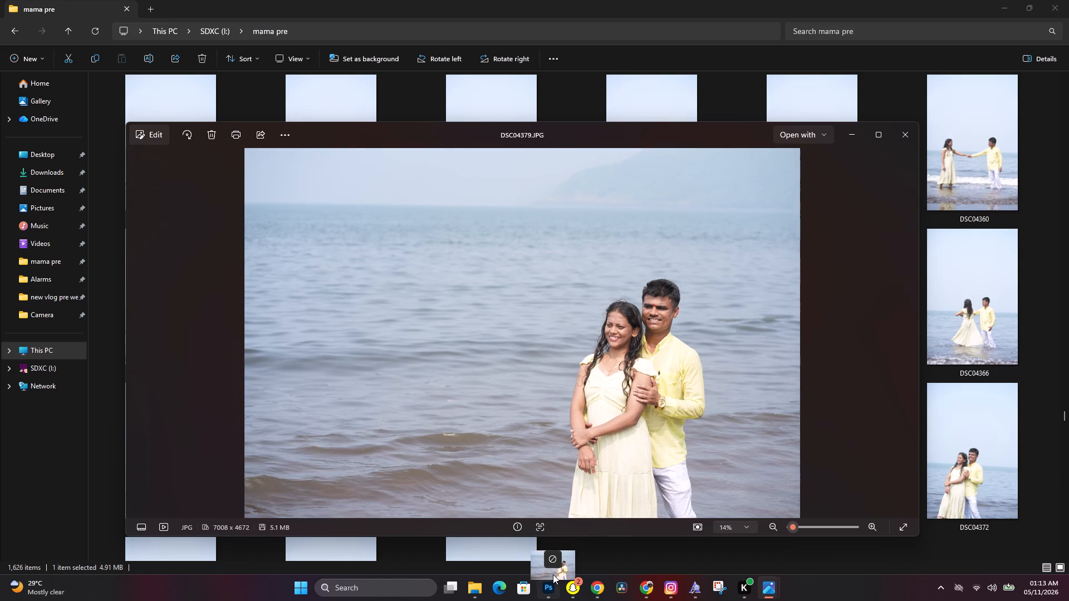
pyautogui.moveTo(553, 574); pyautogui.dragTo(10, 25)
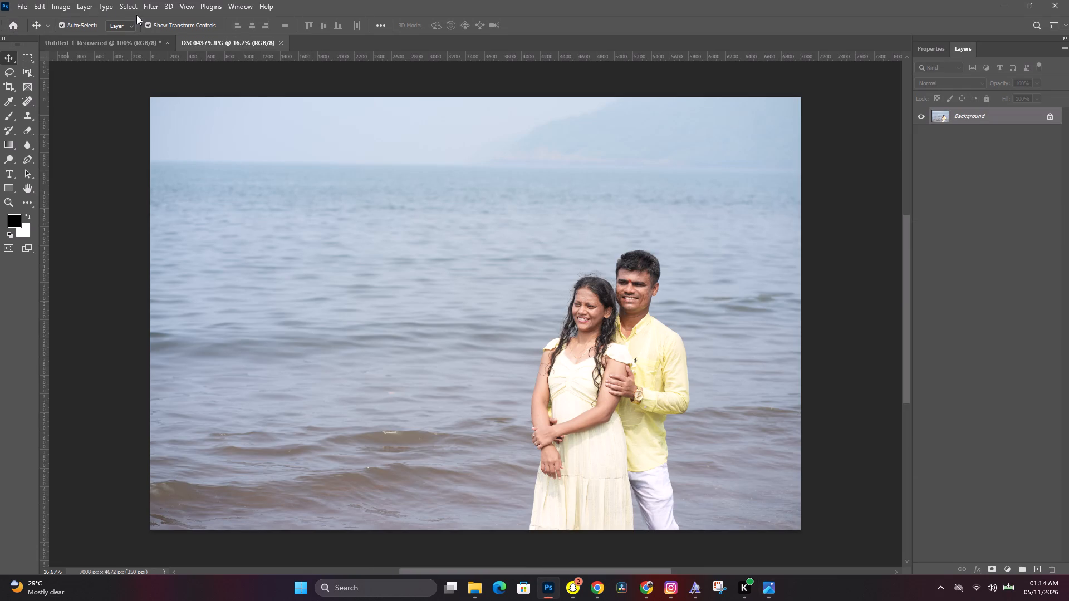
pyautogui.click(992, 580)
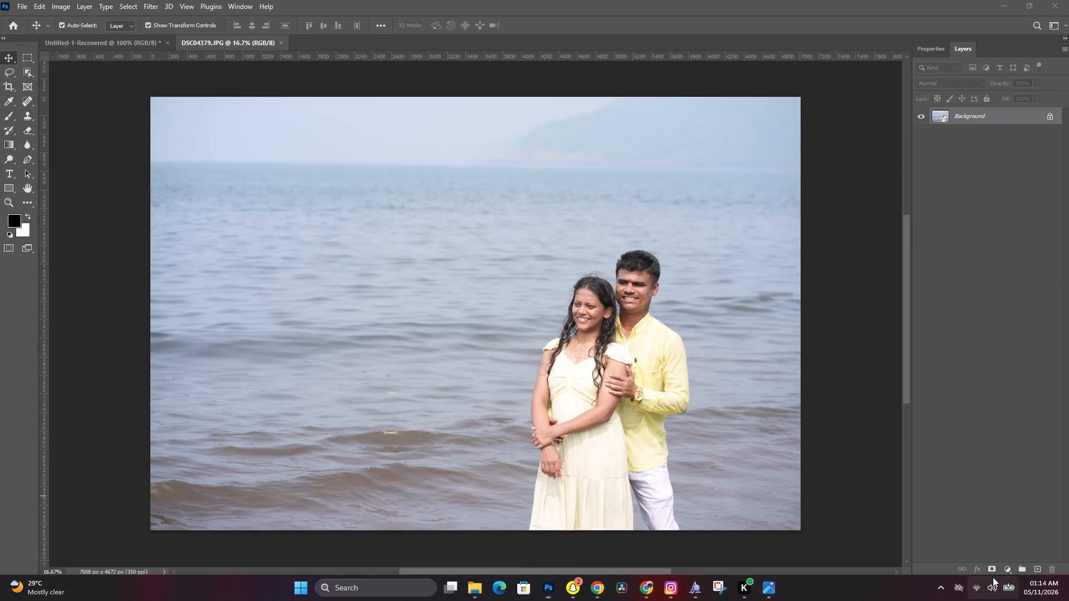
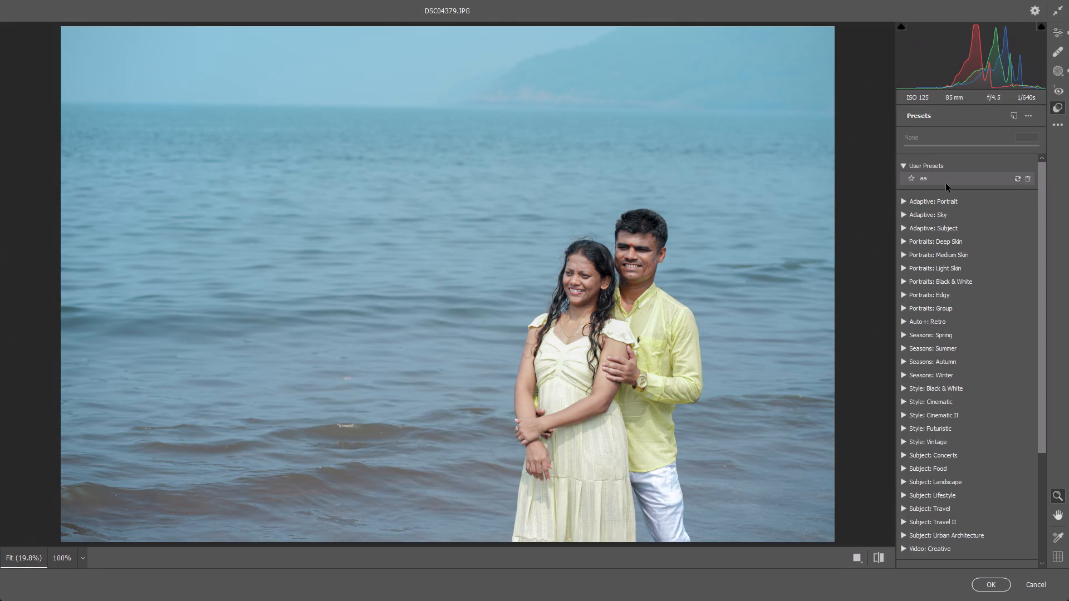
# Apply the user preset aa to the couple-by-the-sea photo DSC04379.JPG in the Camera Raw filter.
pyautogui.click(946, 184)
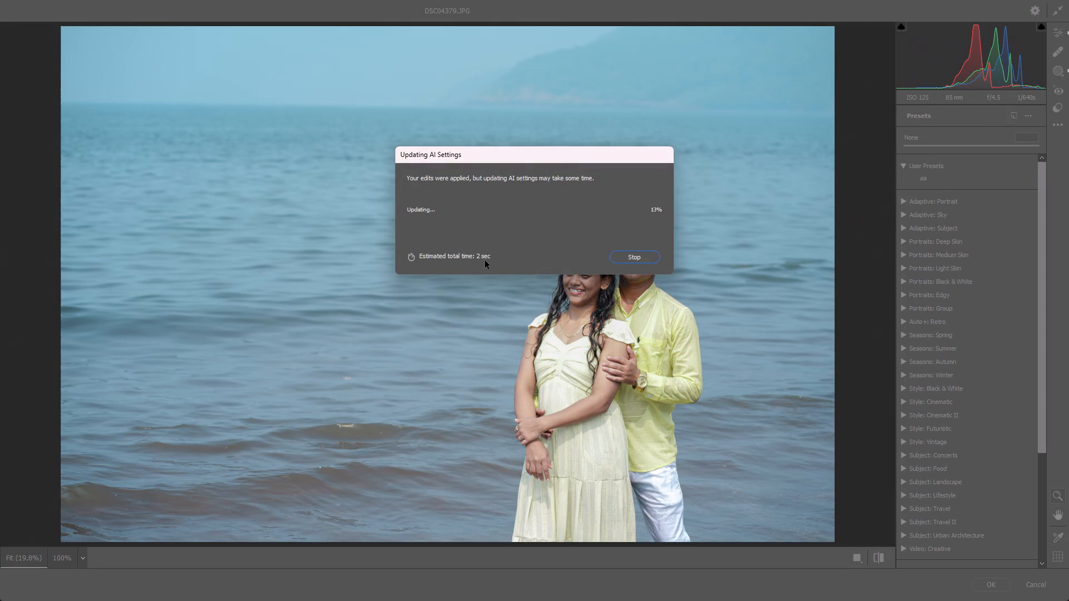
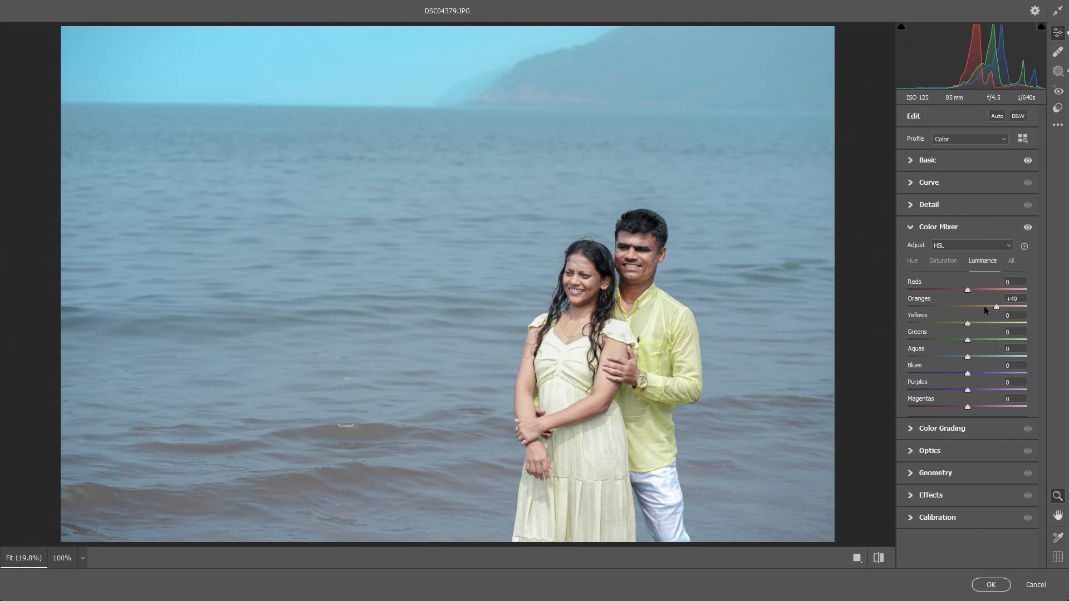
# In the Color Mixer, set luminance to +31 for Oranges, +6 for Aquas and -18 for Blues.
pyautogui.moveTo(984, 307); pyautogui.dragTo(983, 307)
pyautogui.moveTo(968, 357); pyautogui.dragTo(1008, 357)
pyautogui.moveTo(1008, 357); pyautogui.dragTo(971, 351)
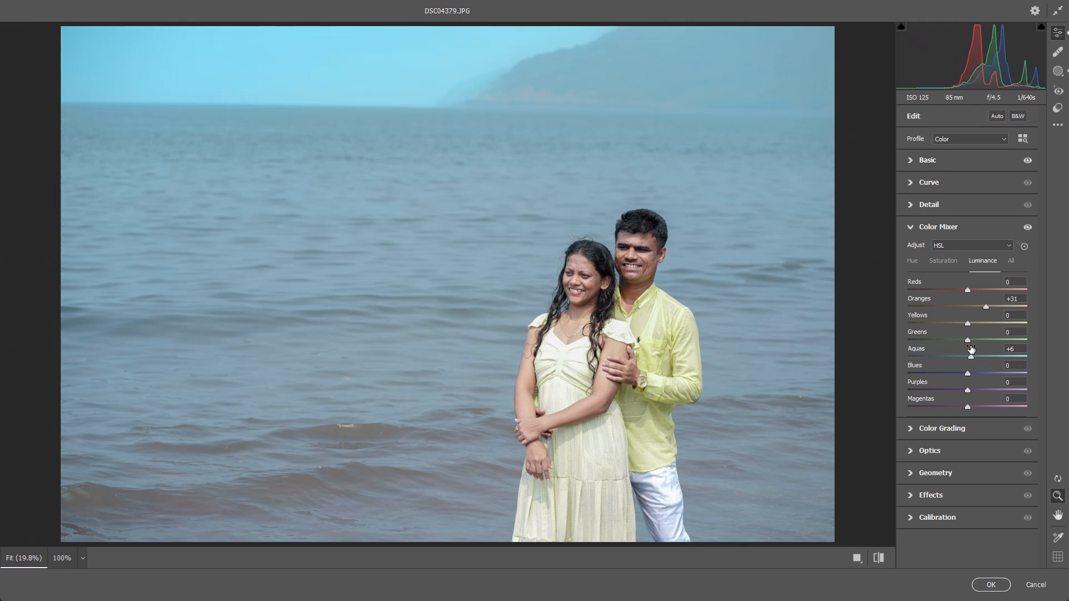
pyautogui.moveTo(971, 373); pyautogui.dragTo(976, 373)
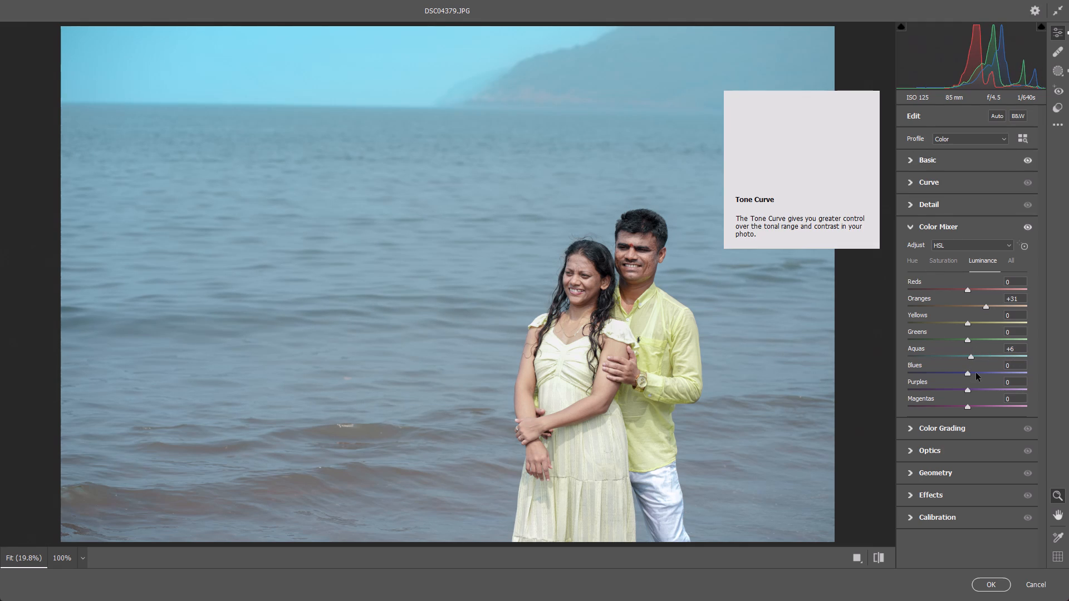
pyautogui.moveTo(976, 373); pyautogui.dragTo(957, 372)
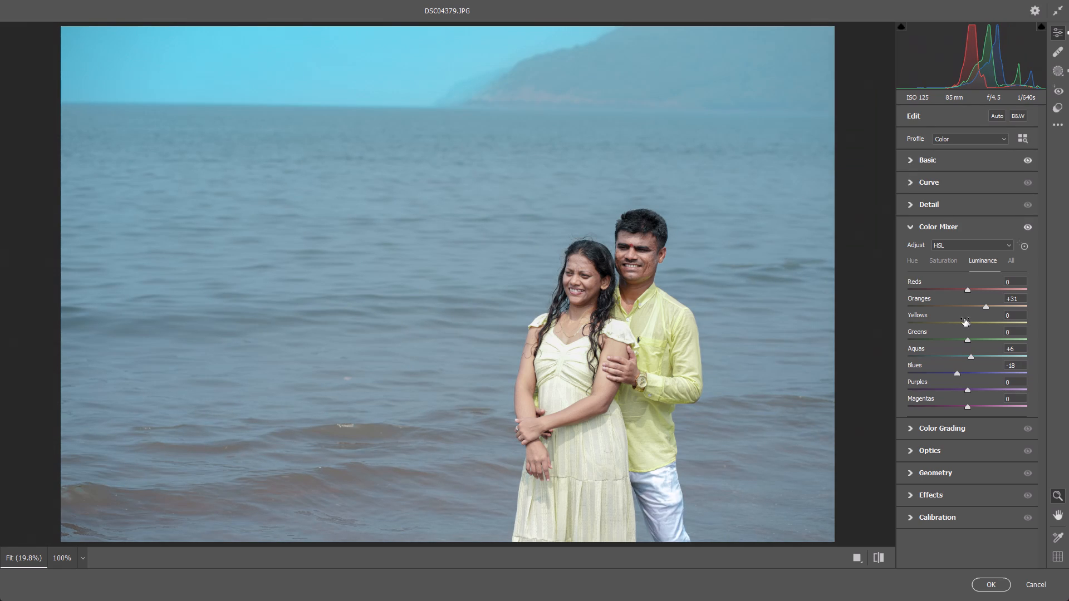
# Raise the Blues saturation to +59 in the Color Mixer and apply the Camera Raw filter.
pyautogui.click(947, 260)
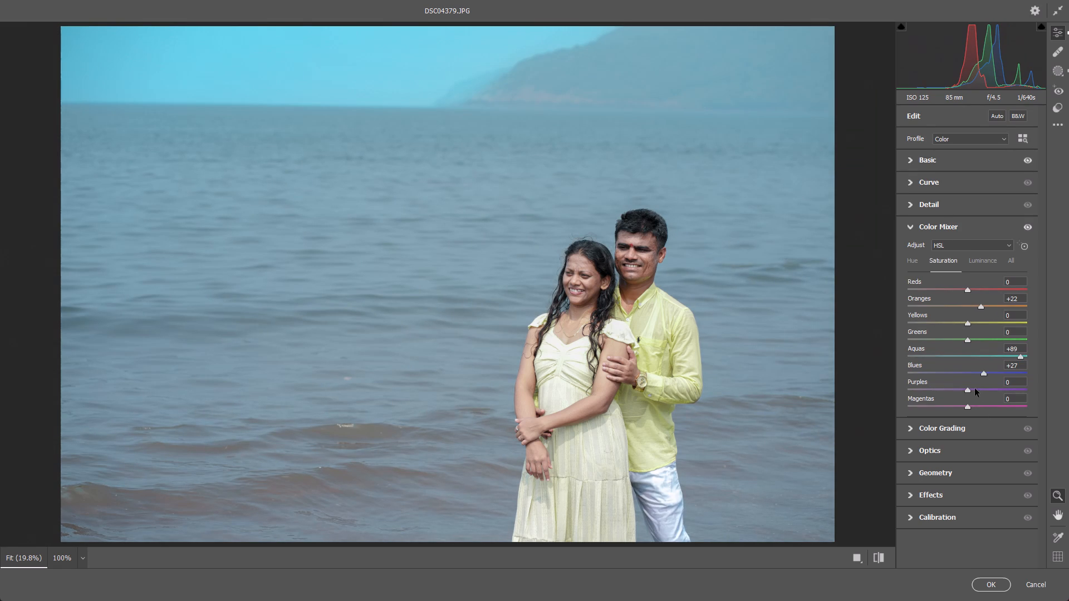
pyautogui.moveTo(984, 372); pyautogui.dragTo(992, 376)
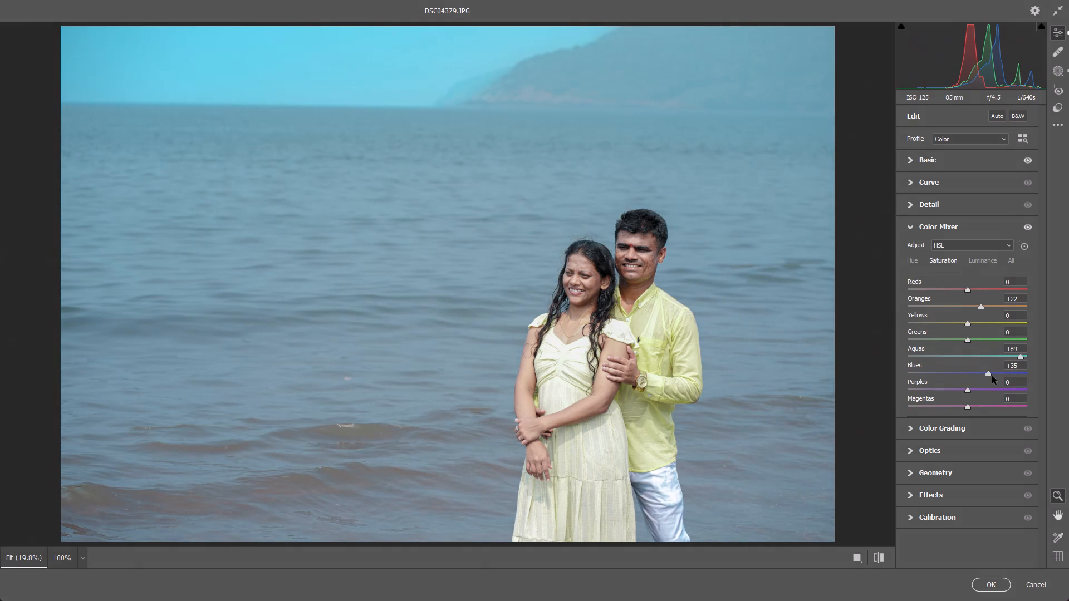
pyautogui.moveTo(992, 376); pyautogui.dragTo(1003, 376)
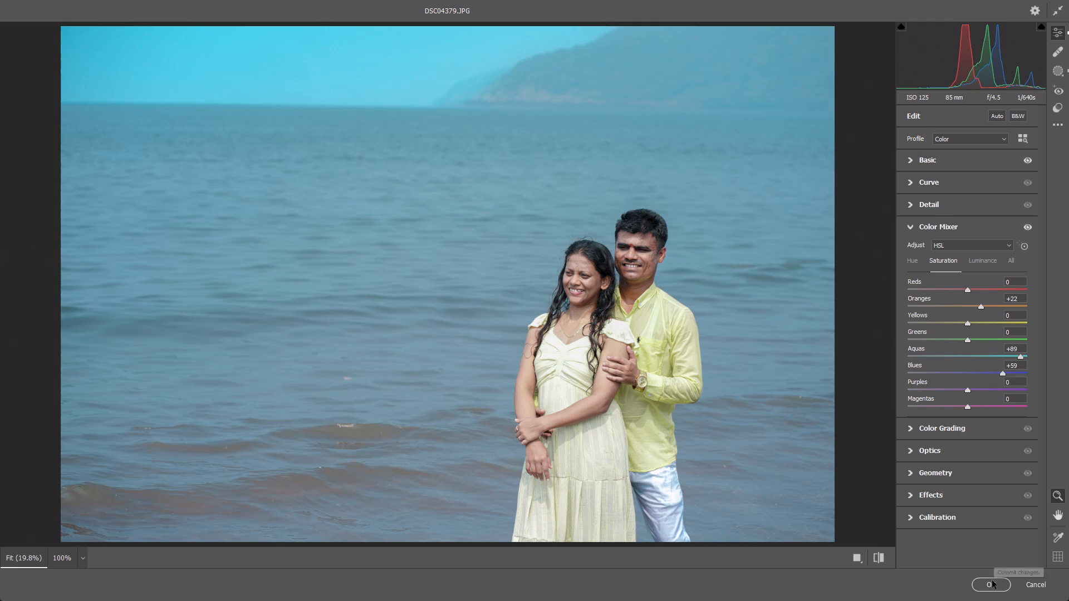
pyautogui.click(992, 580)
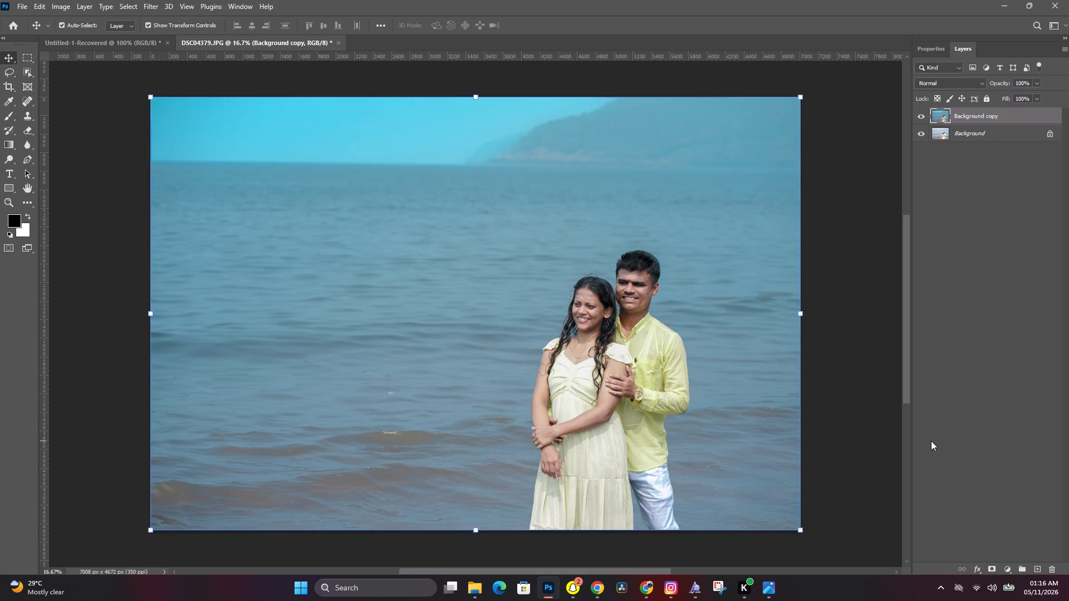
# Export the graded photo for web as a quality-100 JPEG named DSC04379 in the Alams folder.
pyautogui.click(26, 3)
pyautogui.click(46, 183)
pyautogui.click(247, 223)
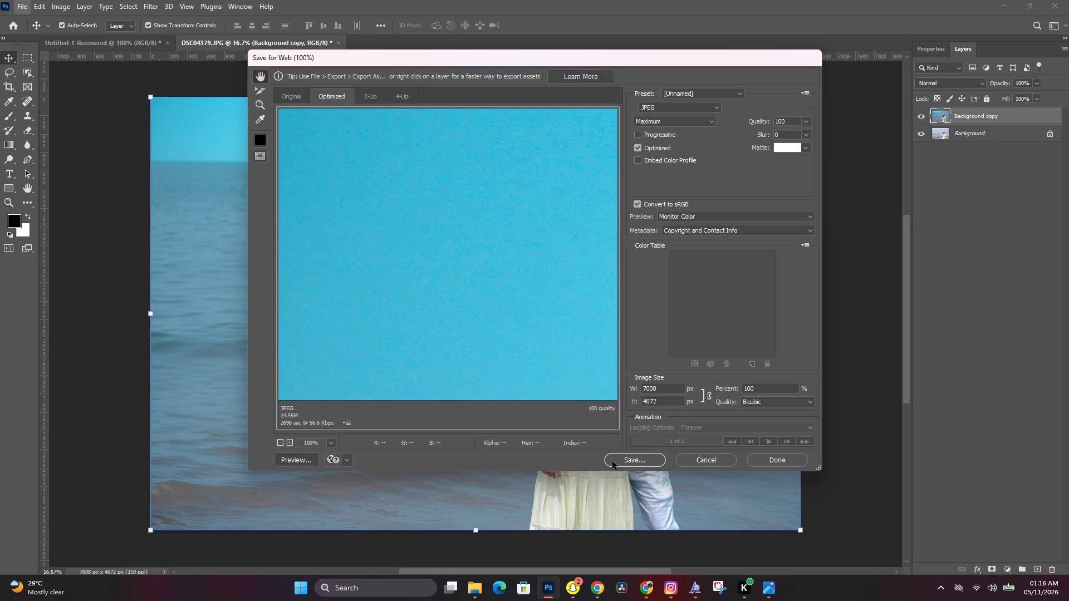
pyautogui.click(612, 461)
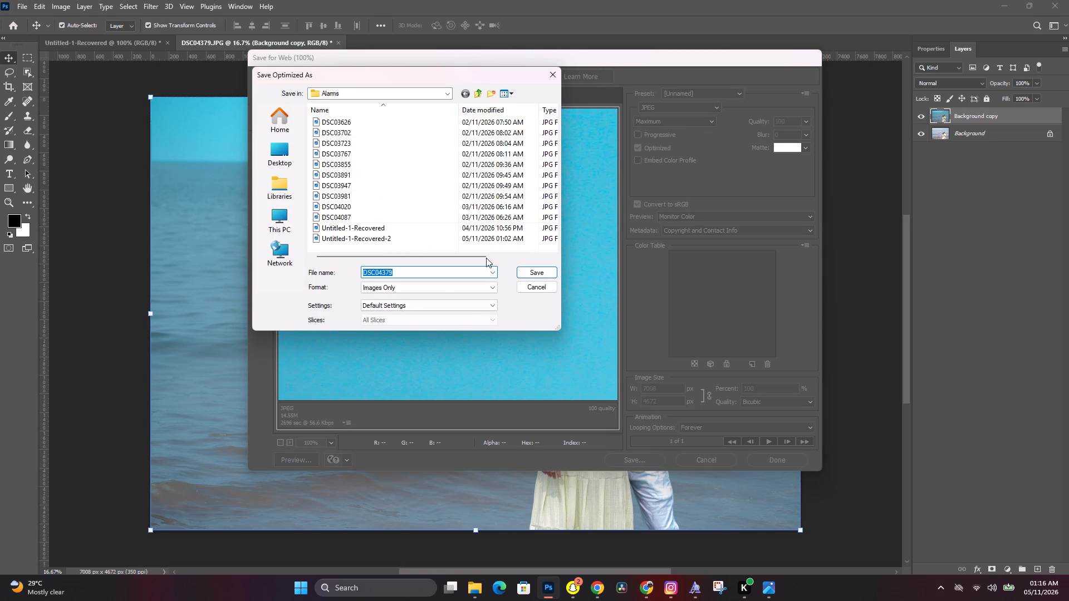
pyautogui.click(530, 272)
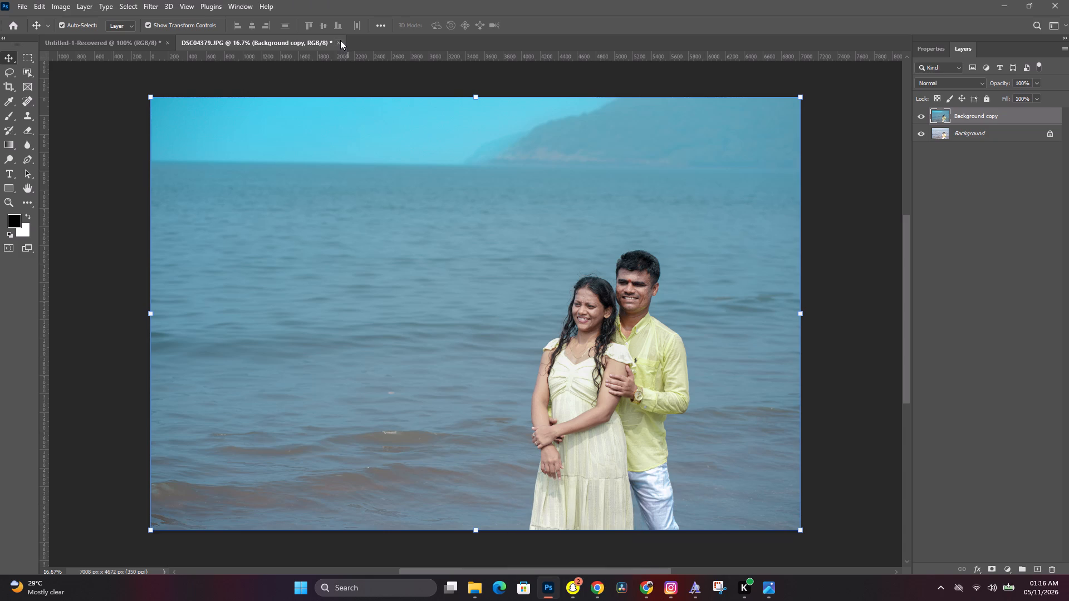
# Copy the graded Background copy layer from DSC04379.JPG into the Untitled-1-Recovered document.
pyautogui.moveTo(495, 280); pyautogui.dragTo(100, 45)
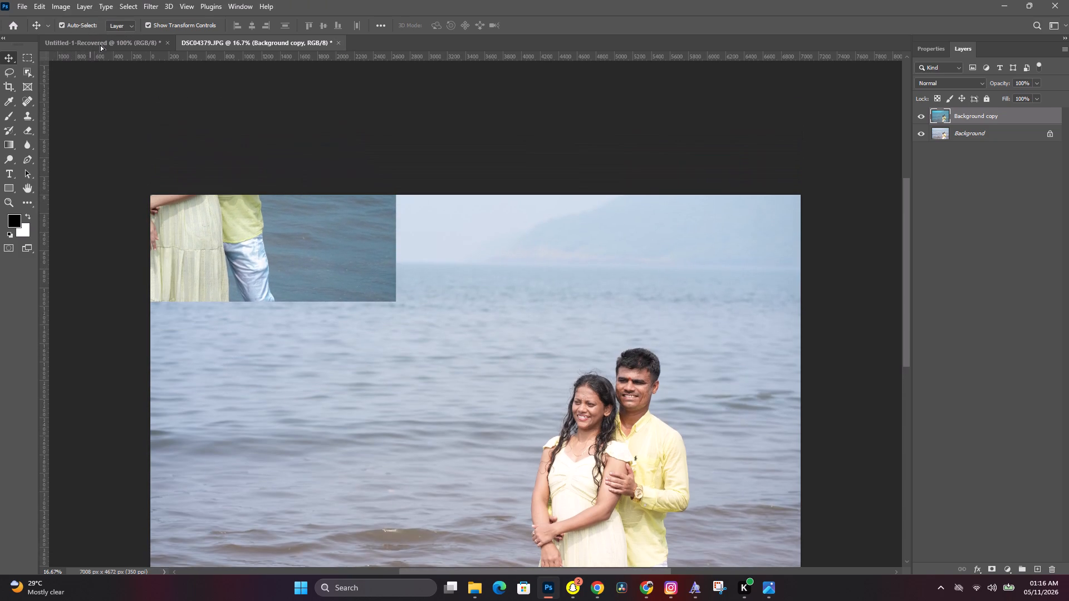
pyautogui.moveTo(100, 45); pyautogui.dragTo(543, 235)
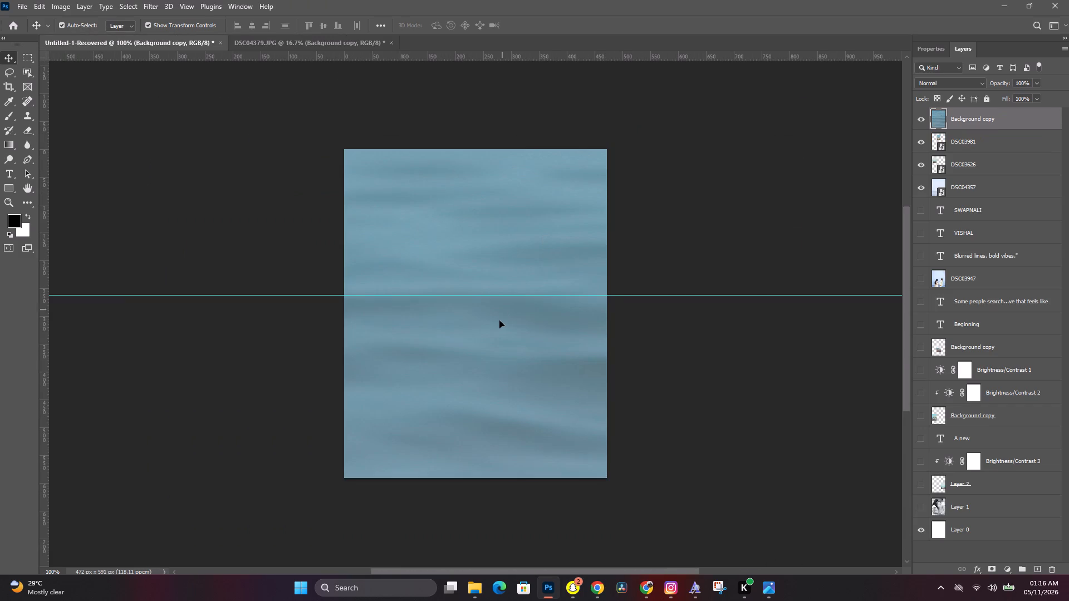
pyautogui.click(499, 323)
# Scale the placed sea photo to about 5% and position it over the lower-left part of the page, extending past its left edge.
pyautogui.hotkey('ctrl', '0')
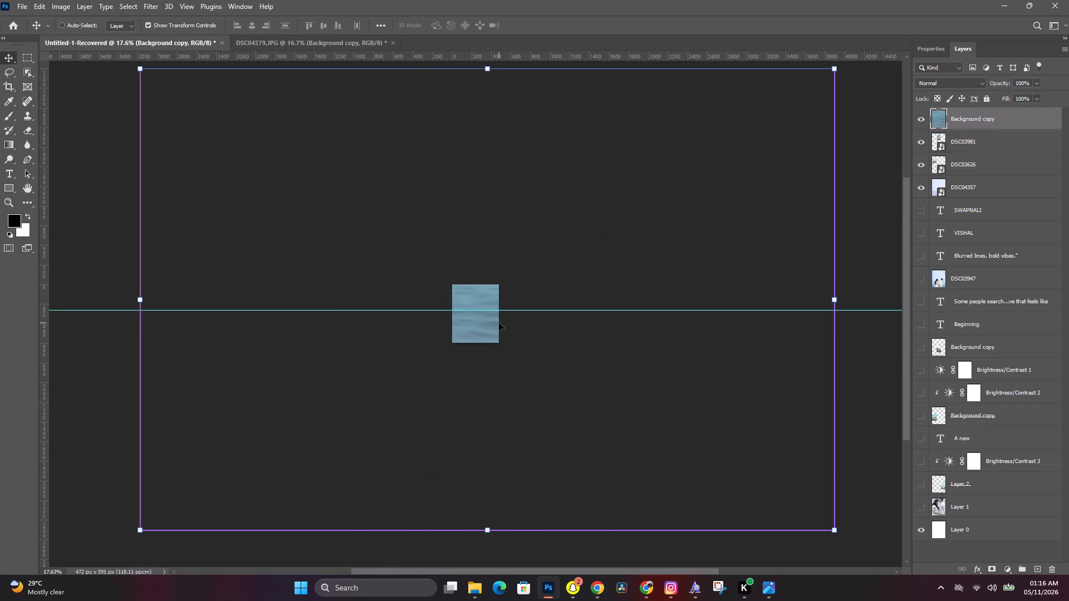
pyautogui.moveTo(835, 67); pyautogui.dragTo(825, 76)
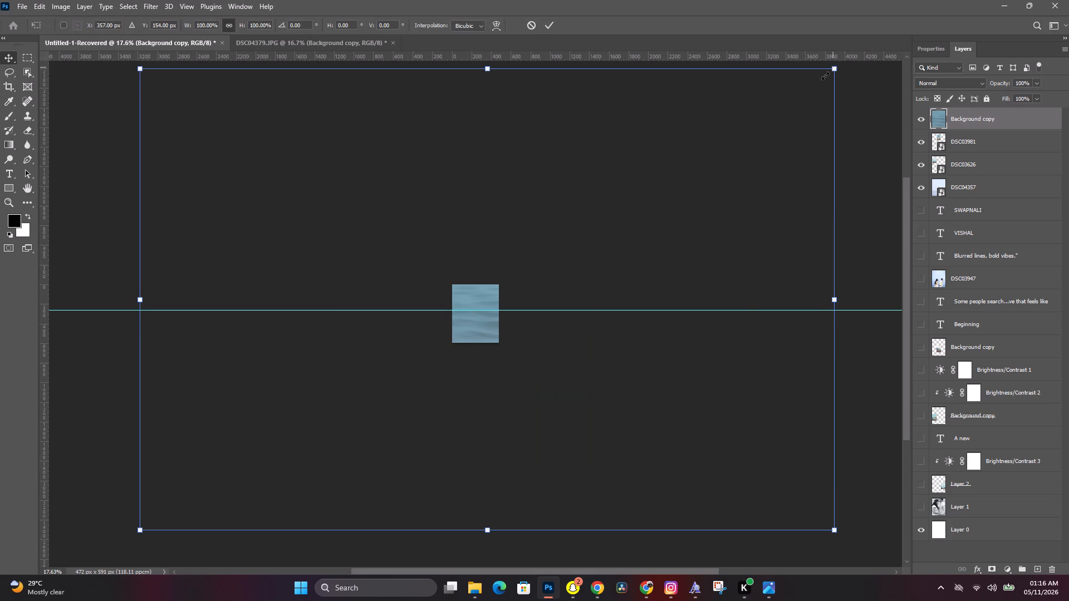
pyautogui.moveTo(825, 76); pyautogui.dragTo(174, 456)
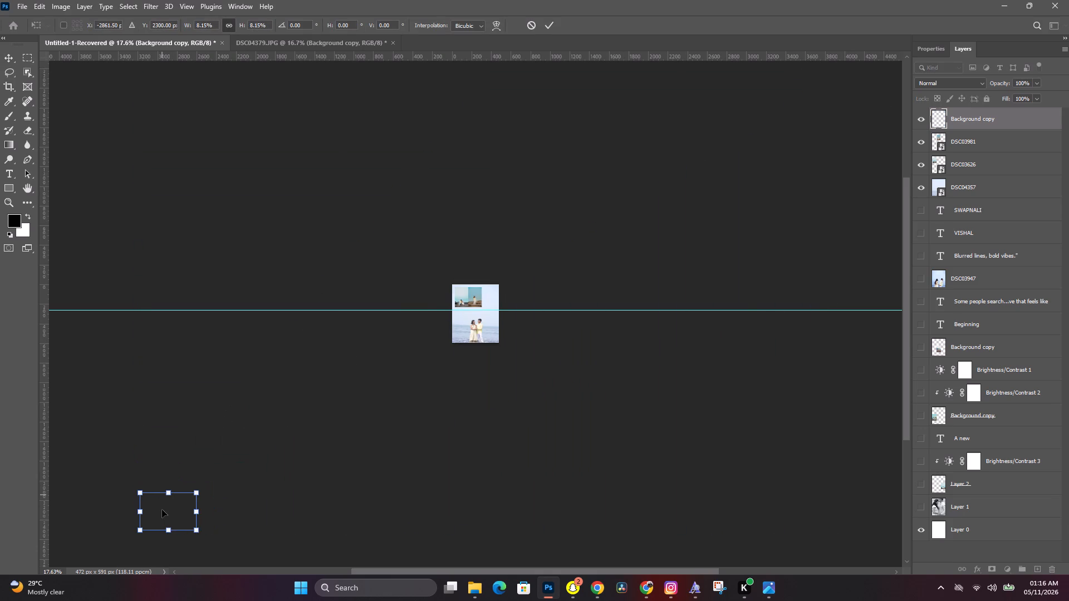
pyautogui.moveTo(162, 511); pyautogui.dragTo(474, 305)
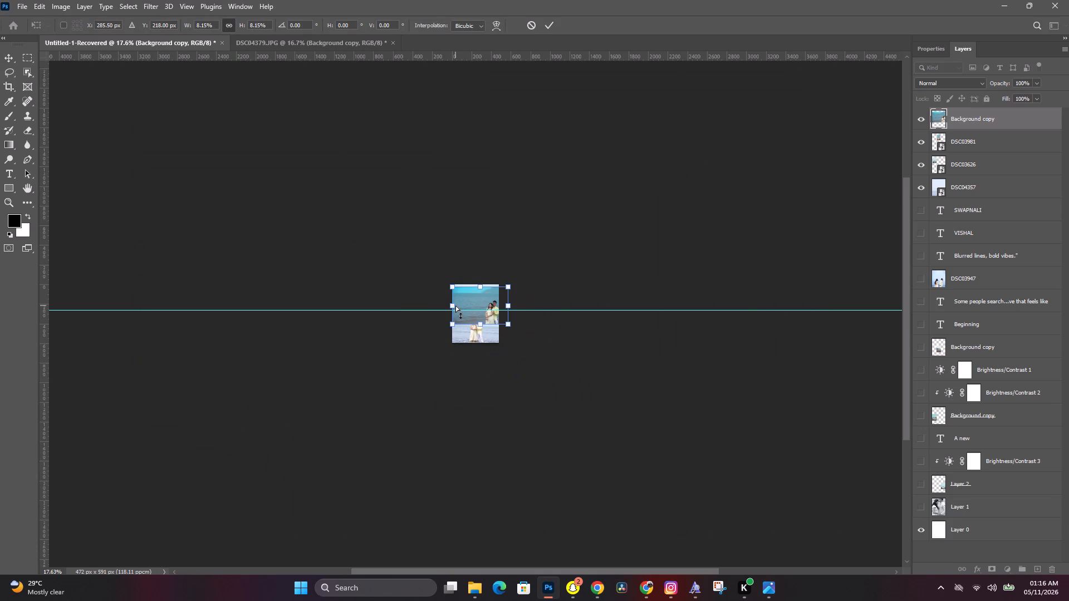
pyautogui.hotkey('ctrl', '=')
pyautogui.hotkey('ctrl', '0')
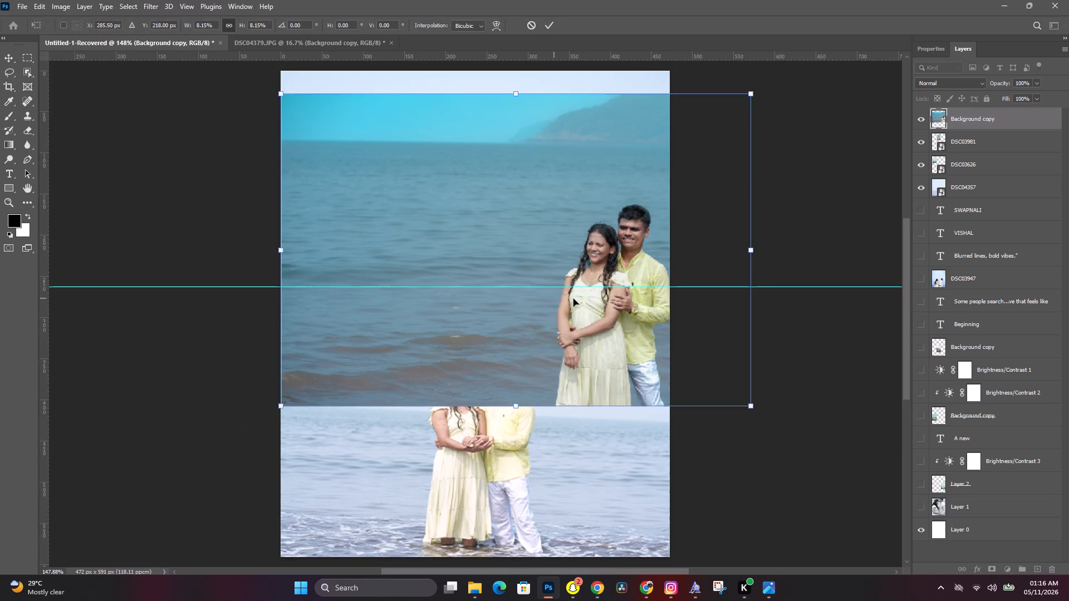
pyautogui.moveTo(750, 253); pyautogui.dragTo(609, 272)
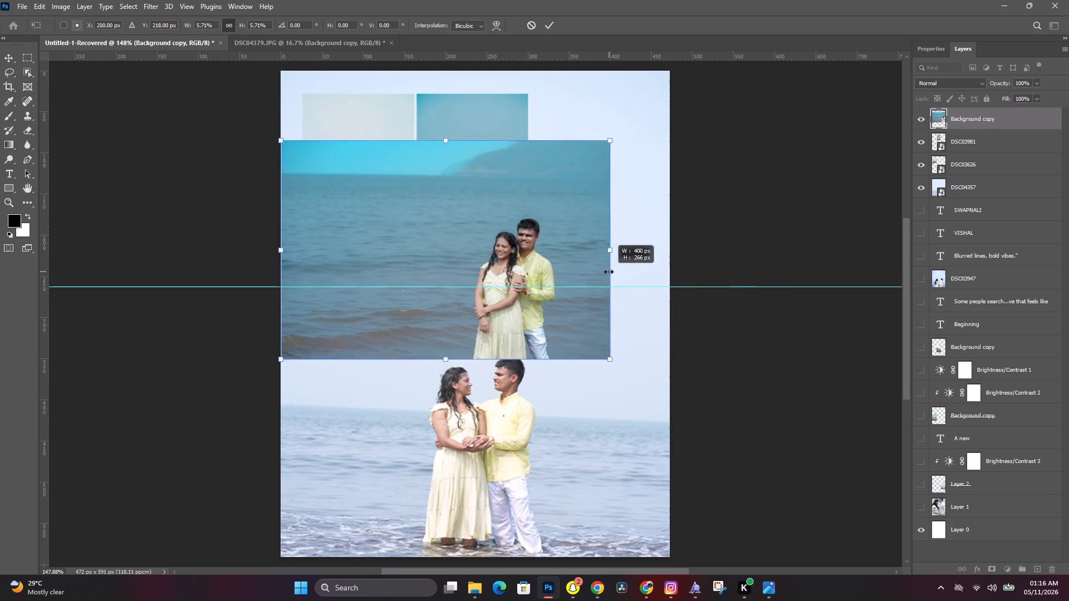
pyautogui.moveTo(609, 272); pyautogui.dragTo(569, 272)
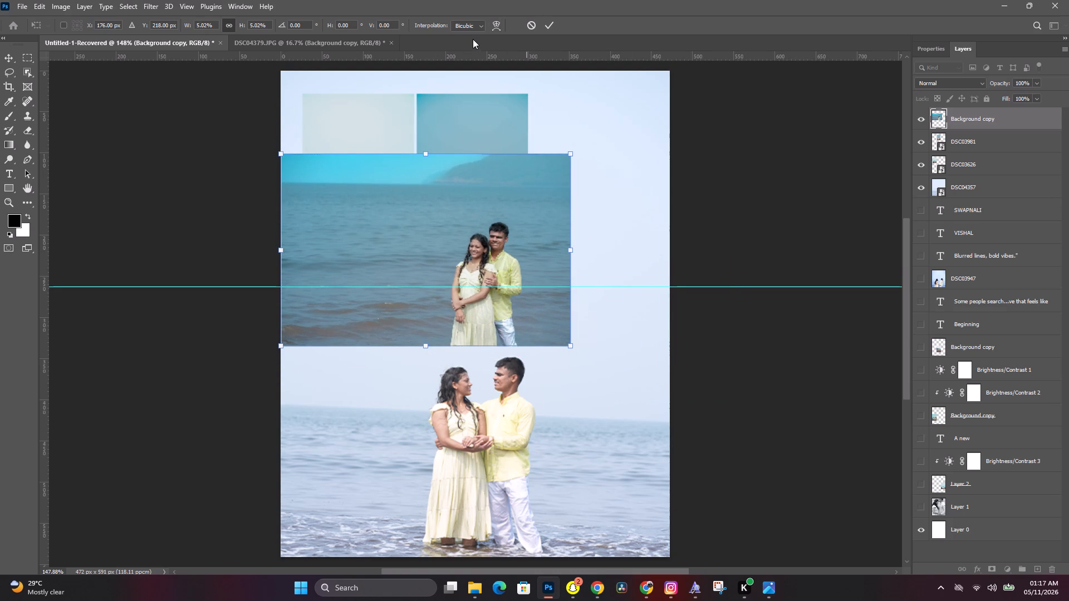
pyautogui.moveTo(512, 193); pyautogui.dragTo(472, 297)
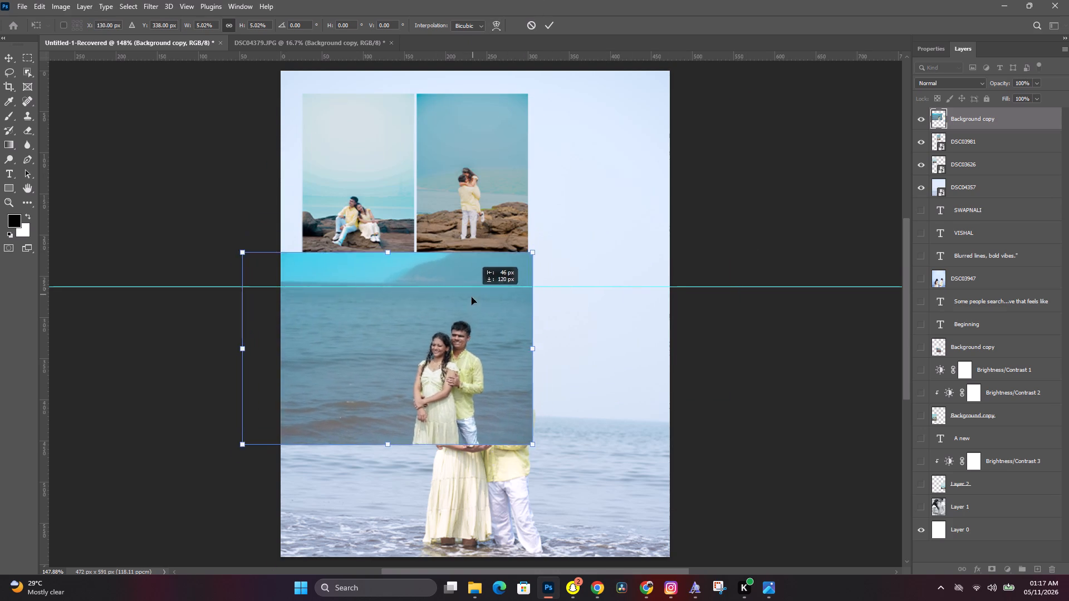
pyautogui.moveTo(472, 297); pyautogui.dragTo(452, 353)
pyautogui.click(552, 23)
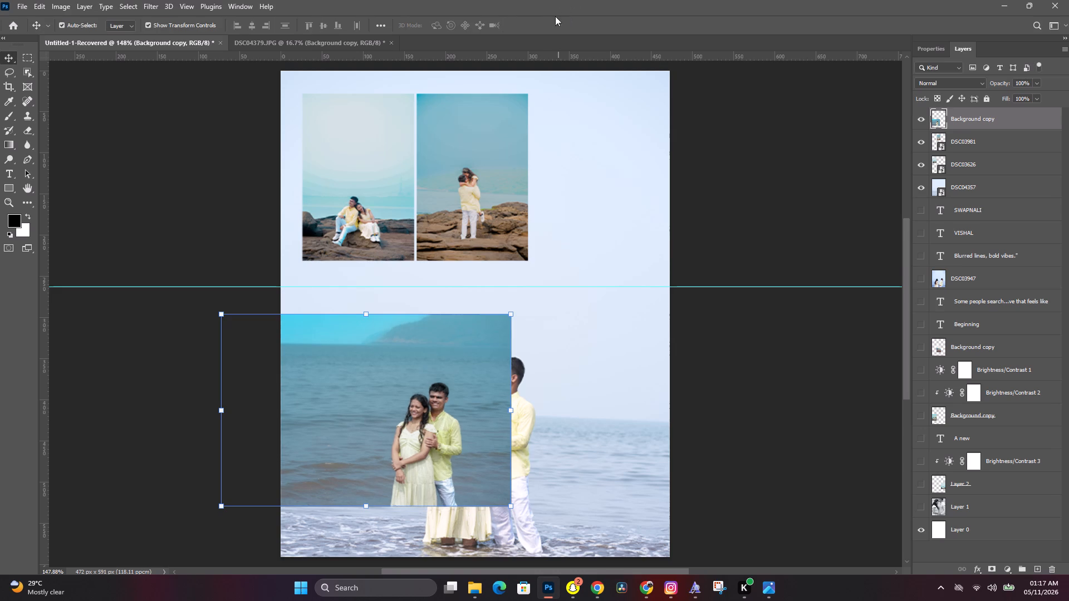
pyautogui.rightClick(400, 346)
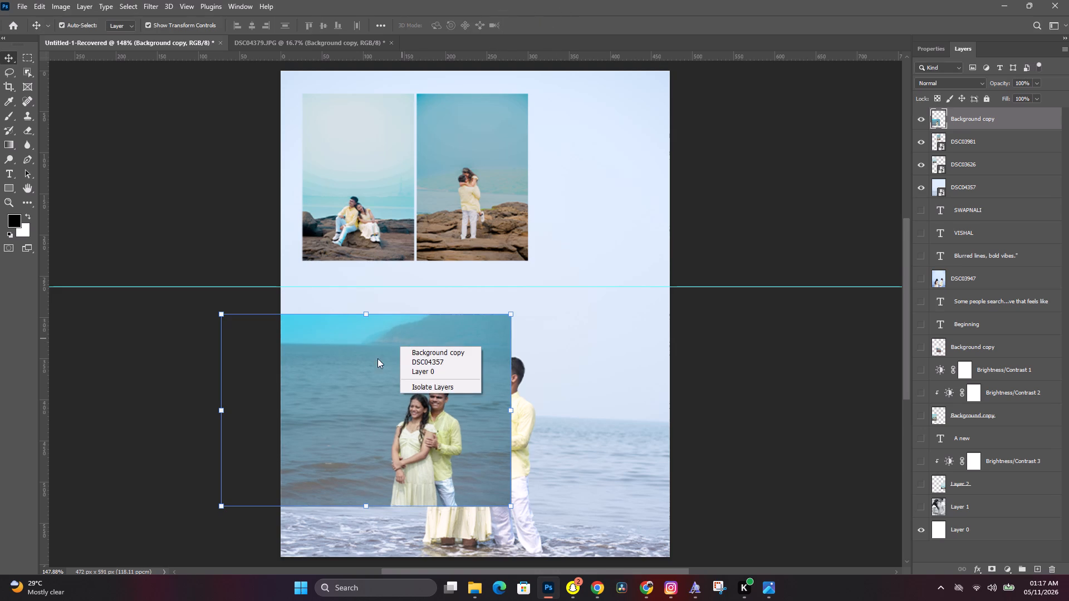
pyautogui.click(352, 377)
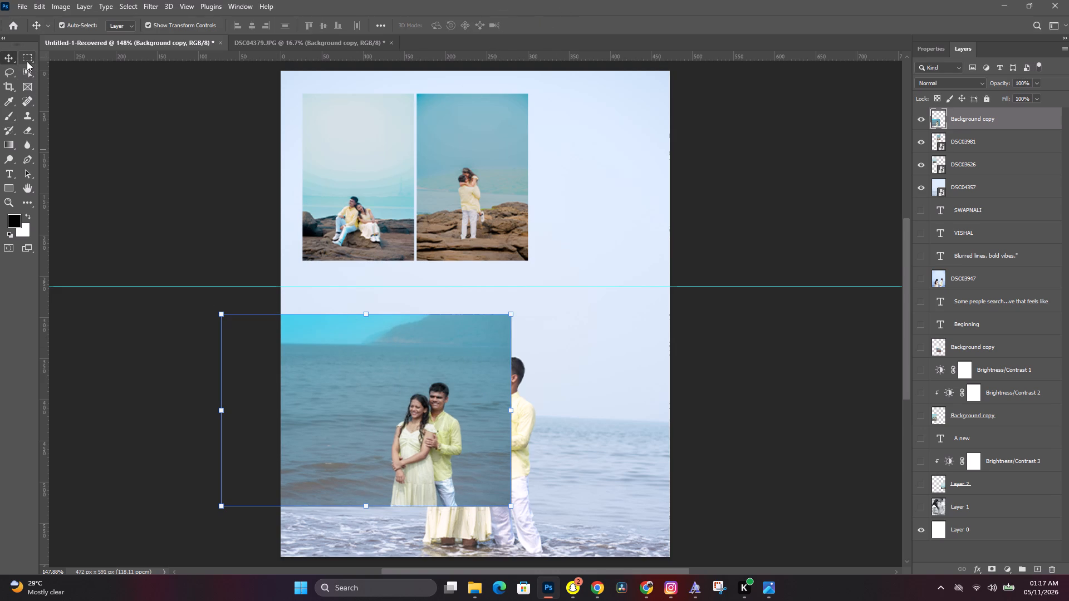
# Copy a full-height rectangle about 150 x 235 px around the couple to a new layer and hide the source Background copy layer.
pyautogui.click(27, 61)
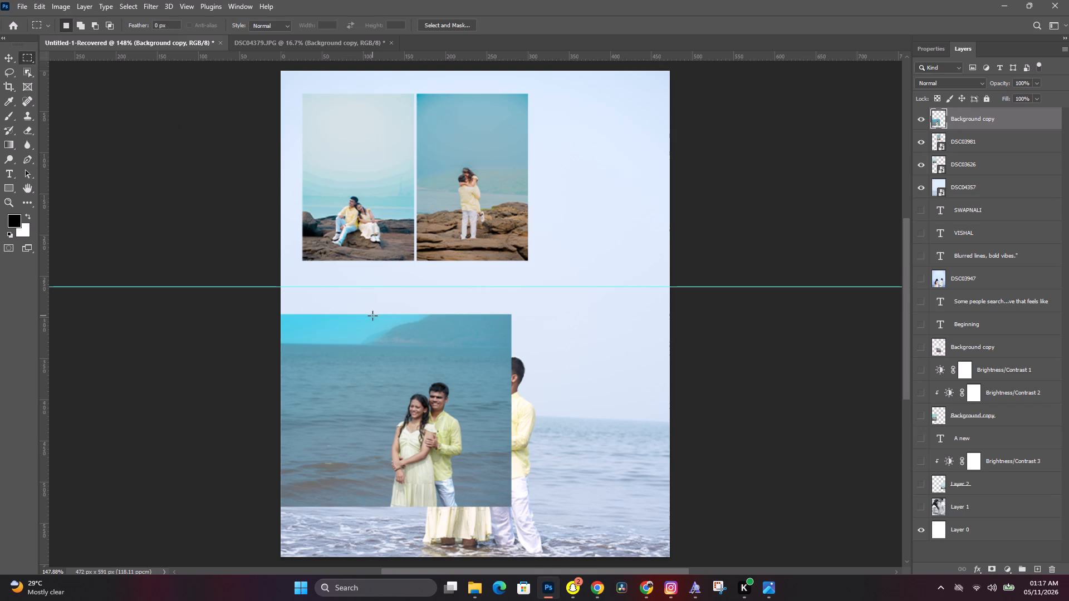
pyautogui.click(372, 316)
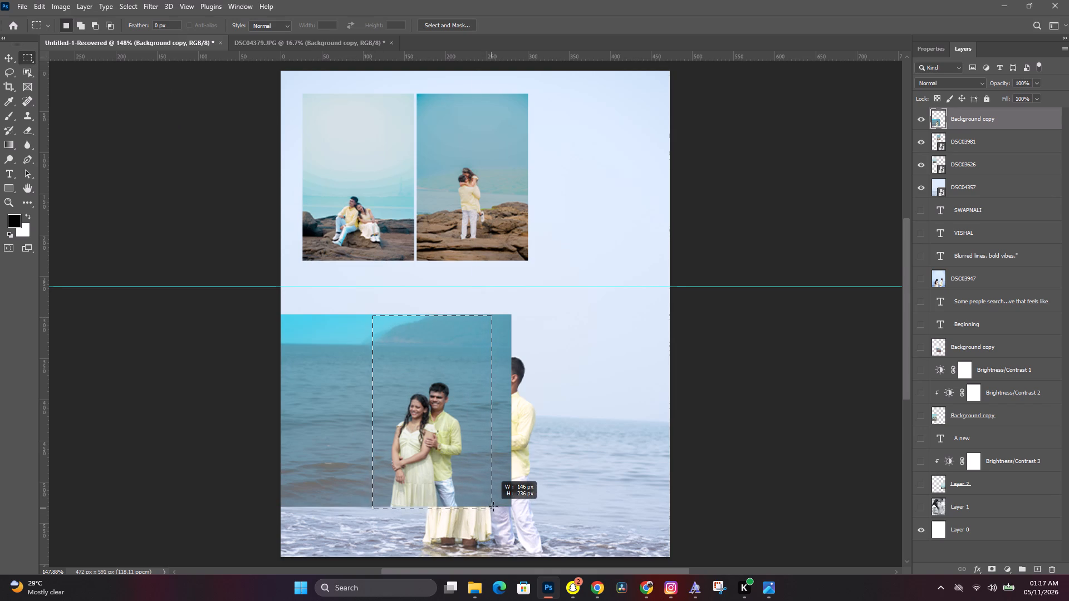
pyautogui.click(496, 506)
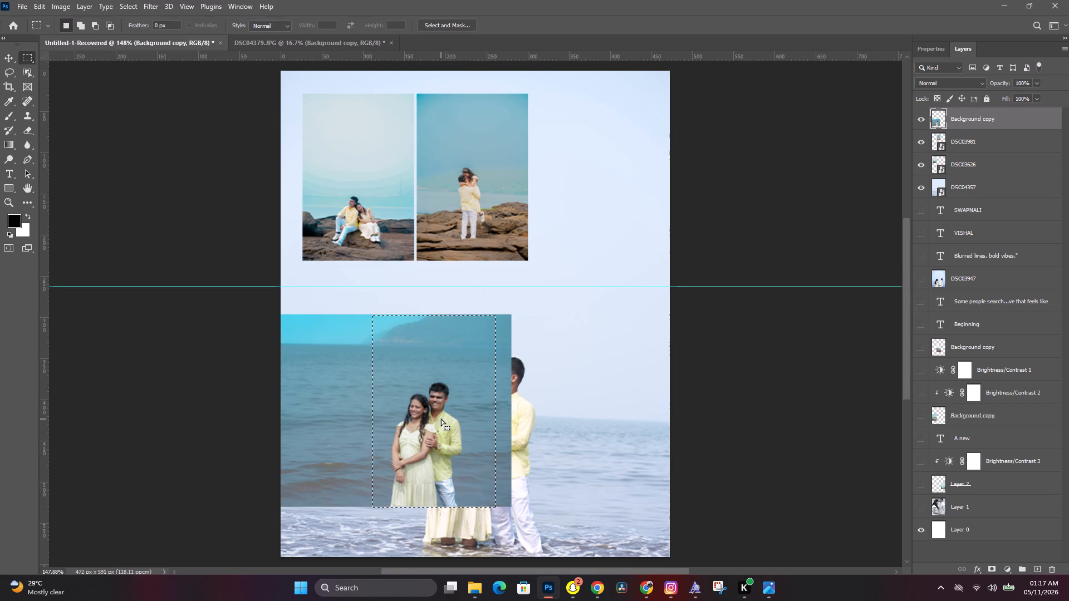
pyautogui.moveTo(441, 419); pyautogui.dragTo(433, 417)
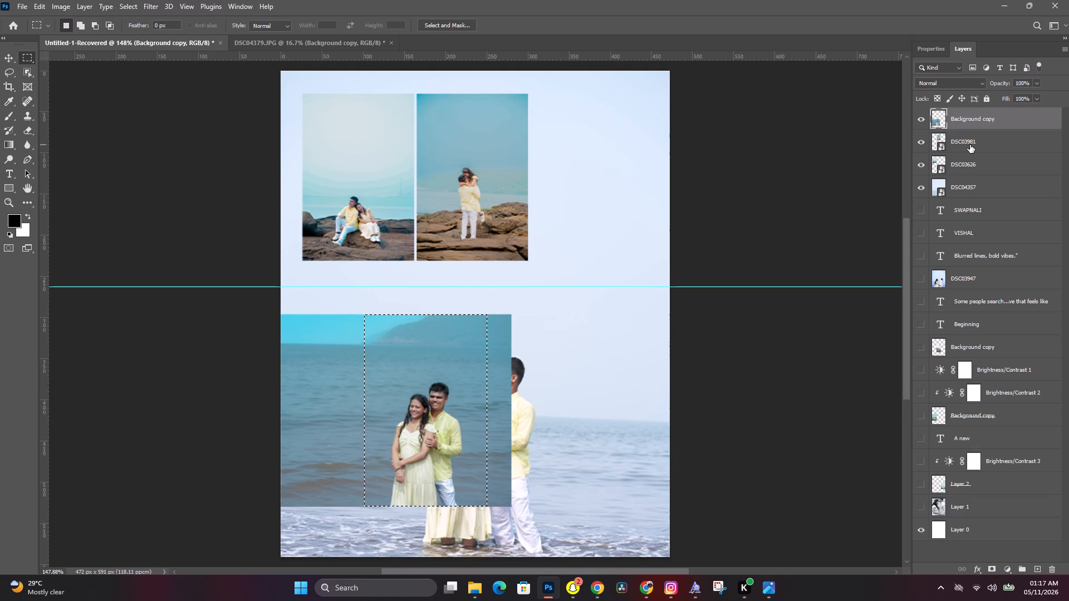
pyautogui.hotkey('ctrl', 'j')
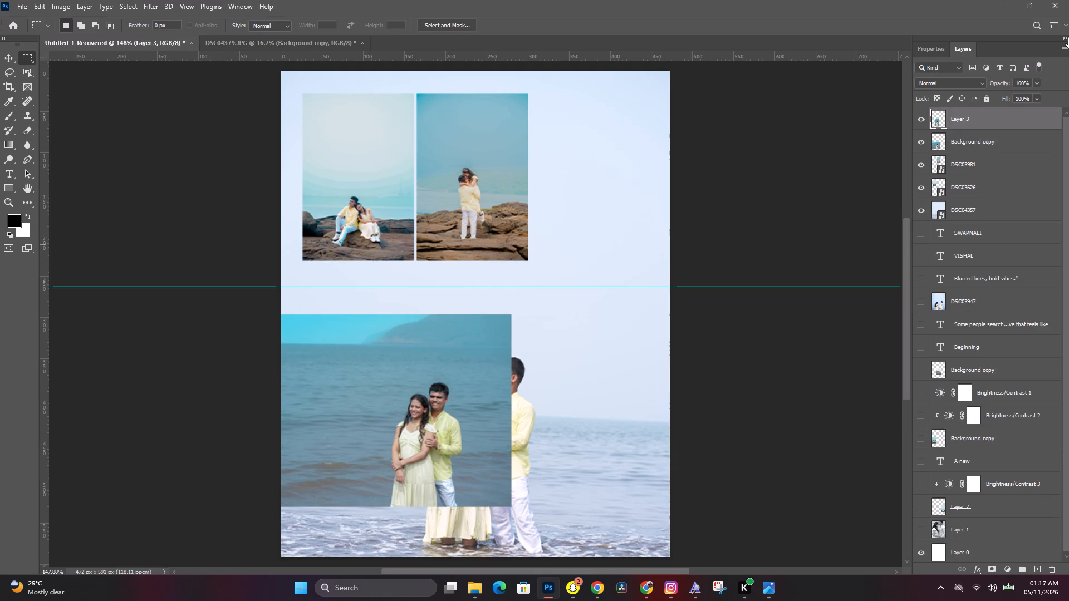
pyautogui.click(925, 148)
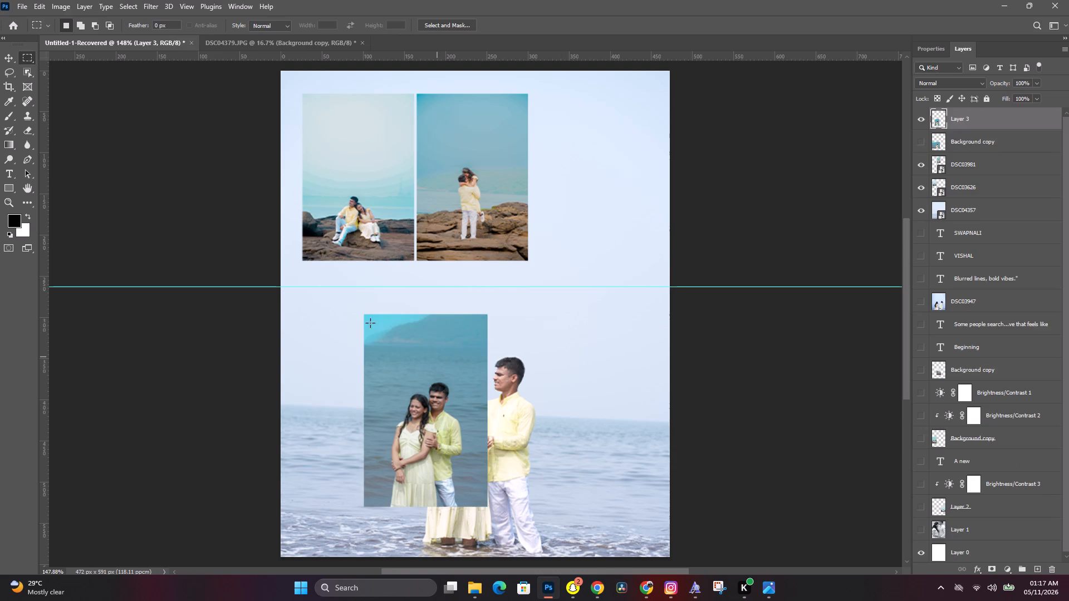
# Move the cropped couple photo to the right of the two rock photos, with a 3 px gap and tops aligned.
pyautogui.click(14, 58)
pyautogui.moveTo(403, 402); pyautogui.dragTo(531, 314)
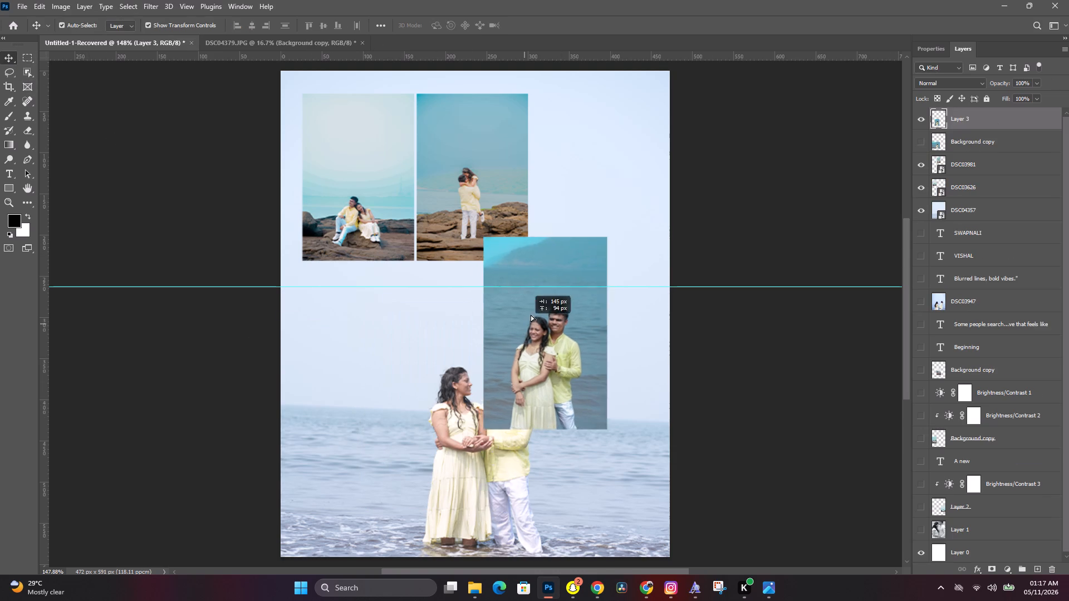
pyautogui.moveTo(531, 314); pyautogui.dragTo(573, 184)
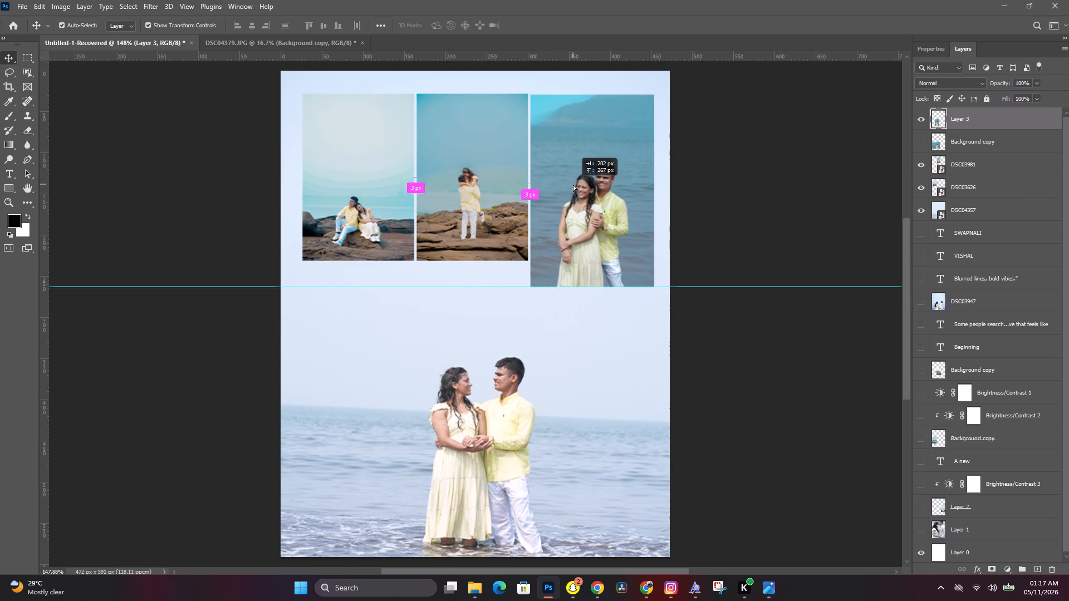
pyautogui.moveTo(573, 184); pyautogui.dragTo(573, 183)
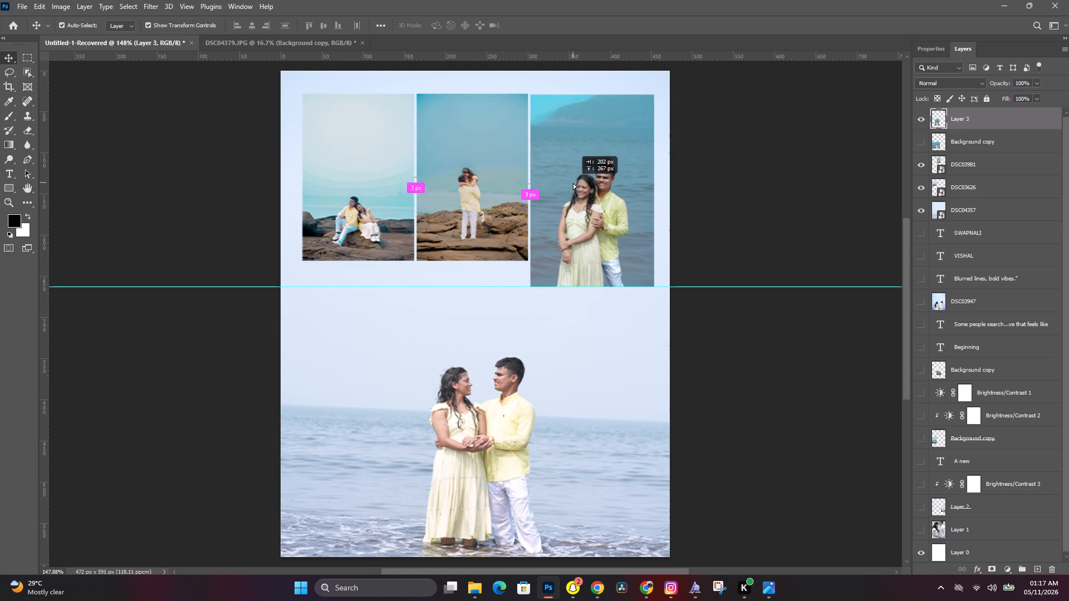
pyautogui.moveTo(573, 183); pyautogui.dragTo(573, 179)
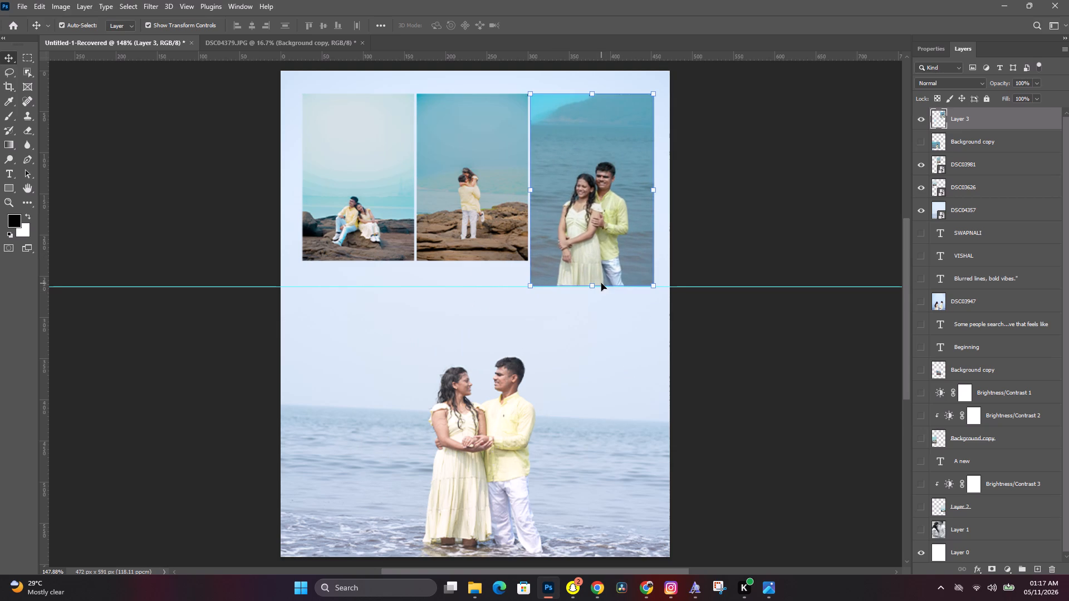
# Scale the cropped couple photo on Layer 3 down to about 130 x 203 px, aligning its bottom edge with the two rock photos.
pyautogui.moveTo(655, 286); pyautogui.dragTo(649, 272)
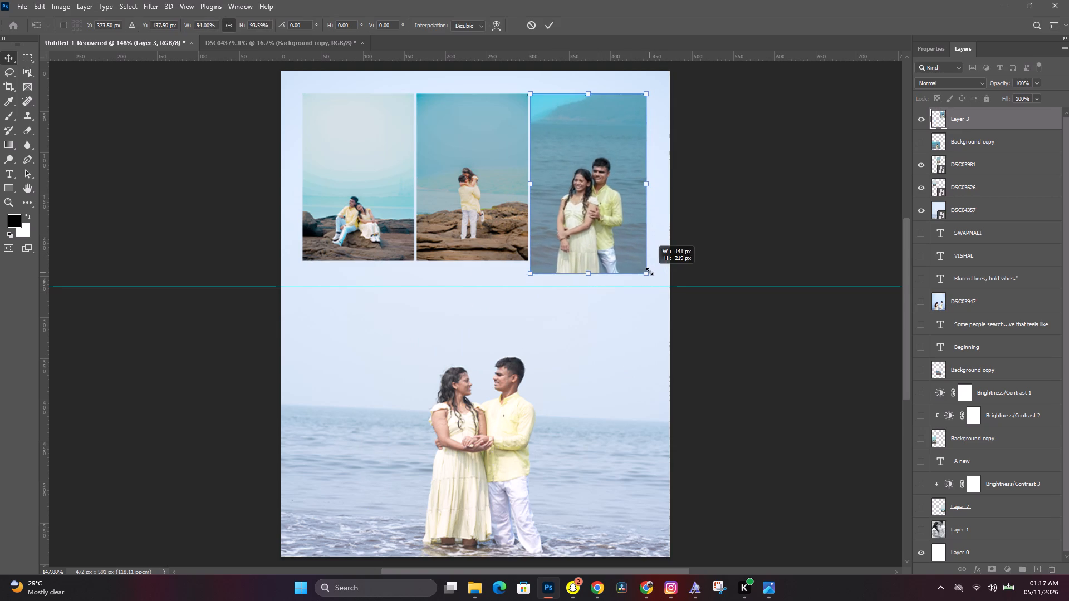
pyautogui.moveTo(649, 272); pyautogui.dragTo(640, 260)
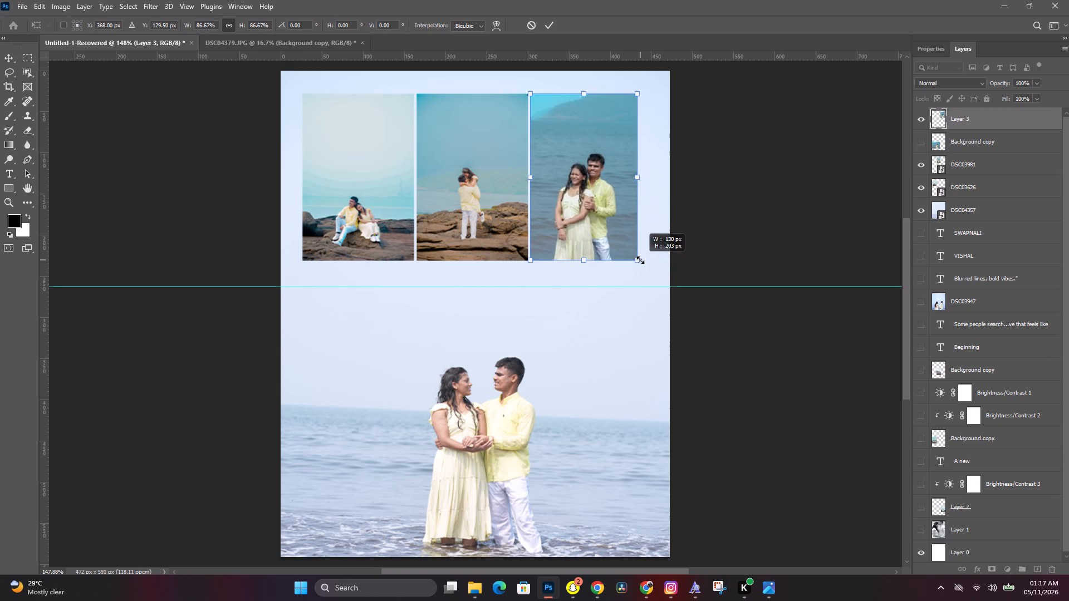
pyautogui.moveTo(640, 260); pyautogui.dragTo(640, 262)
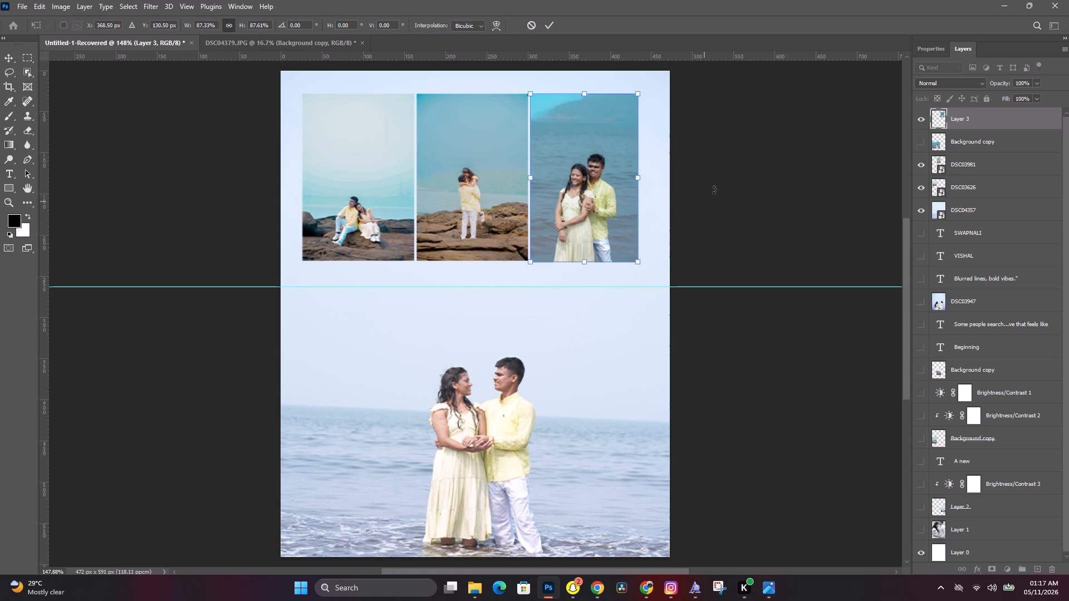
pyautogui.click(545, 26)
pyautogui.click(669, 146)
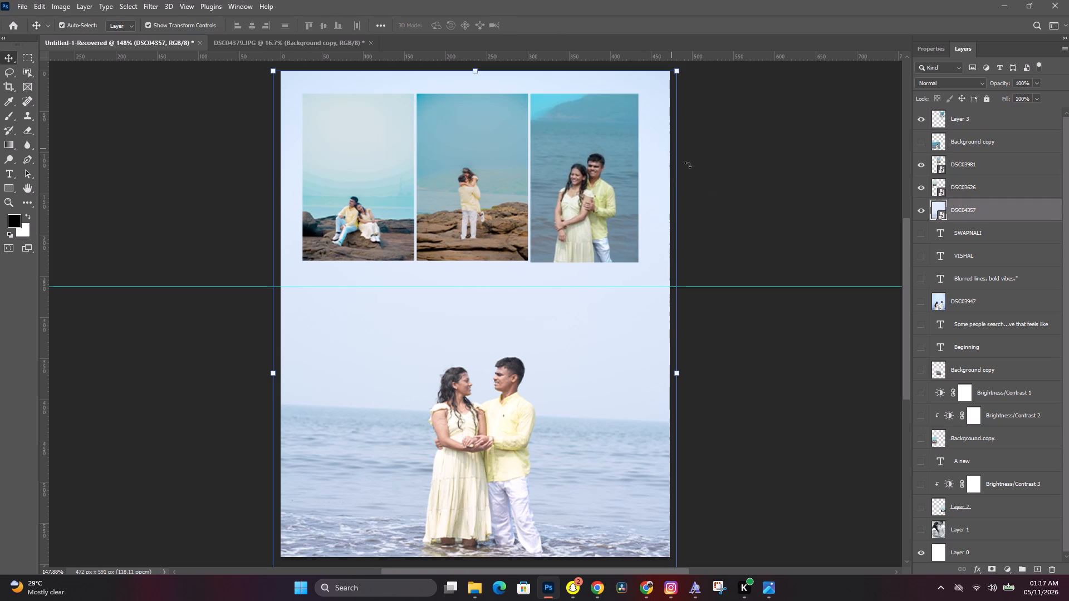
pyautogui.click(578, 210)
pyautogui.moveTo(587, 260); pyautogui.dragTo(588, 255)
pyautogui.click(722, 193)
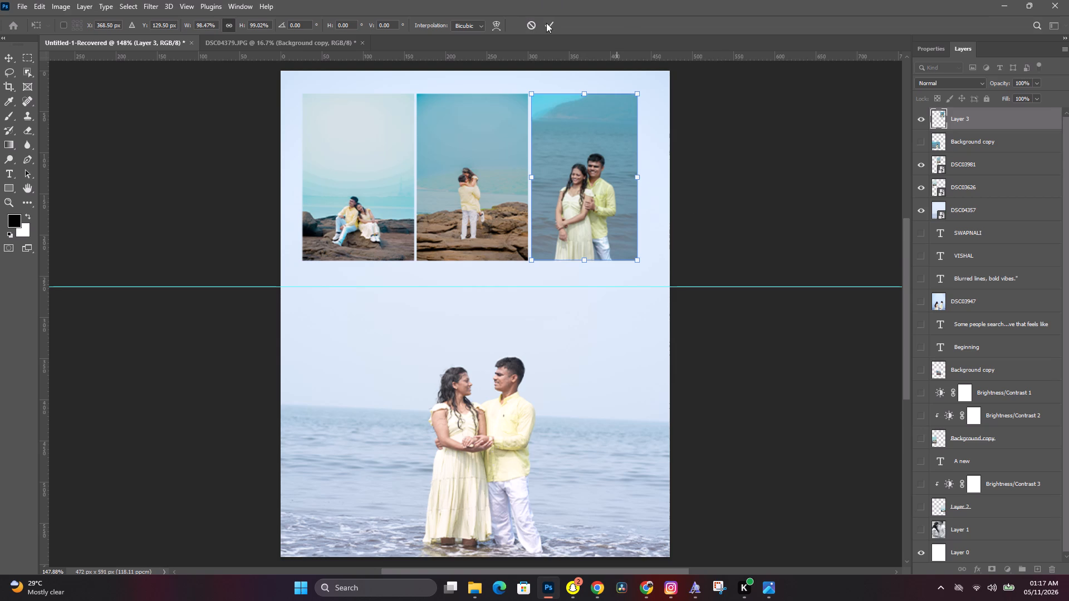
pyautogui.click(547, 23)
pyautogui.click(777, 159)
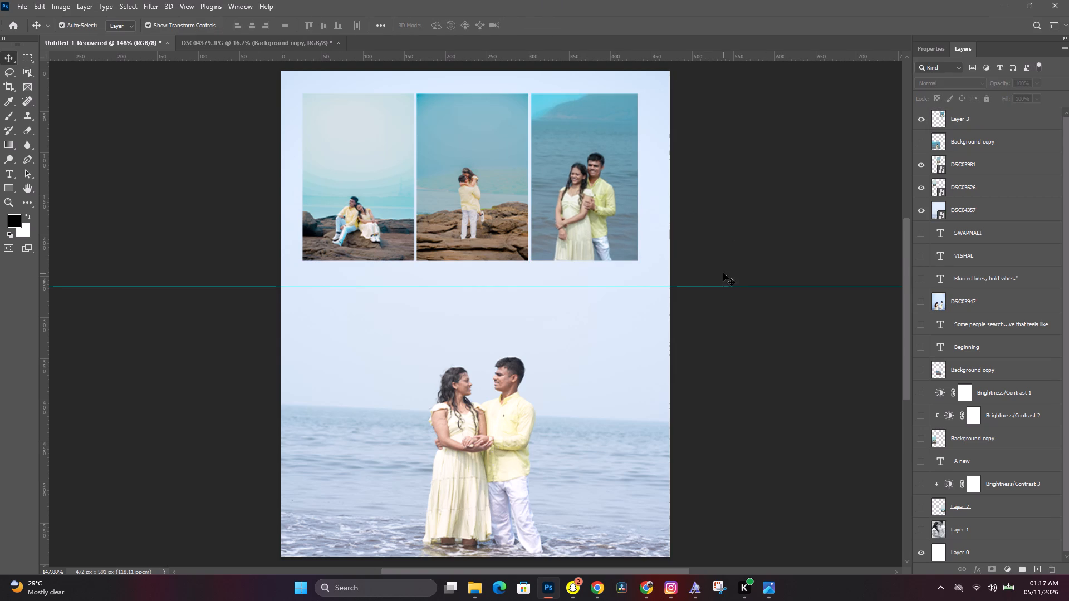
# Select all three photos in the upper row and nudge them together 5 px to the right.
pyautogui.click(375, 198)
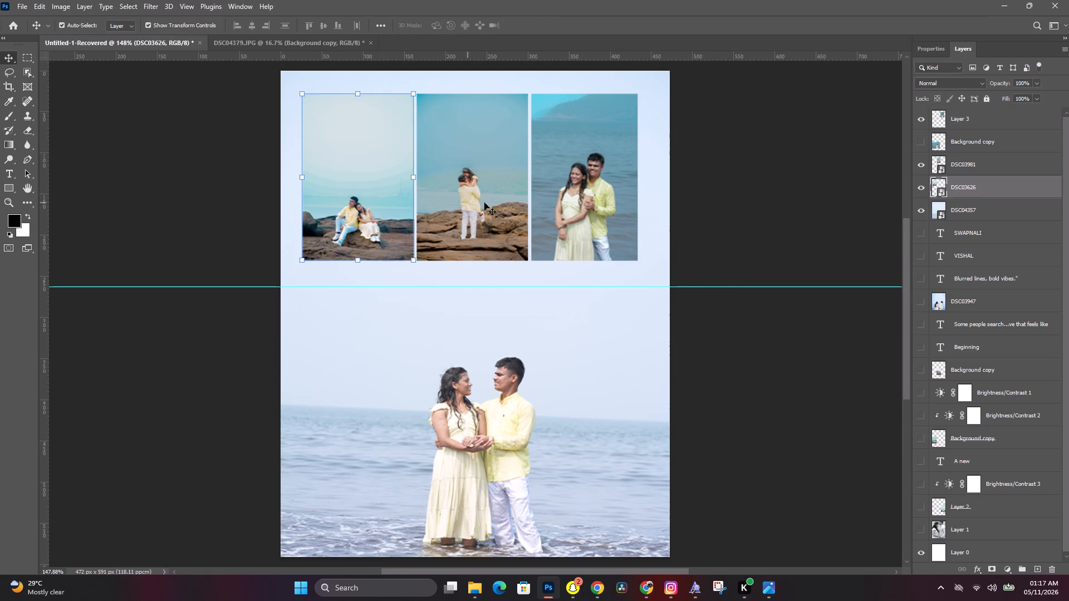
pyautogui.keyDown('shift'); pyautogui.click(489, 203); pyautogui.keyUp('shift')
pyautogui.keyDown('shift'); pyautogui.click(590, 214); pyautogui.keyUp('shift')
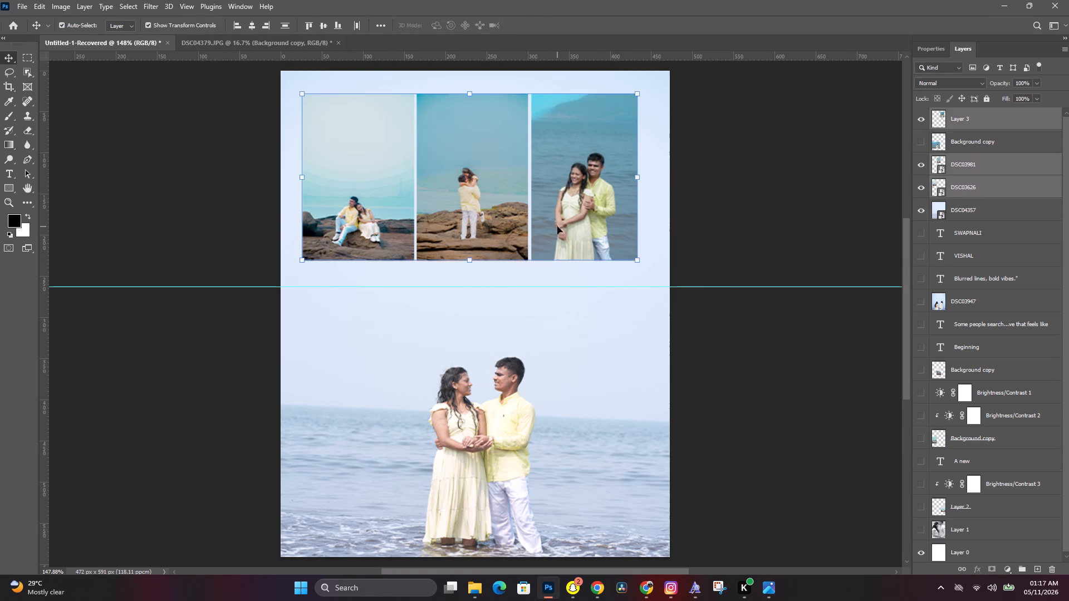
pyautogui.press('Right')
pyautogui.press('Right')
pyautogui.press('Right')
pyautogui.press('Right')
pyautogui.press('Right')
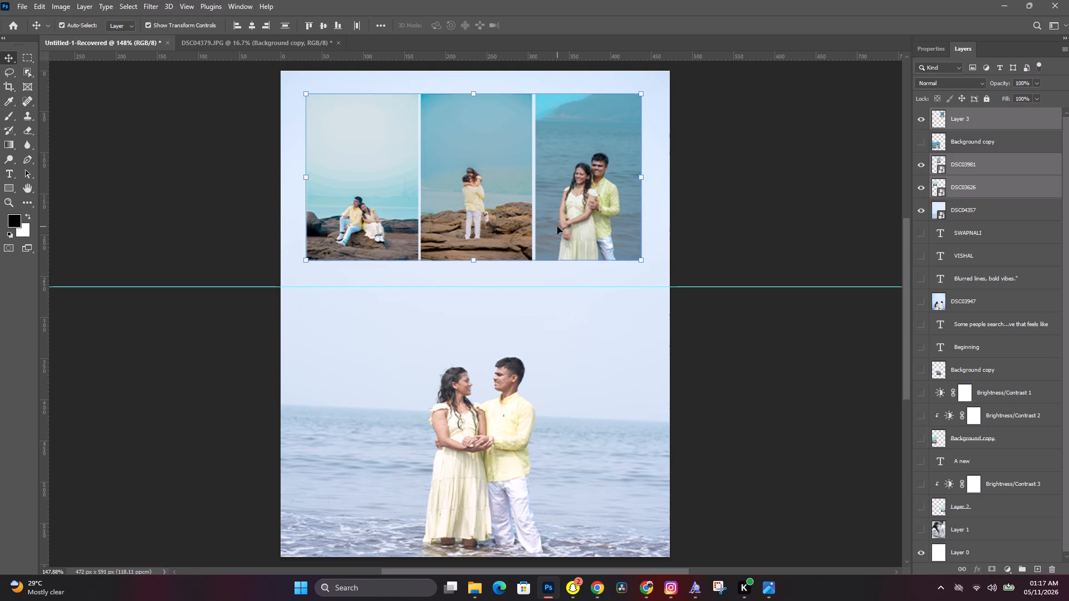
pyautogui.click(772, 167)
pyautogui.click(737, 180)
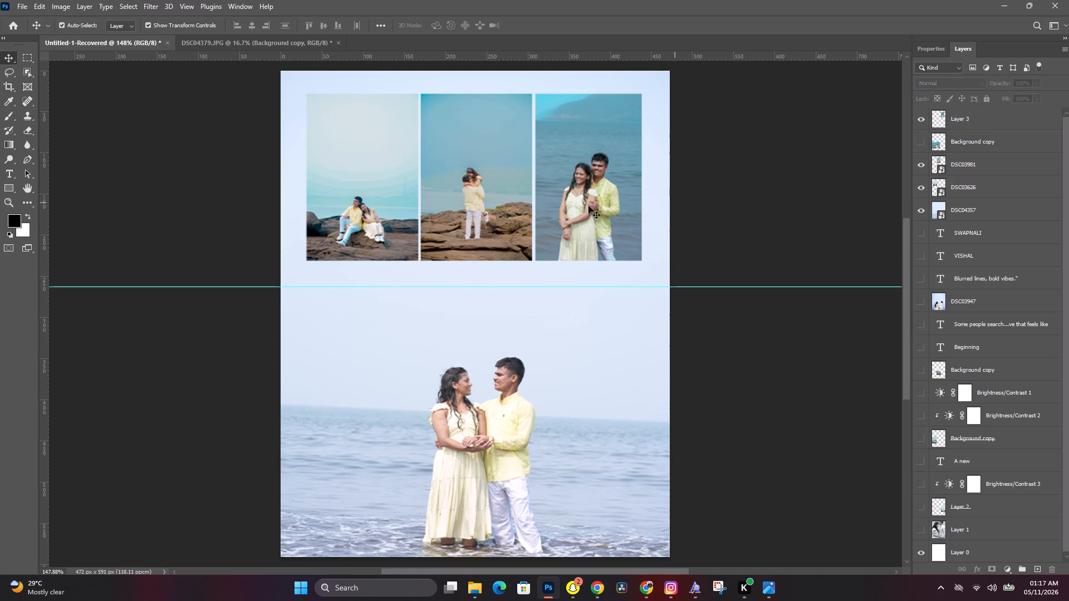
# Delete the cropped couple photo on Layer 3 from the end of the photo row.
pyautogui.click(573, 204)
pyautogui.press('BackSpace')
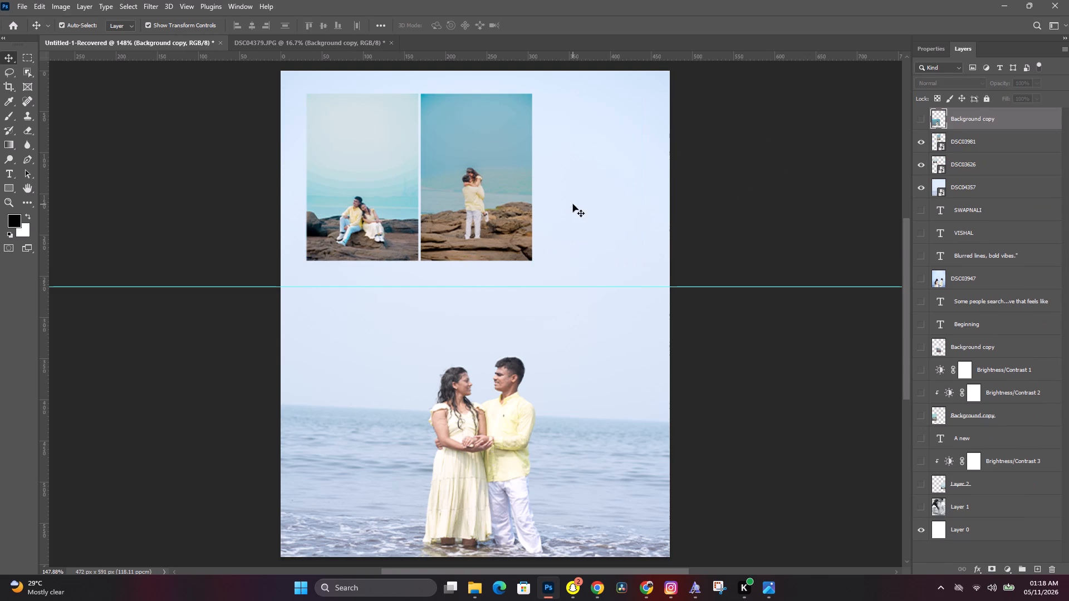
# Crop DSC04379.JPG to a full-height portrait frame of 3276 x 4672 px around the couple.
pyautogui.click(332, 43)
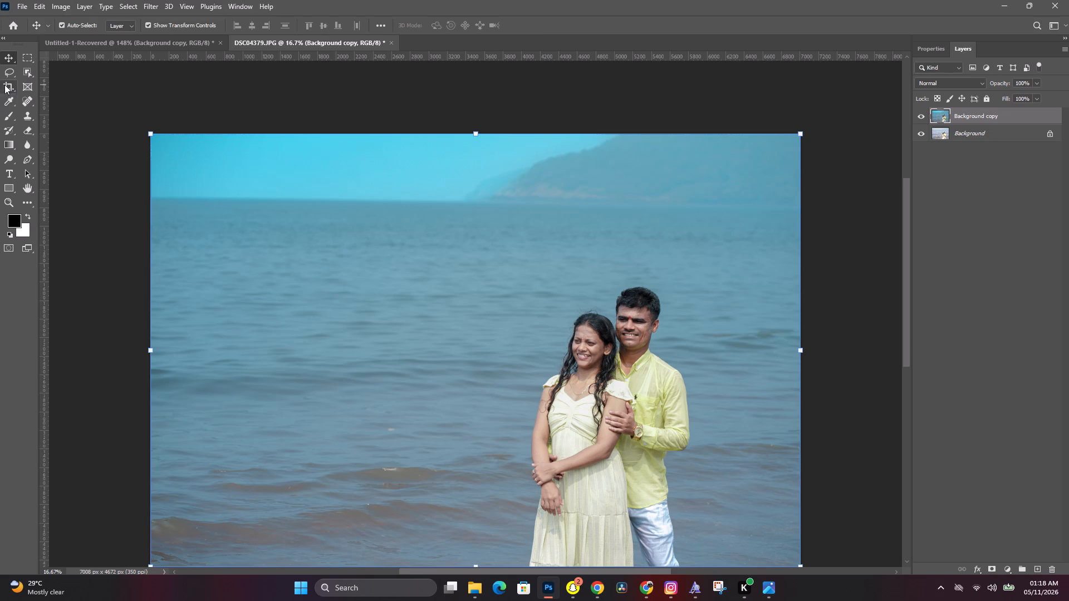
pyautogui.click(4, 85)
pyautogui.moveTo(148, 136); pyautogui.dragTo(197, 136)
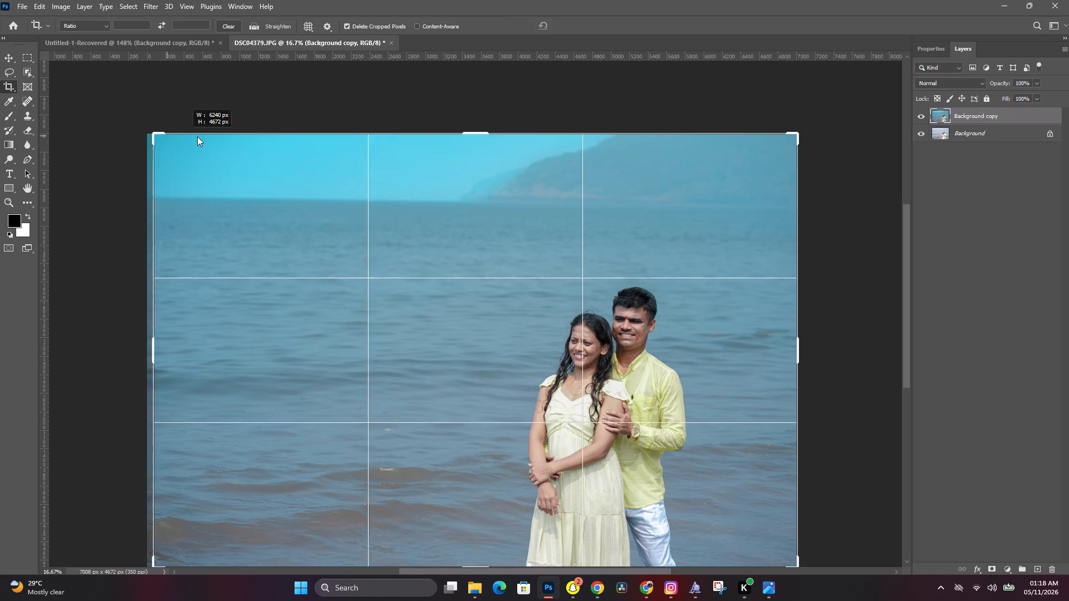
pyautogui.moveTo(197, 136); pyautogui.dragTo(336, 122)
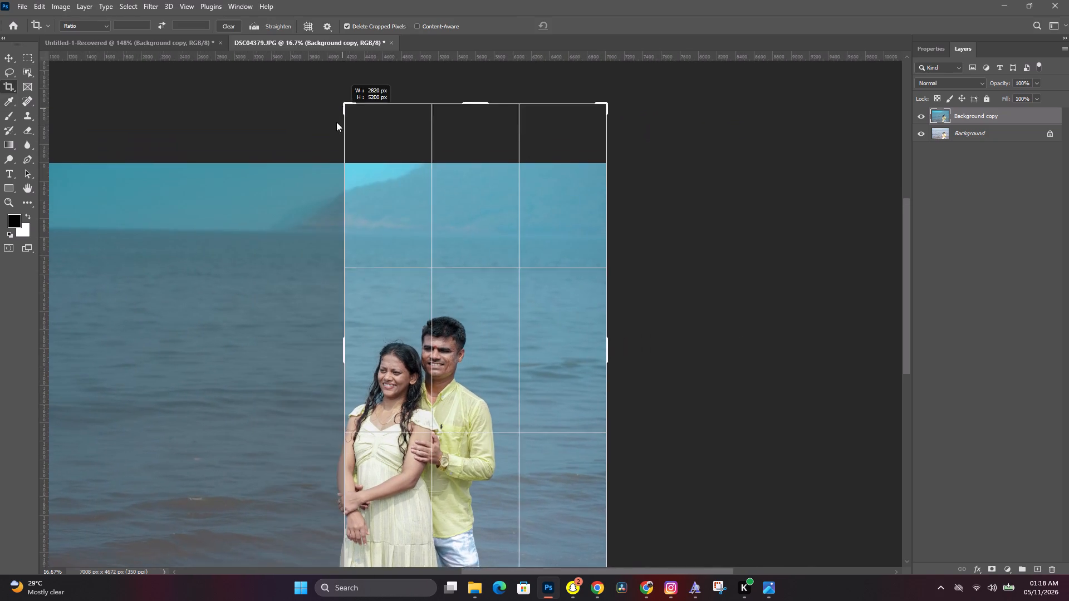
pyautogui.moveTo(336, 122); pyautogui.dragTo(314, 136)
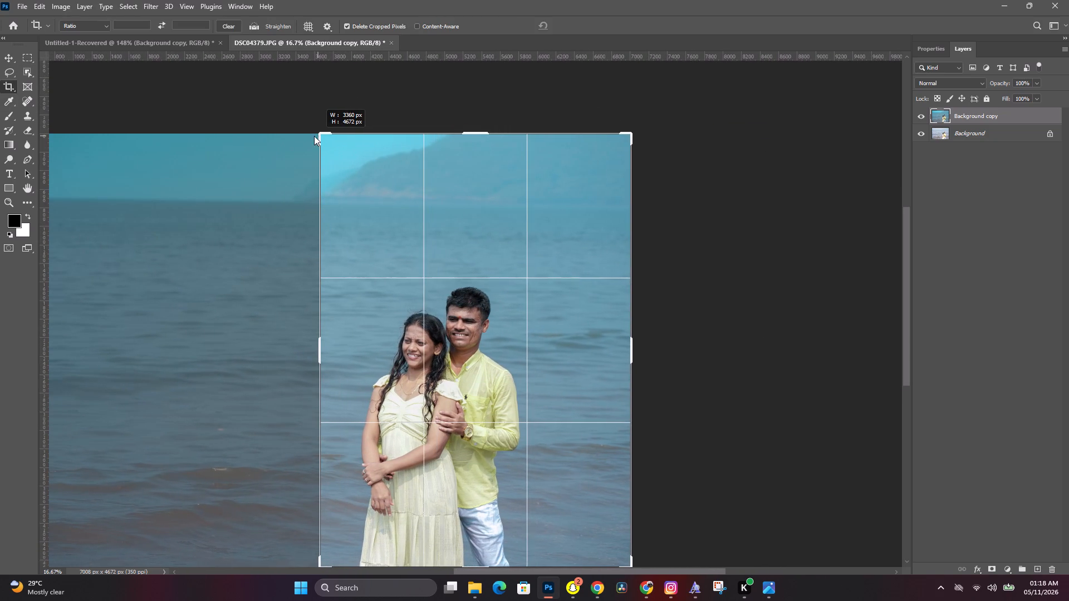
pyautogui.moveTo(314, 136); pyautogui.dragTo(301, 136)
pyautogui.scroll(-1, 442, 226)
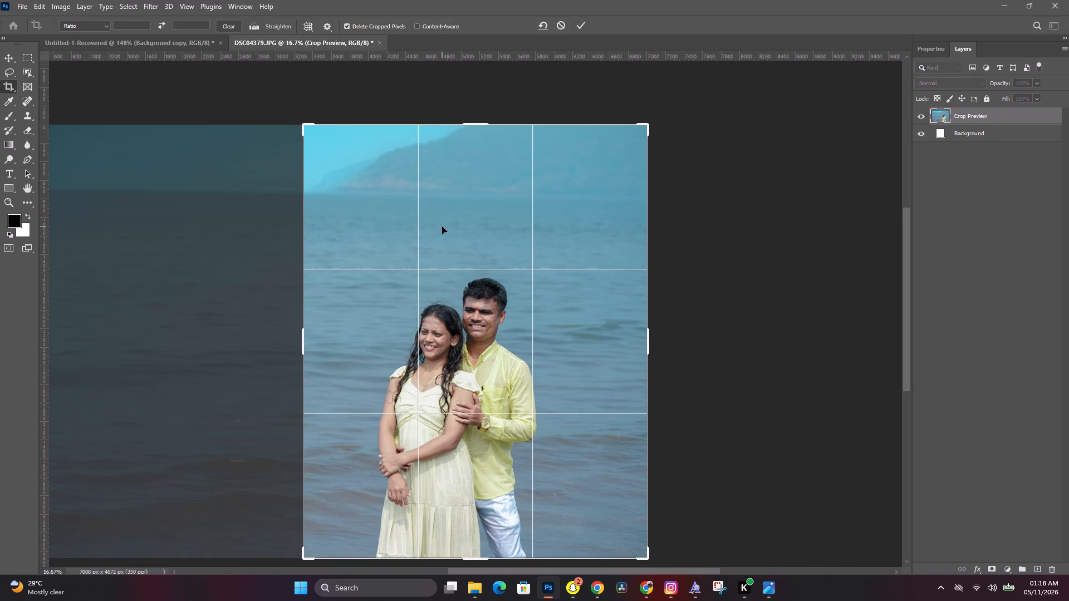
pyautogui.scroll(-2, 442, 226)
pyautogui.moveTo(647, 328); pyautogui.dragTo(629, 328)
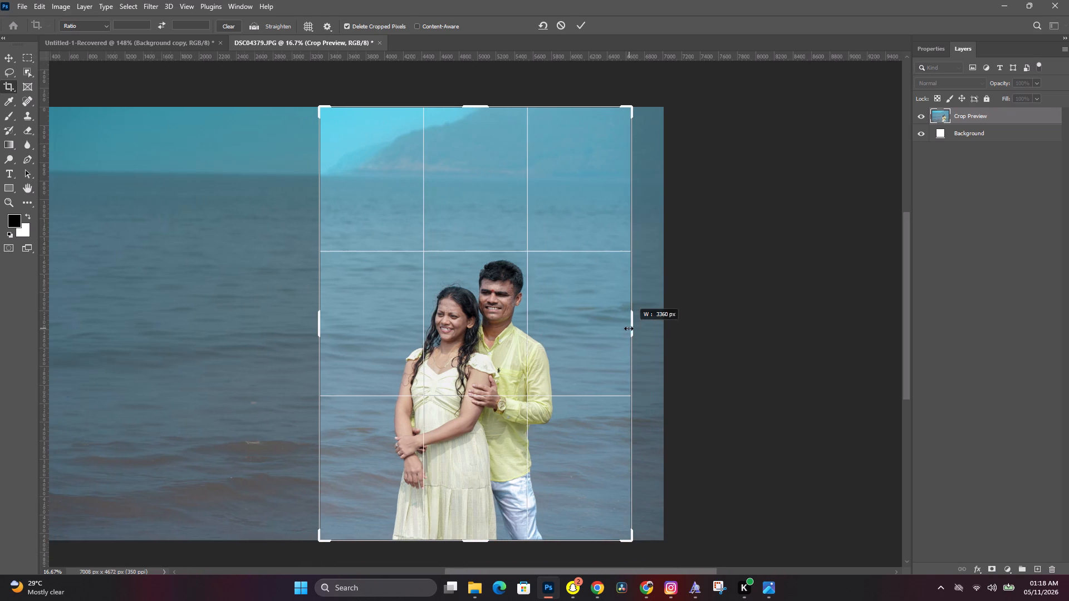
pyautogui.moveTo(629, 328); pyautogui.dragTo(627, 328)
pyautogui.click(578, 24)
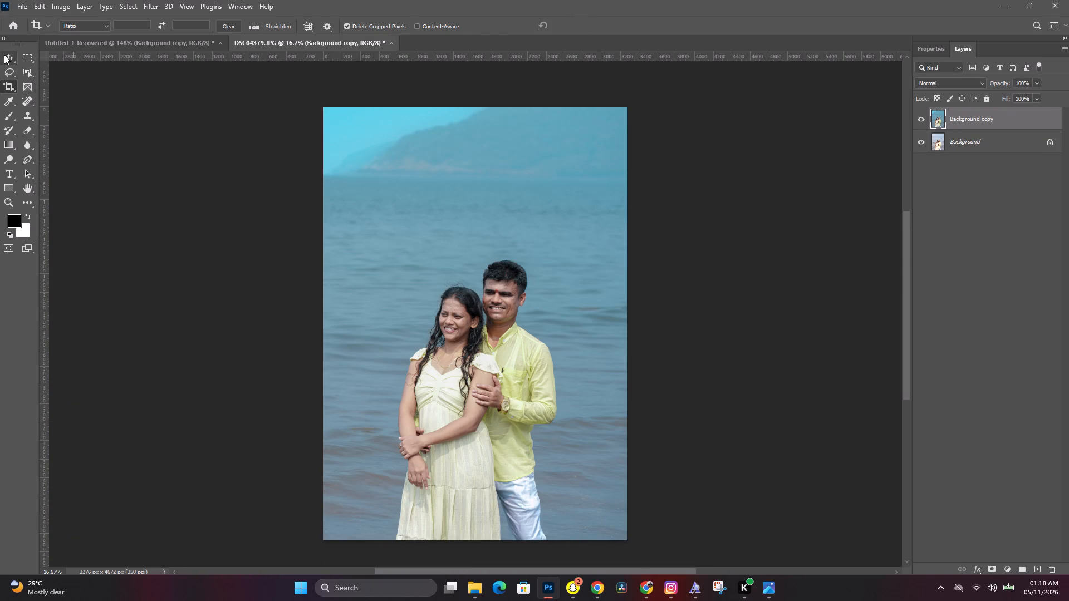
# Copy the cropped Background copy layer from DSC04379.JPG into the Untitled-1-Recovered document.
pyautogui.click(4, 55)
pyautogui.moveTo(566, 304); pyautogui.dragTo(424, 290)
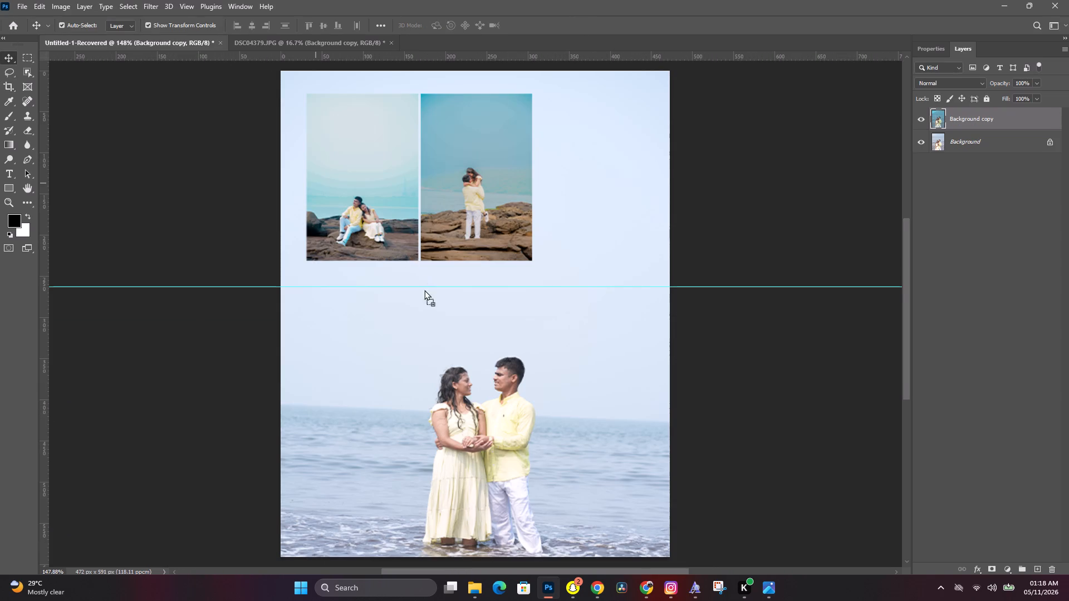
pyautogui.moveTo(424, 290); pyautogui.dragTo(534, 283)
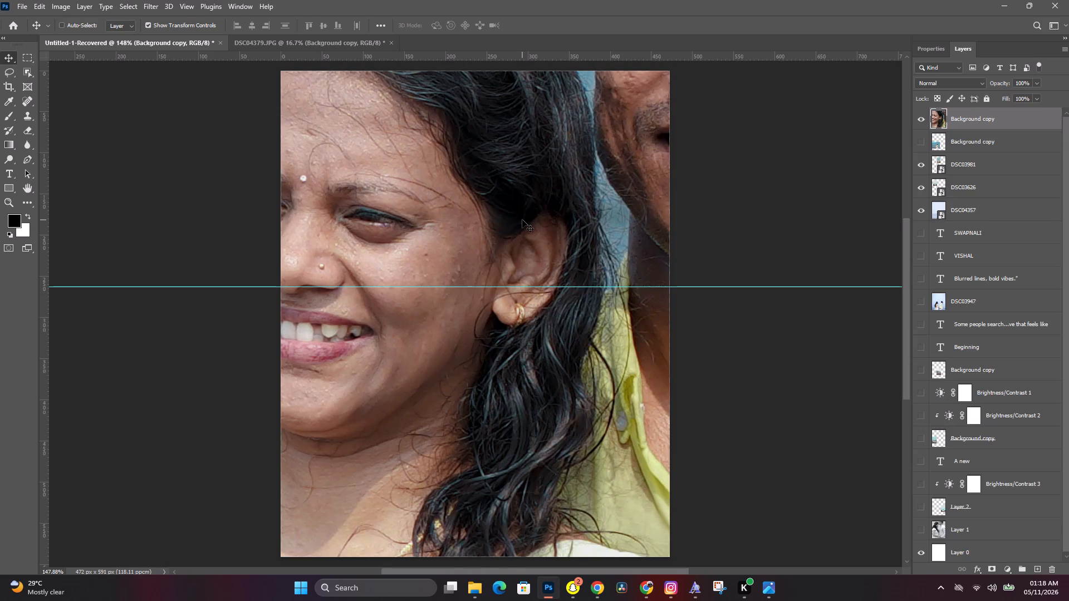
# Scale the placed couple photo to 4.37% and position it right of the two rock photos, with a narrow gap and matching top and bottom edges.
pyautogui.hotkey('ctrl', '0')
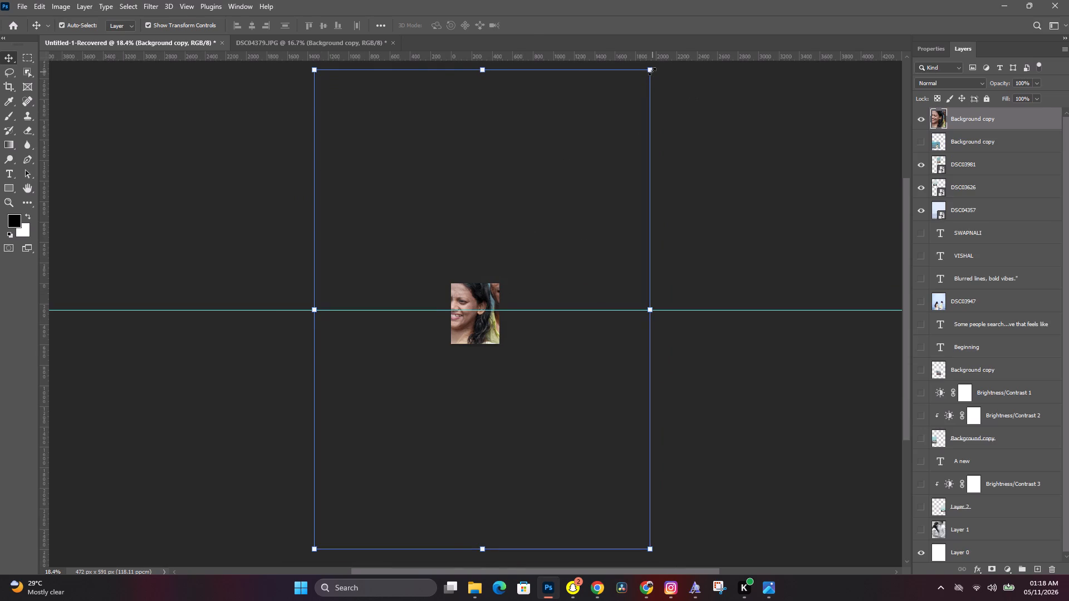
pyautogui.moveTo(650, 70); pyautogui.dragTo(333, 468)
pyautogui.moveTo(332, 508); pyautogui.dragTo(482, 327)
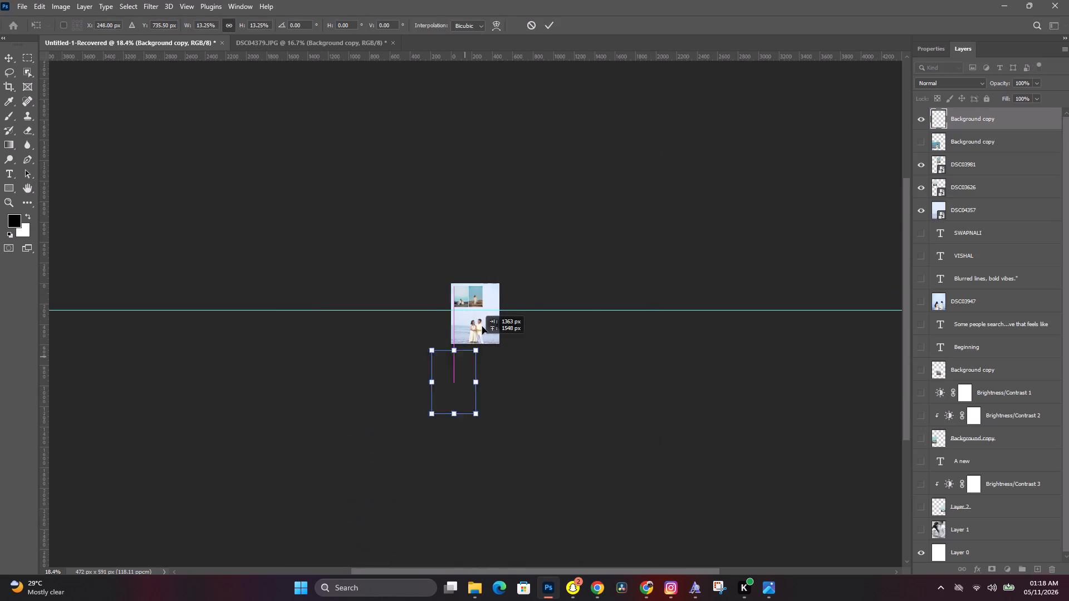
pyautogui.moveTo(482, 327); pyautogui.dragTo(485, 308)
pyautogui.hotkey('ctrl', '0')
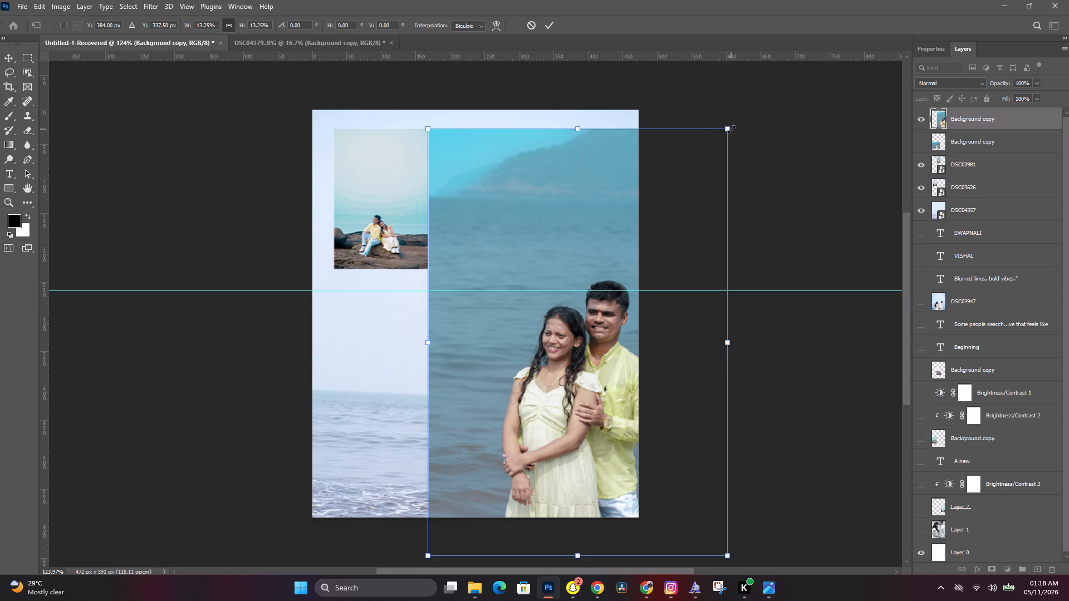
pyautogui.moveTo(731, 129); pyautogui.dragTo(493, 418)
pyautogui.moveTo(467, 484); pyautogui.dragTo(561, 191)
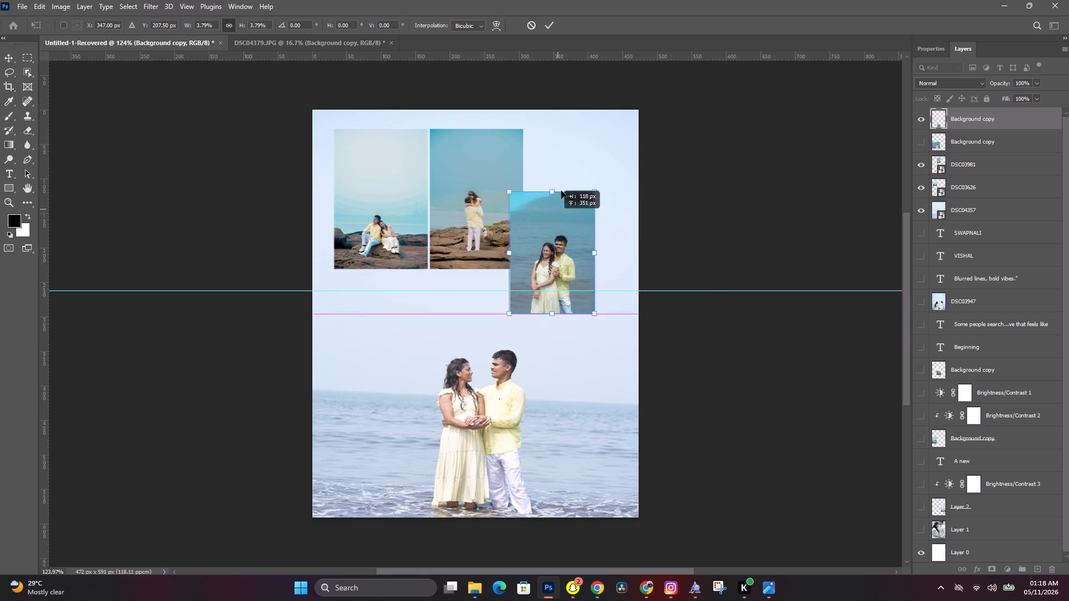
pyautogui.moveTo(561, 191); pyautogui.dragTo(565, 181)
pyautogui.moveTo(607, 253); pyautogui.dragTo(618, 273)
pyautogui.press('Right')
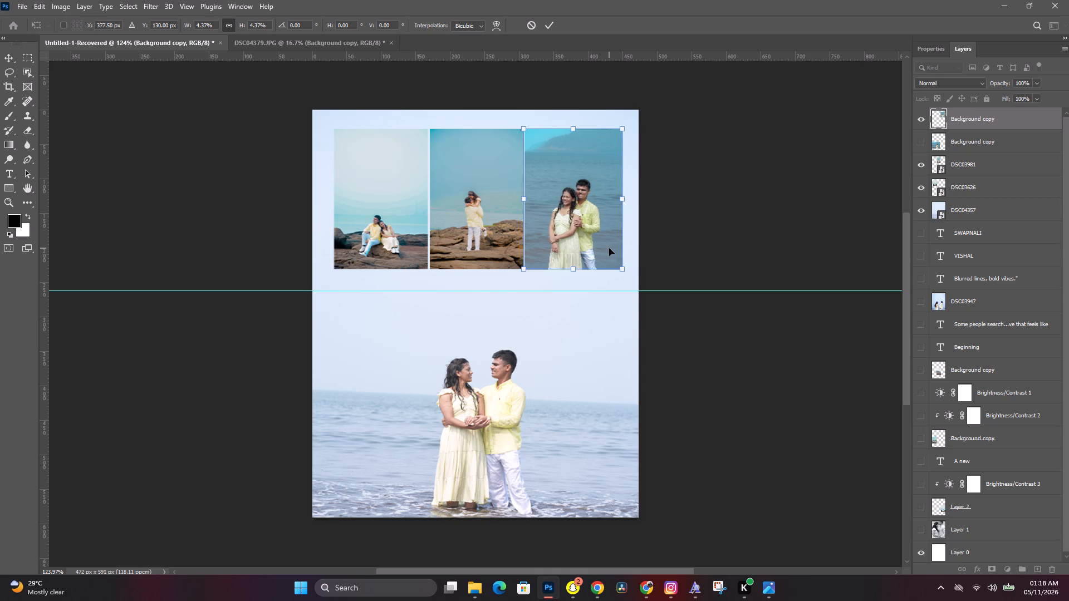
pyautogui.press('Right')
pyautogui.press('Right')
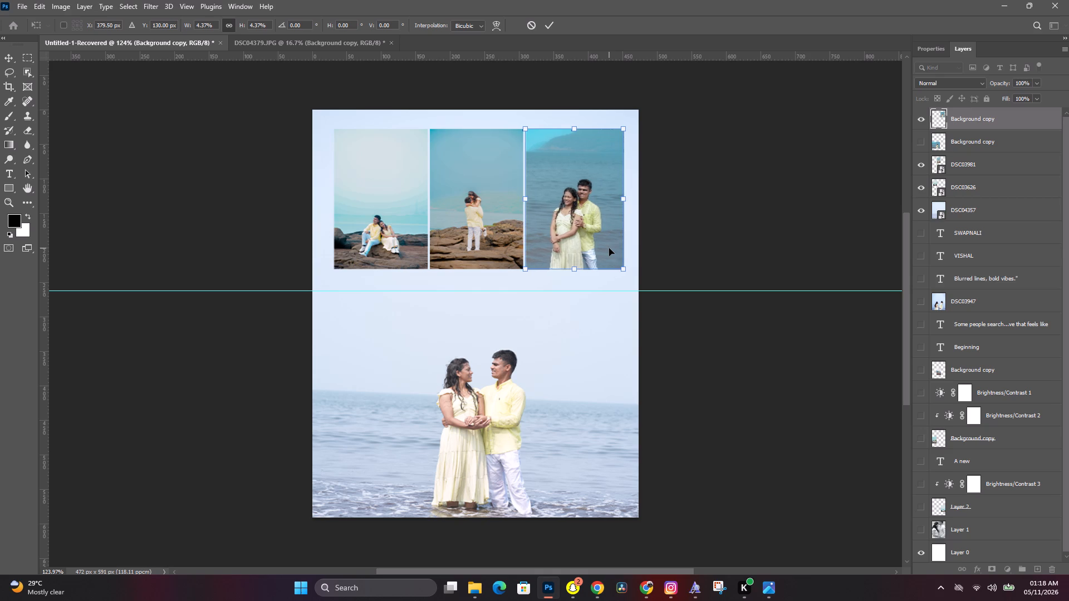
pyautogui.click(545, 24)
pyautogui.click(712, 158)
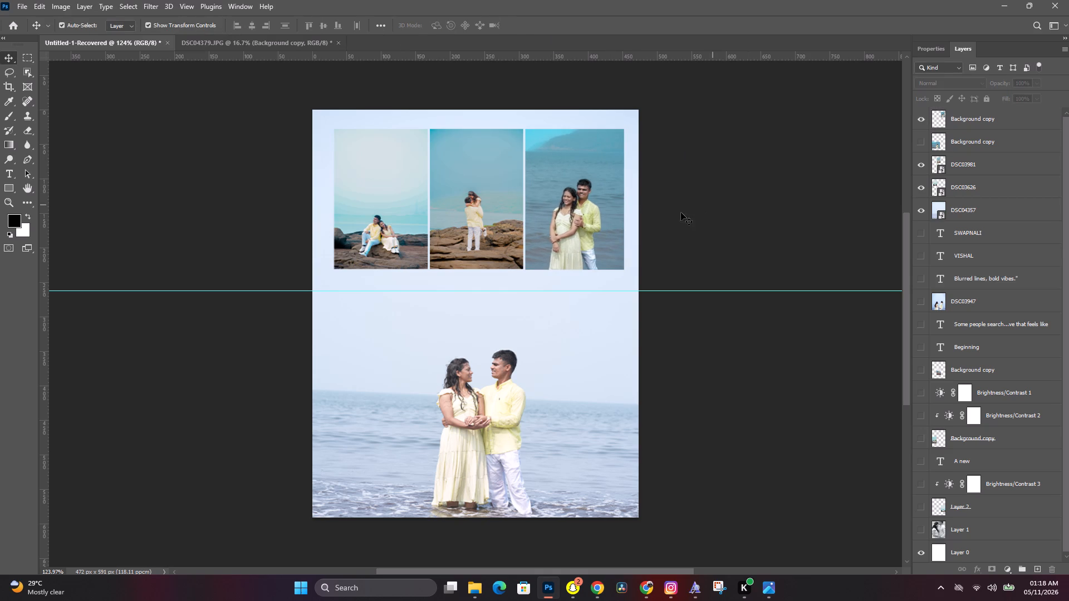
# Select the three photos in the upper row and nudge them together 5 px to the left.
pyautogui.keyDown('shift'); pyautogui.click(562, 220); pyautogui.keyUp('shift')
pyautogui.keyDown('shift'); pyautogui.click(462, 228); pyautogui.keyUp('shift')
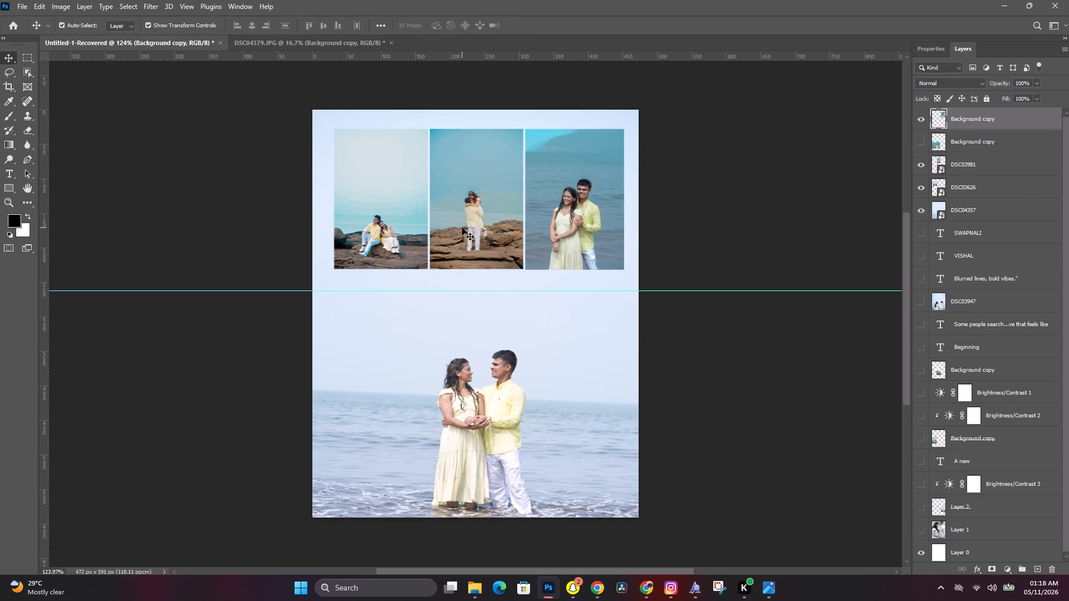
pyautogui.keyDown('shift'); pyautogui.click(369, 209); pyautogui.keyUp('shift')
pyautogui.press('Left')
pyautogui.press('Left')
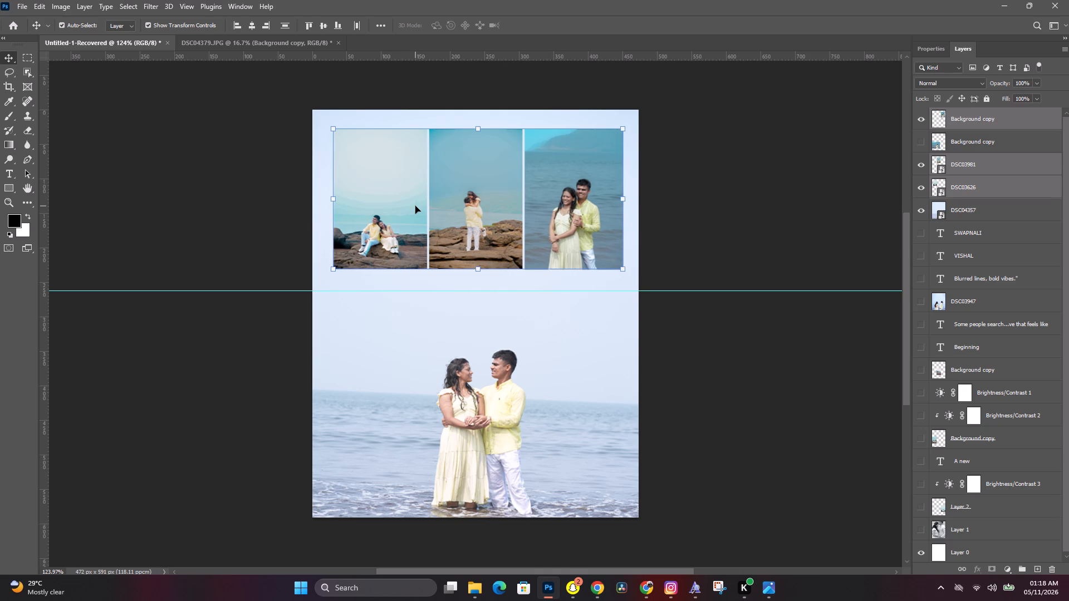
pyautogui.press('Left')
pyautogui.press('Left')
pyautogui.press('Left')
pyautogui.click(678, 162)
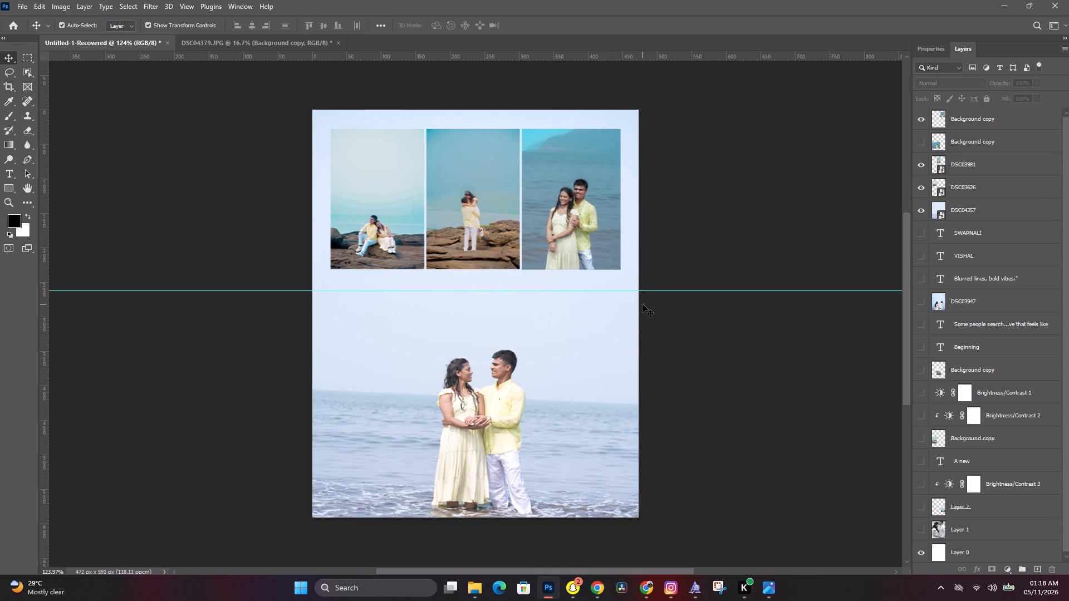
pyautogui.click(715, 318)
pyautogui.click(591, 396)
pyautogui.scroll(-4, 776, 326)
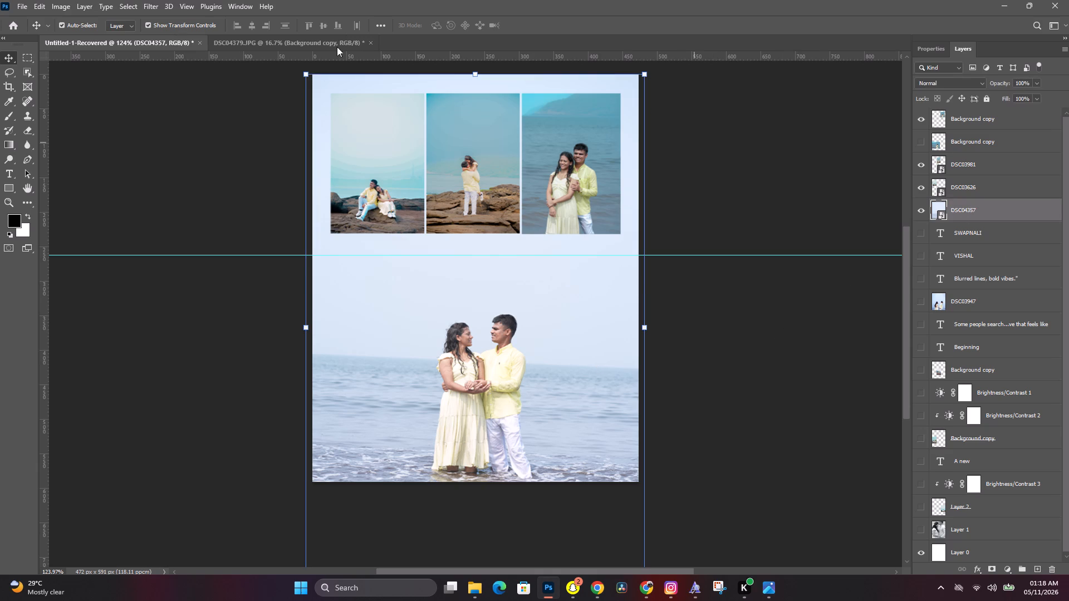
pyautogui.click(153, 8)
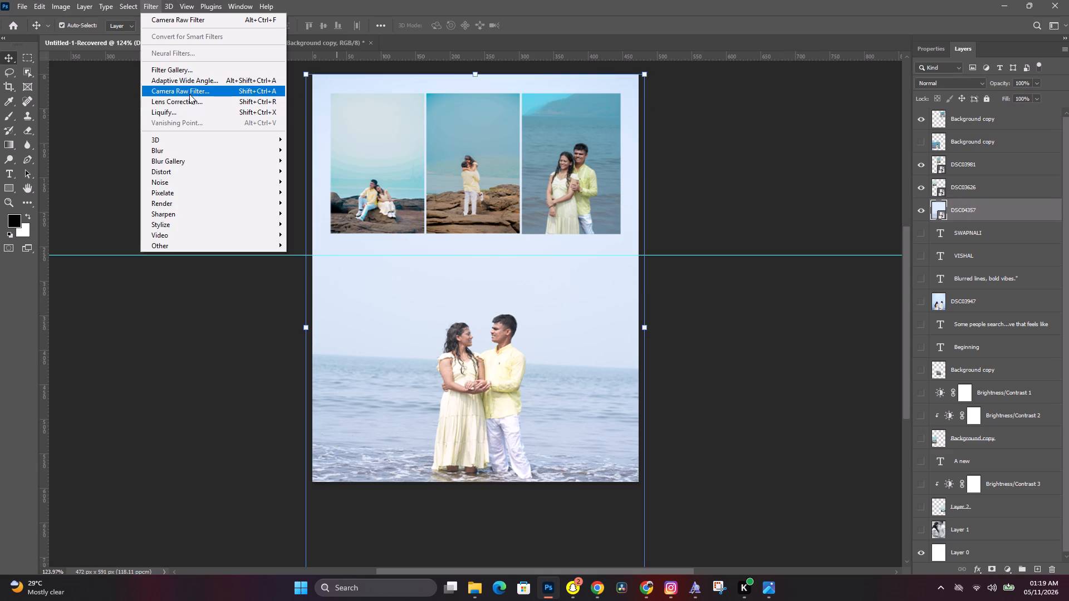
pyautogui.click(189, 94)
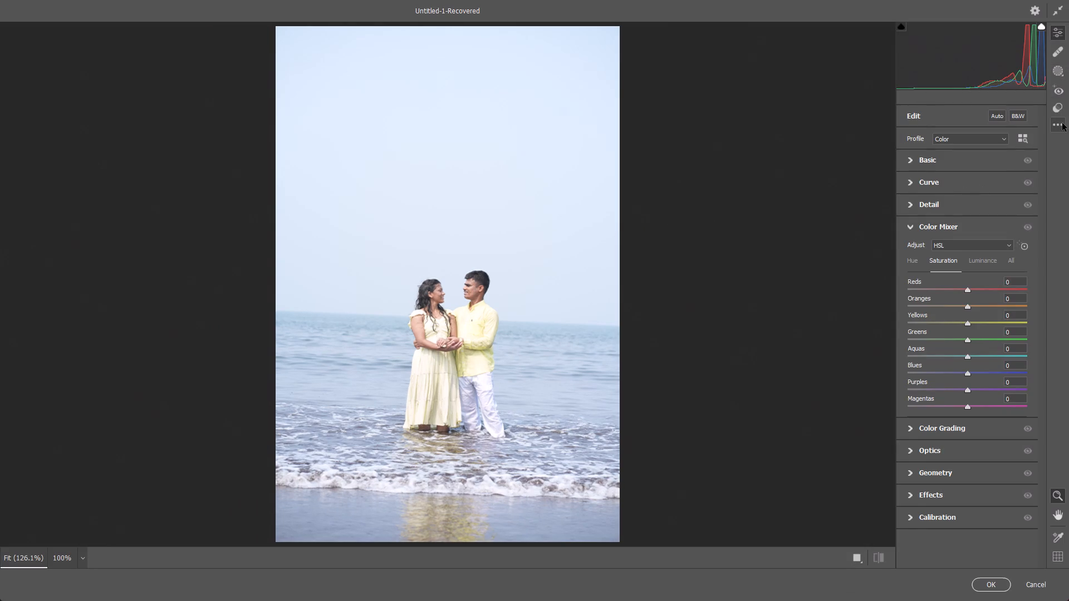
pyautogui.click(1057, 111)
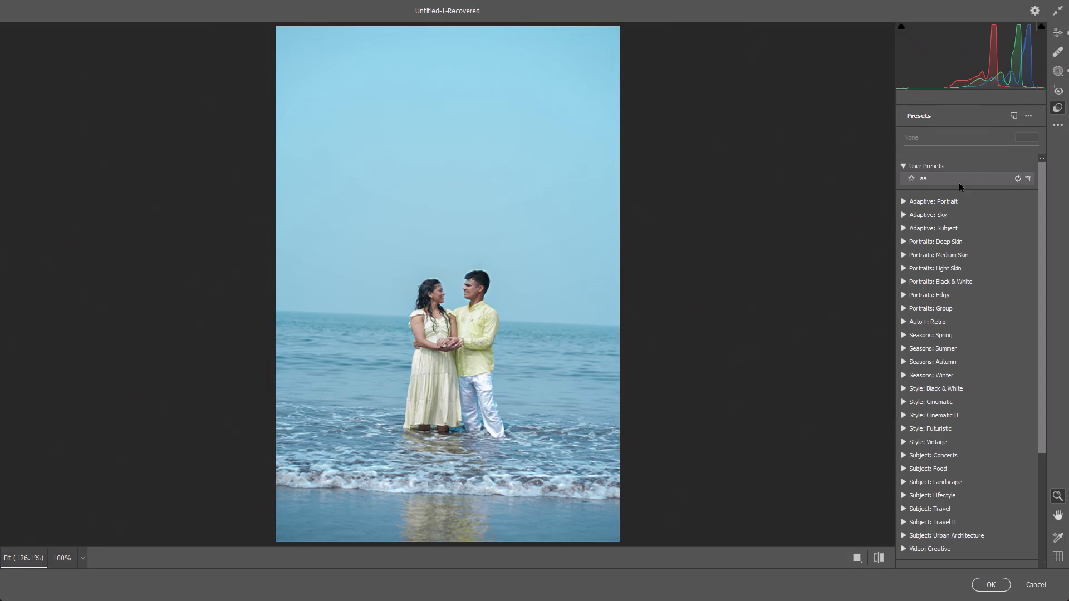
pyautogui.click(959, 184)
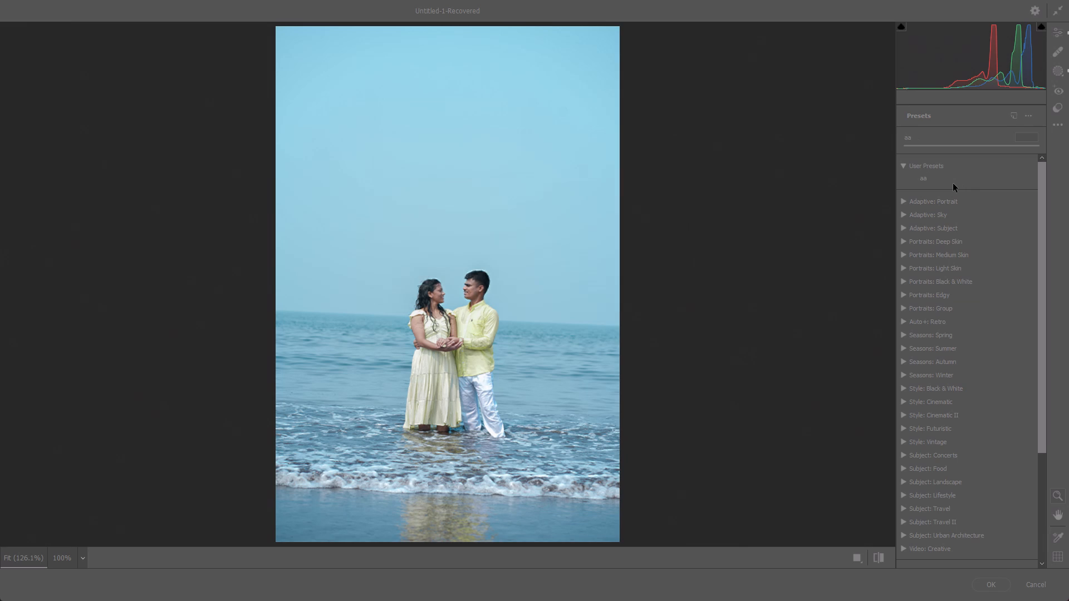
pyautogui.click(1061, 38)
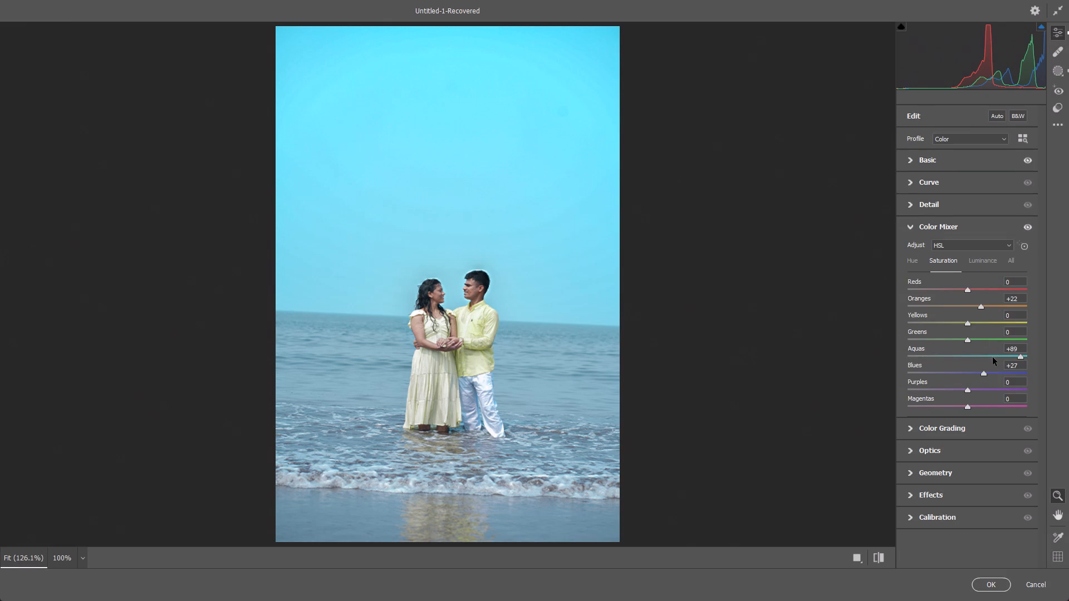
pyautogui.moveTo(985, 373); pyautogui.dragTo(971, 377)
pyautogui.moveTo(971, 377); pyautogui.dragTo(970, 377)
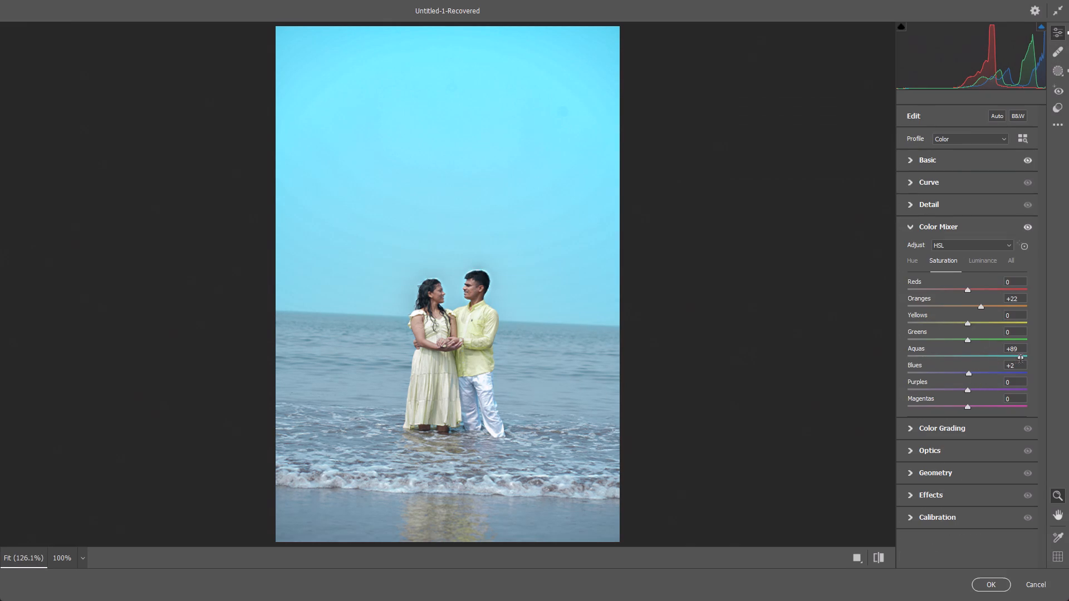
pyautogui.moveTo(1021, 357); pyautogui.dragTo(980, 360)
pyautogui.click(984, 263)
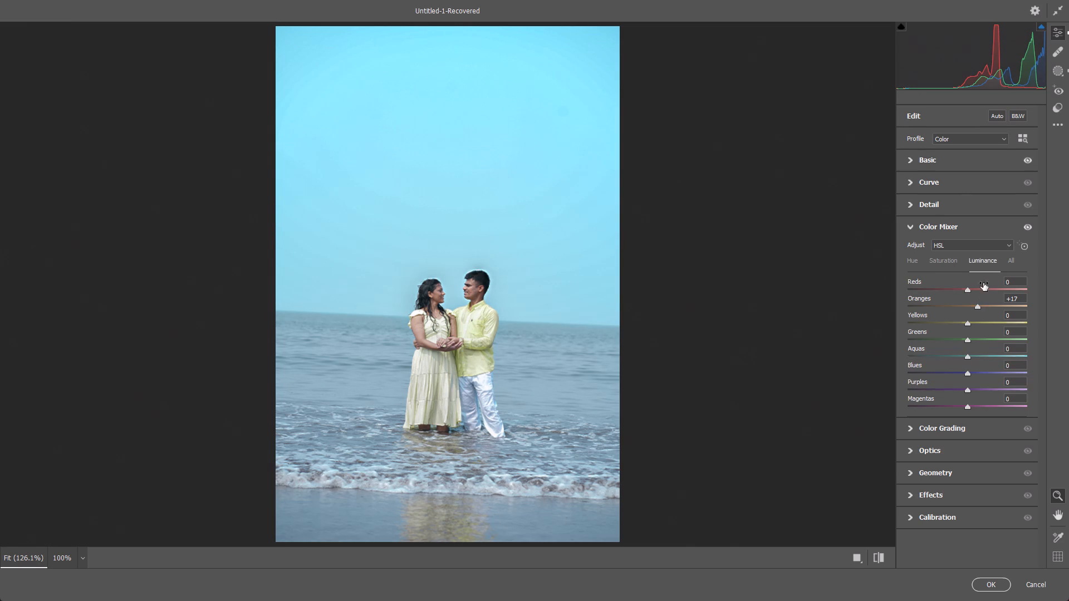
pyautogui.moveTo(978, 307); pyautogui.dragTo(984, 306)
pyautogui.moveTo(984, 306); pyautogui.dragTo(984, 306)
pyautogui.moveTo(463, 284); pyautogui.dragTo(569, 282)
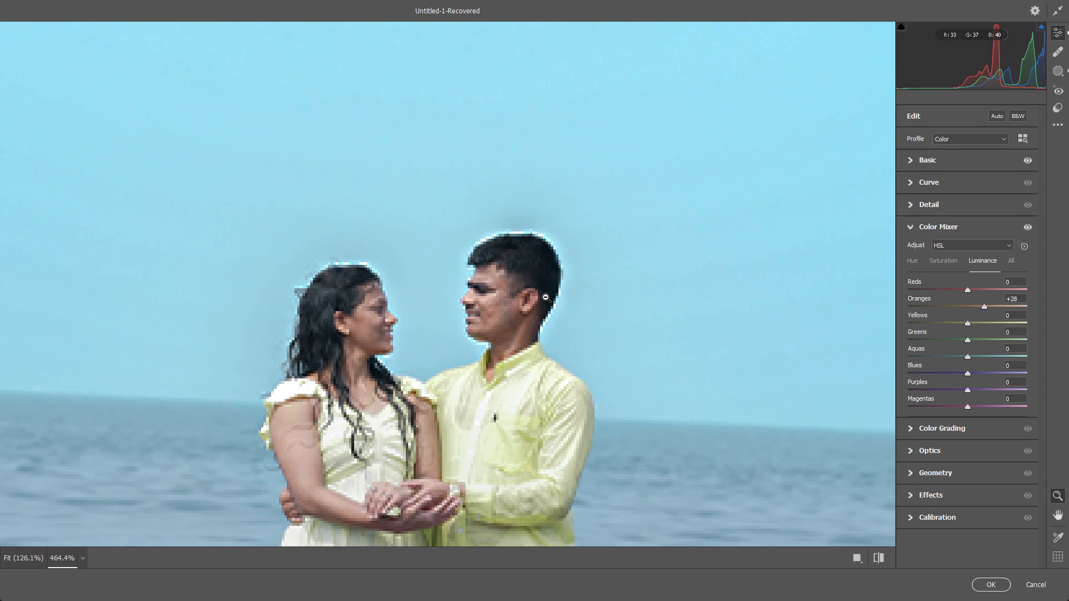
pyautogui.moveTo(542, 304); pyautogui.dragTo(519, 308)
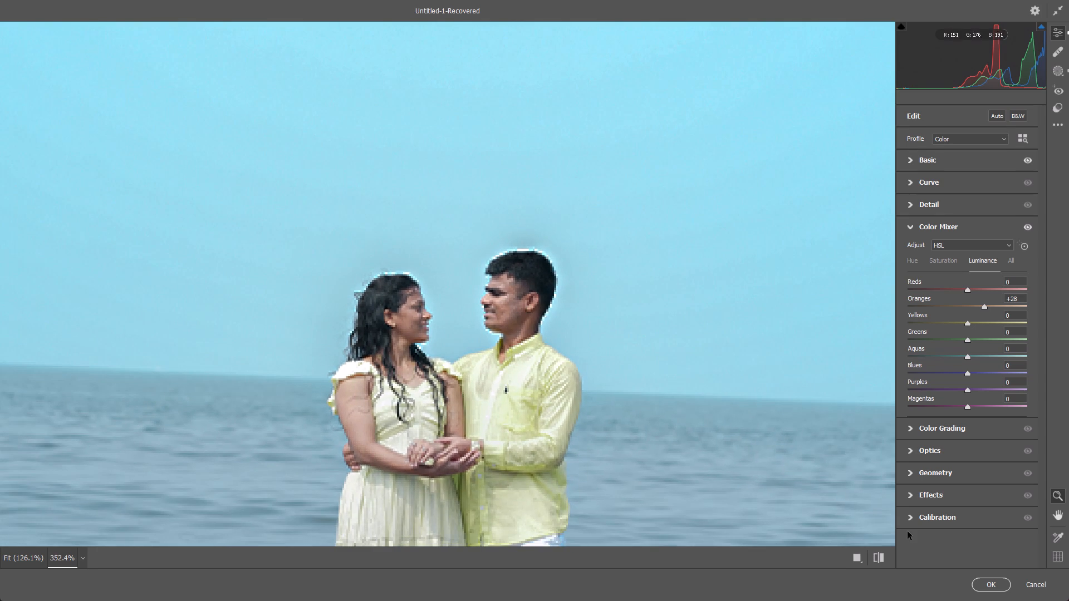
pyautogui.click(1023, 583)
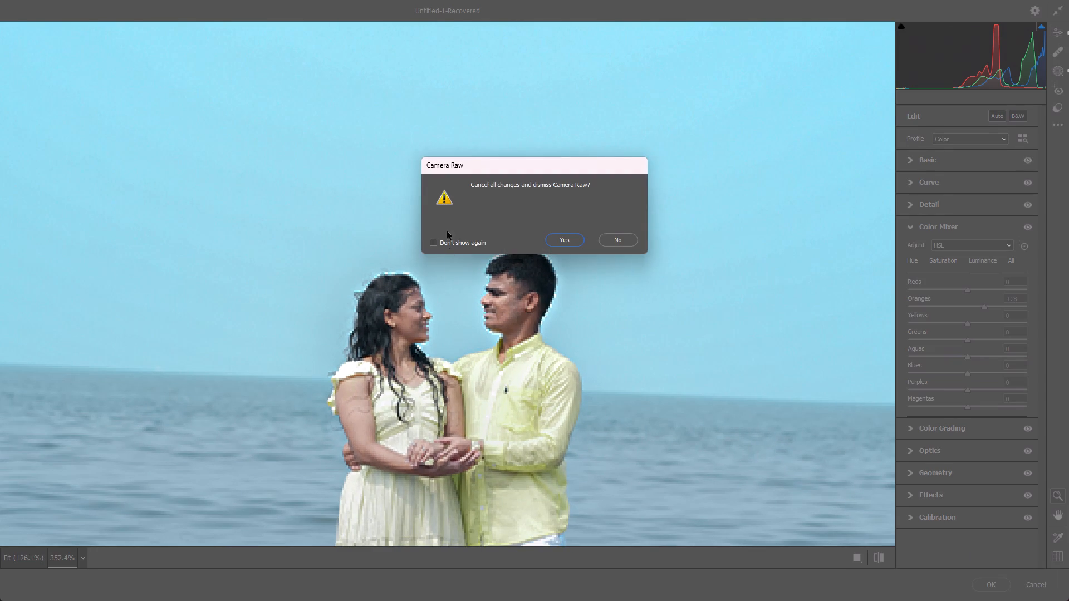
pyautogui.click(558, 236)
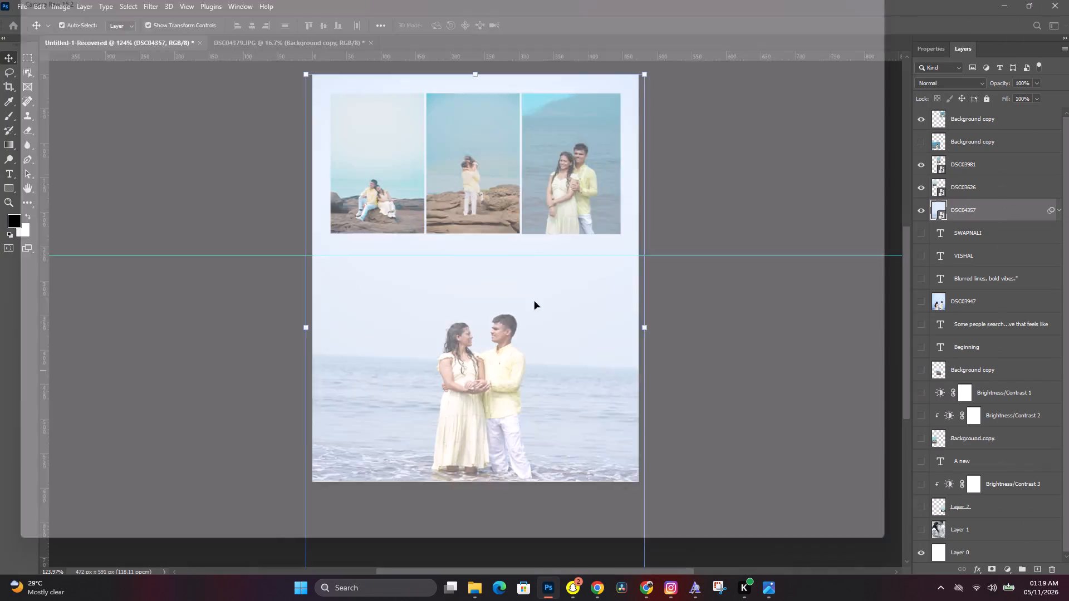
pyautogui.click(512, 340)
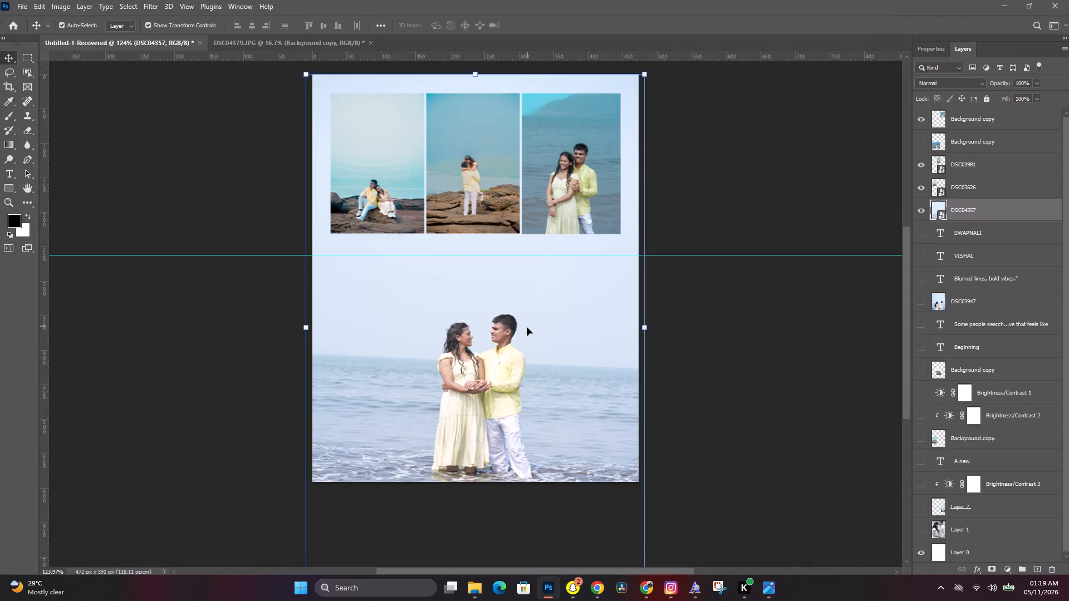
# Open the original beach portrait DSC04356.JPG from the mama pre folder as its own document in Photoshop.
pyautogui.click(774, 583)
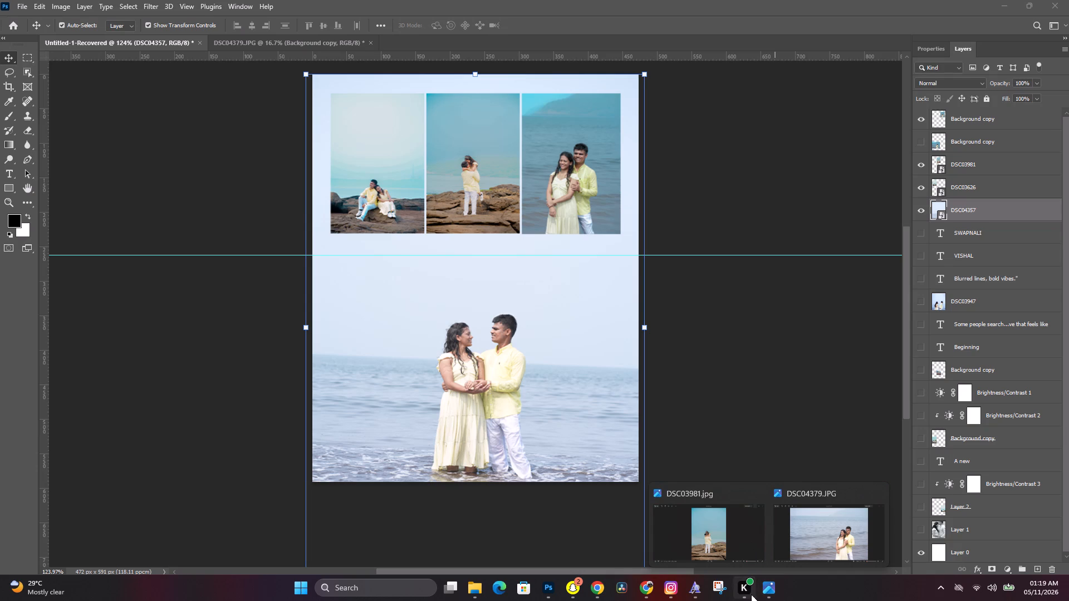
pyautogui.click(476, 591)
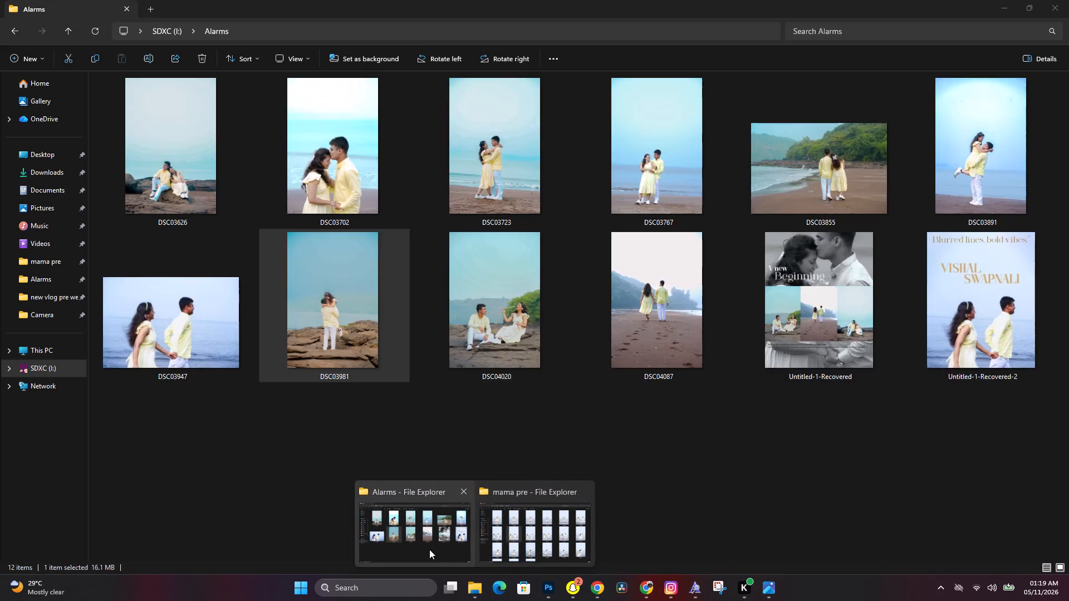
pyautogui.click(524, 524)
pyautogui.doubleClick(367, 160)
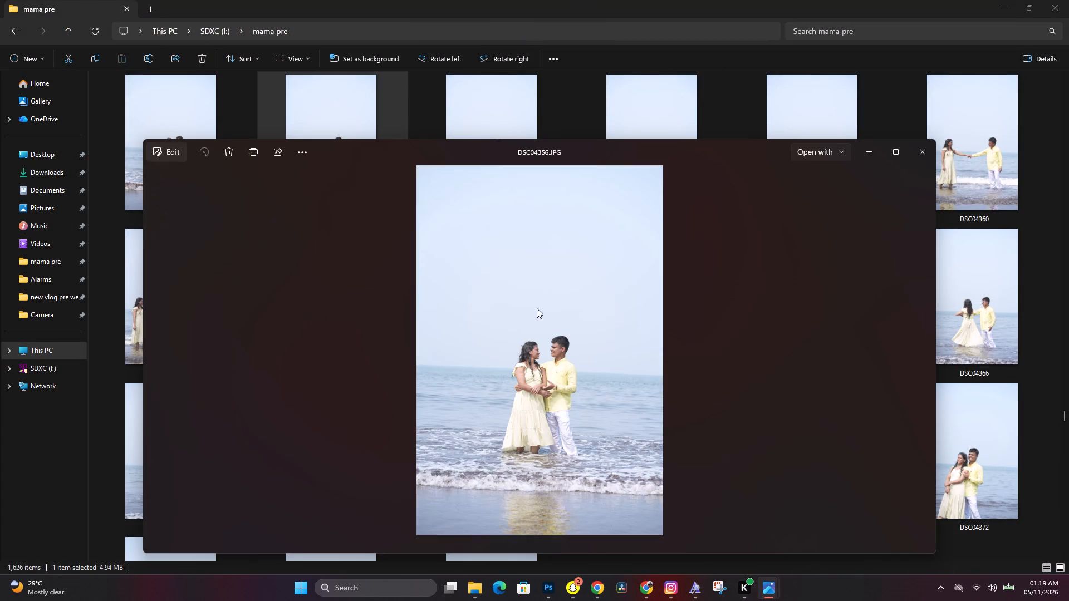
pyautogui.scroll(19, 557, 356)
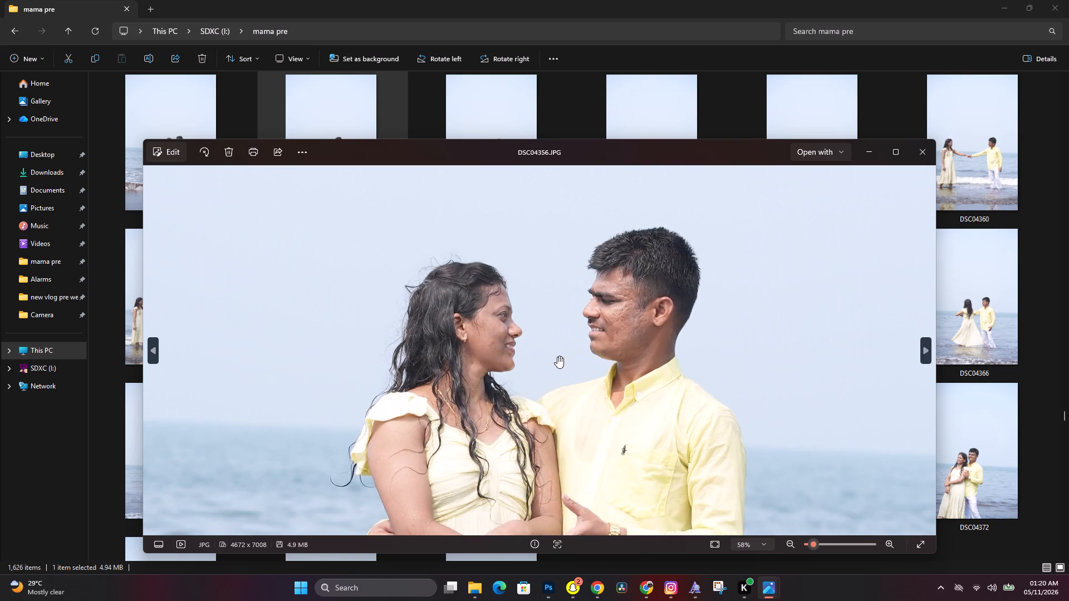
pyautogui.scroll(-20, 557, 356)
pyautogui.scroll(-2, 557, 356)
pyautogui.moveTo(540, 358); pyautogui.dragTo(555, 563)
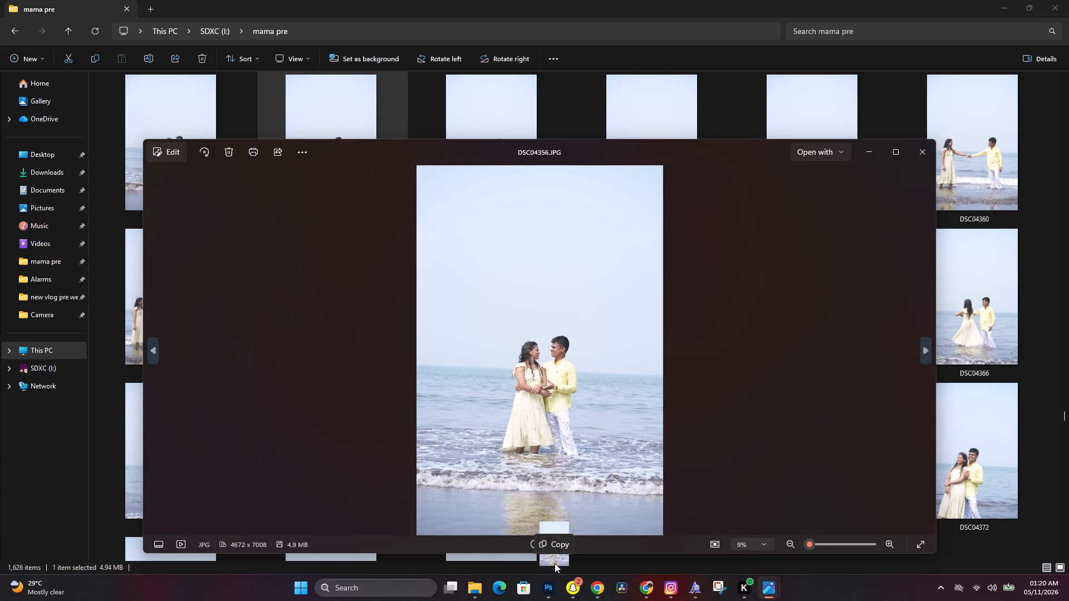
pyautogui.moveTo(555, 563); pyautogui.dragTo(14, 22)
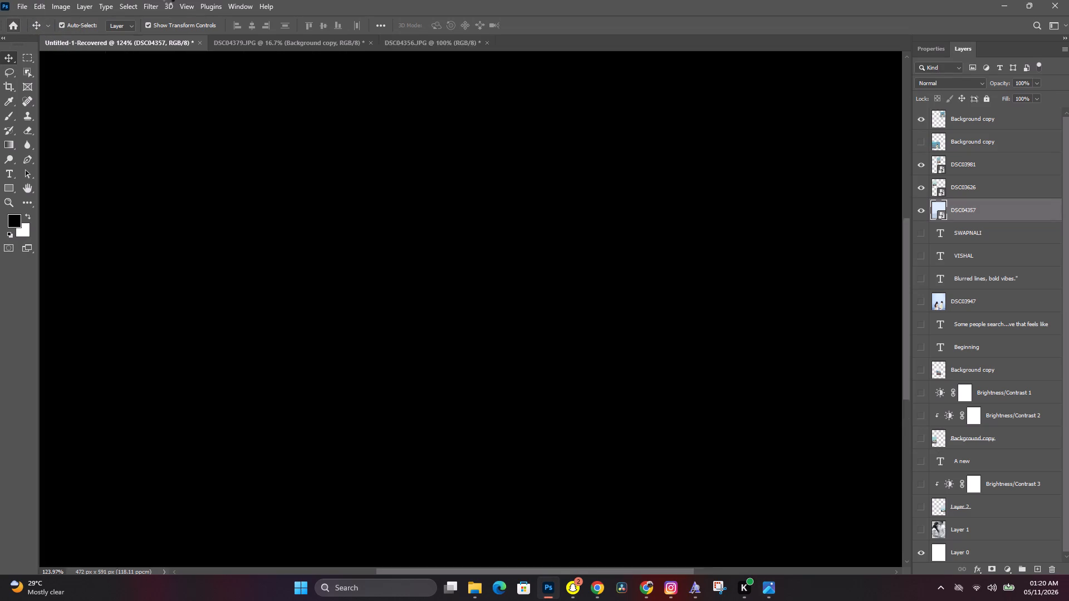
# Duplicate the Background layer of DSC04356.JPG.
pyautogui.moveTo(1008, 120); pyautogui.dragTo(1036, 522)
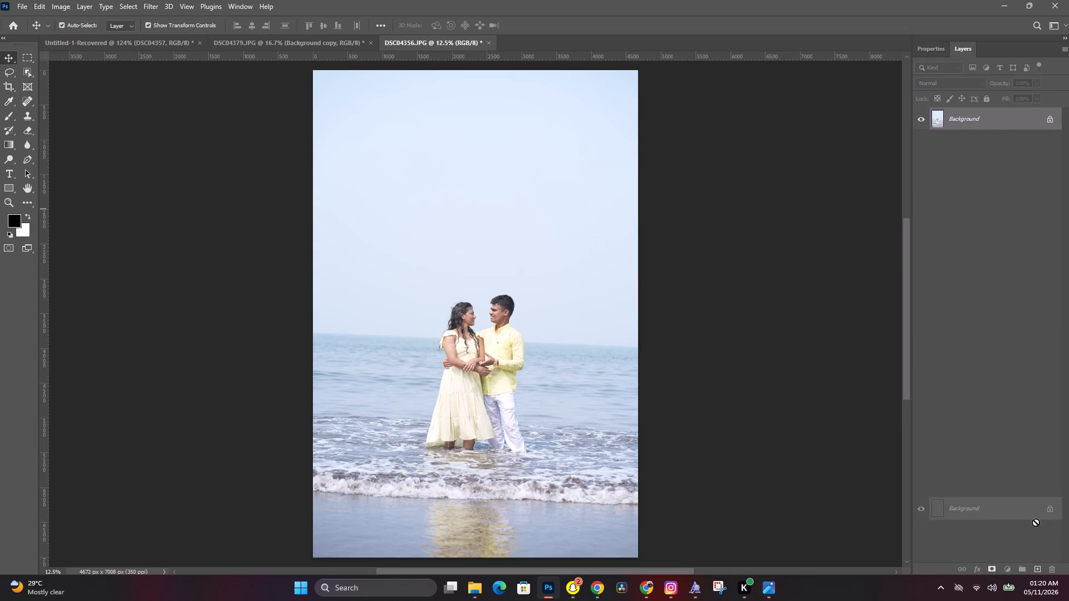
pyautogui.moveTo(1036, 522); pyautogui.dragTo(1037, 568)
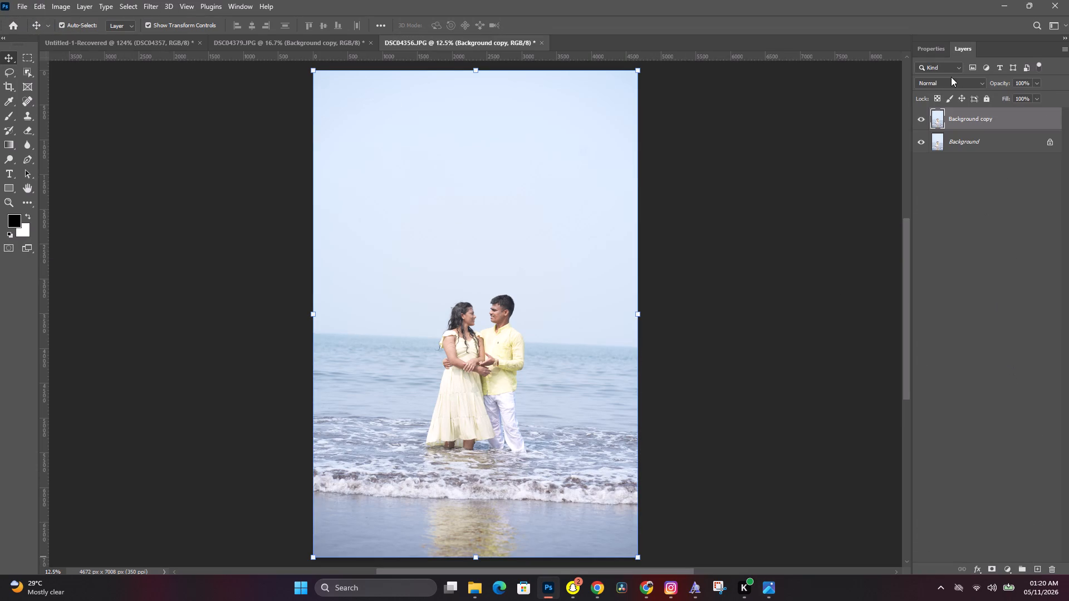
# Open the Camera Raw Filter on the Background copy layer and apply the user preset aa.
pyautogui.click(137, 2)
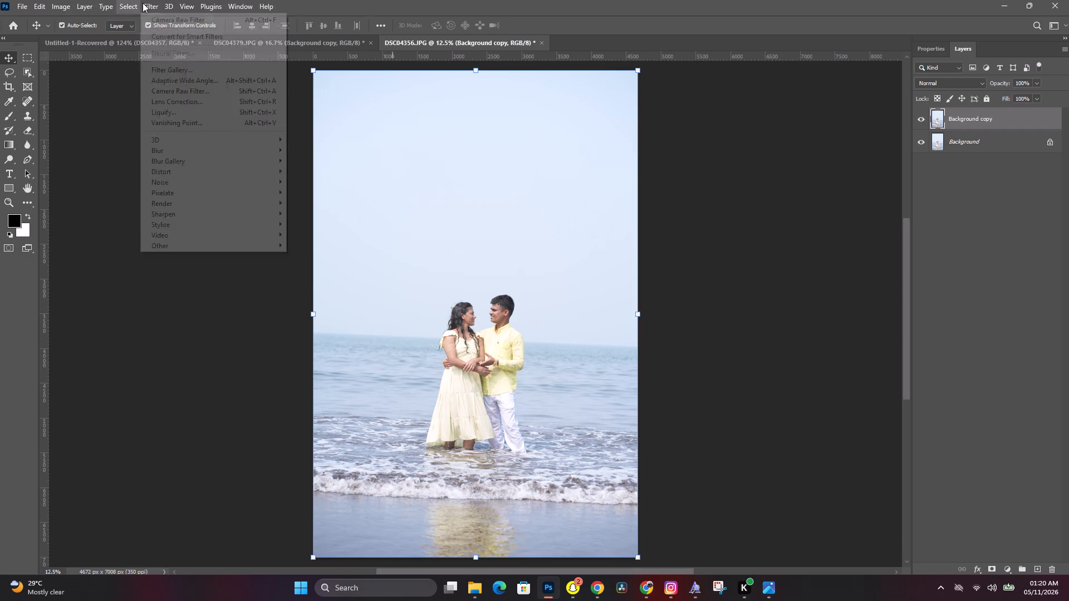
pyautogui.click(153, 7)
pyautogui.click(187, 93)
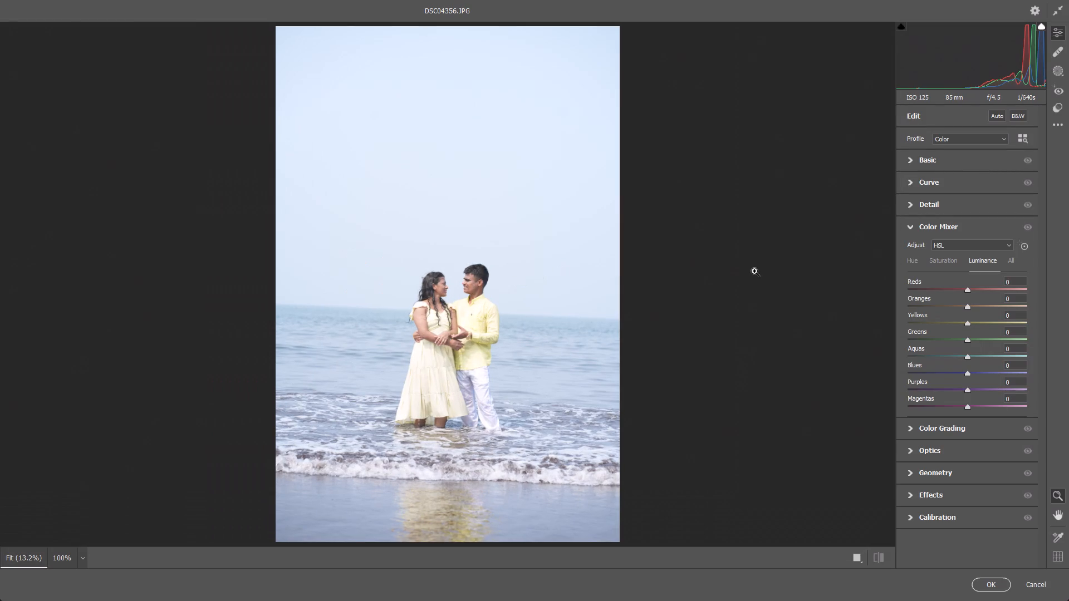
pyautogui.click(1060, 106)
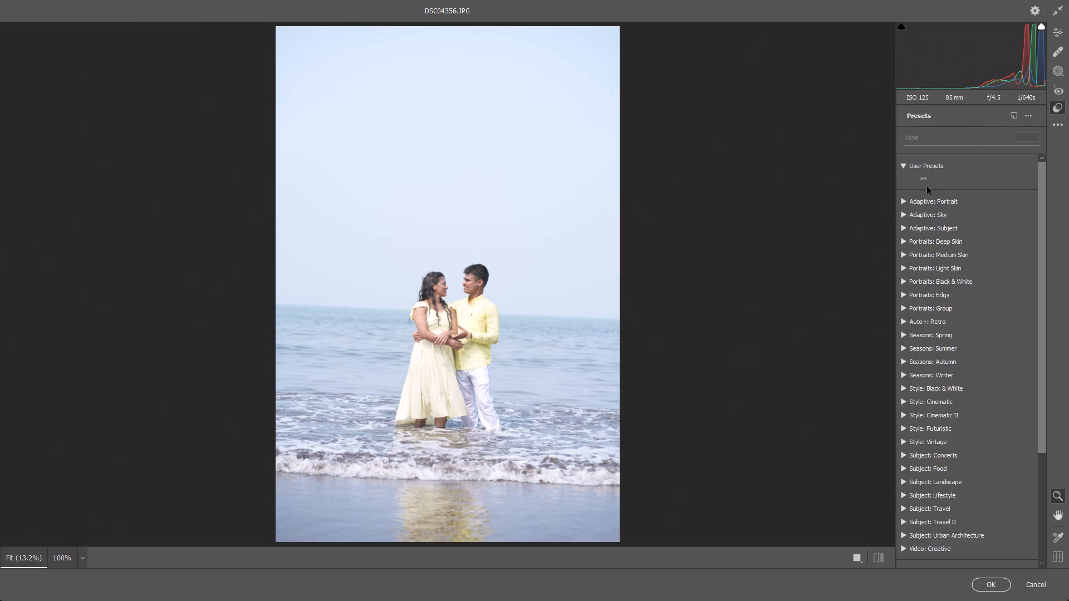
pyautogui.click(930, 181)
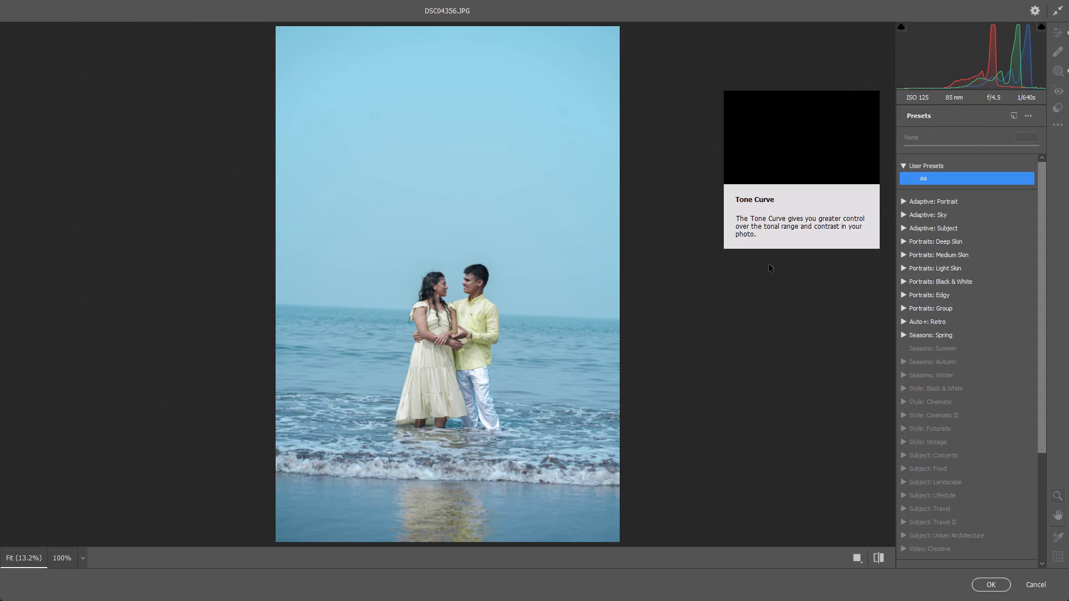
# Set the Oranges luminance in the Color Mixer to +25 and check the skin tones on the couple's faces up close.
pyautogui.click(1057, 32)
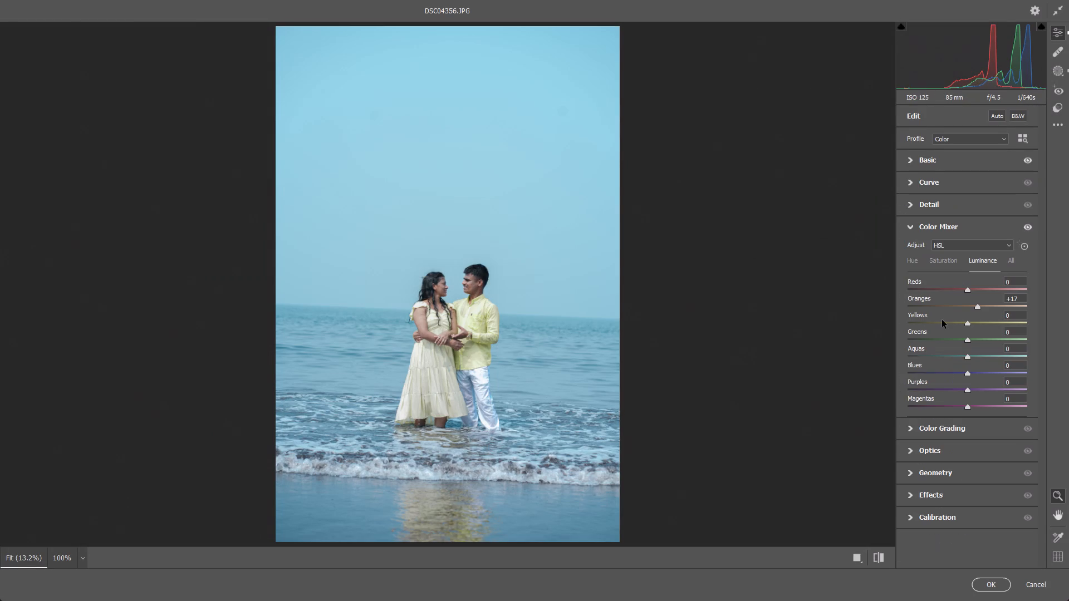
pyautogui.moveTo(978, 307); pyautogui.dragTo(986, 306)
pyautogui.click(986, 306)
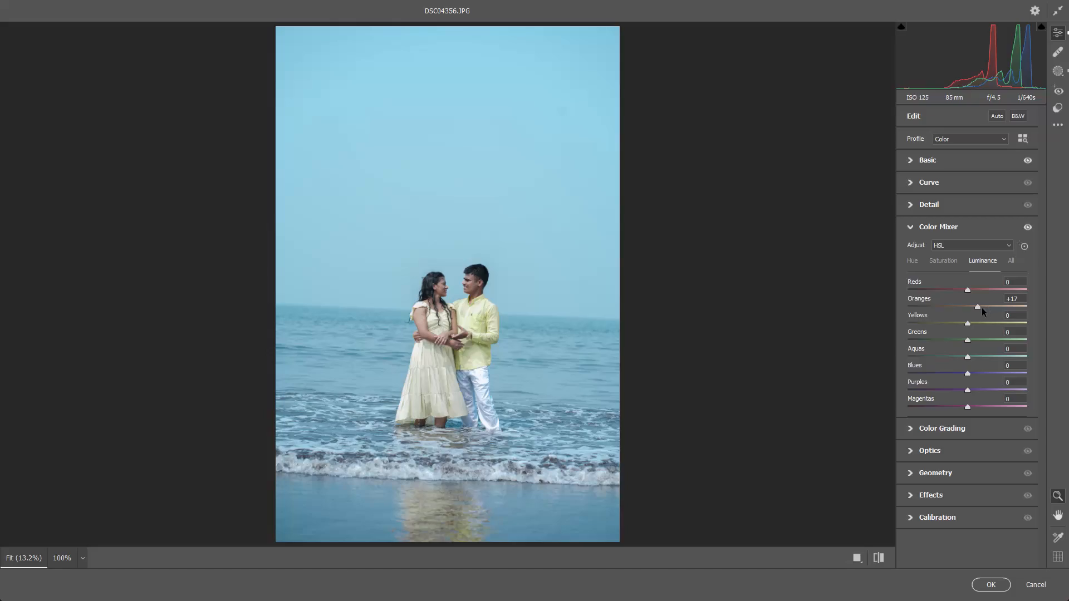
pyautogui.click(979, 306)
pyautogui.click(982, 307)
pyautogui.click(984, 307)
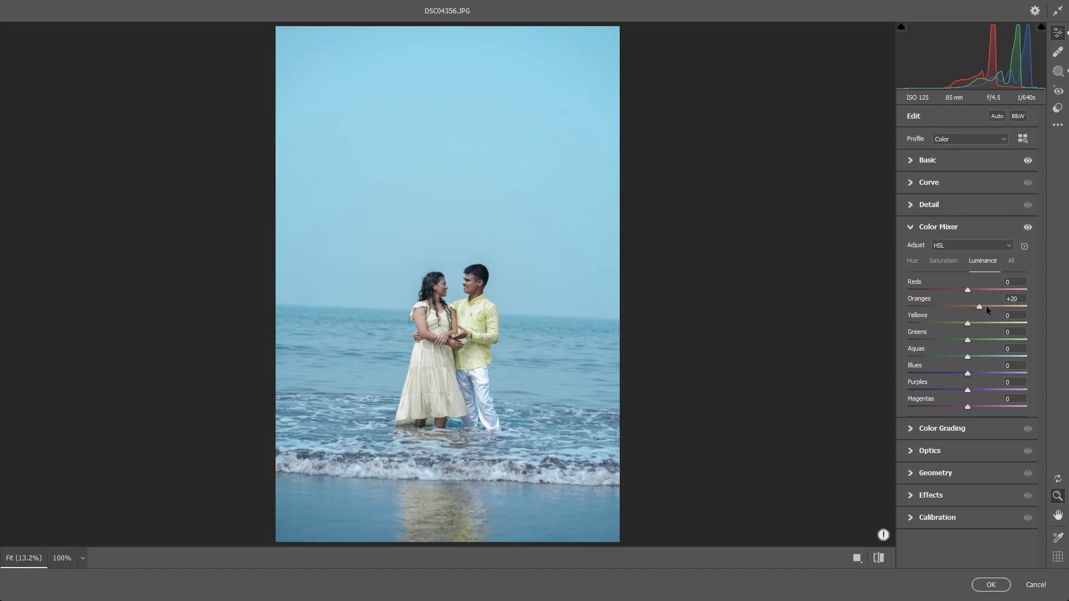
pyautogui.click(987, 307)
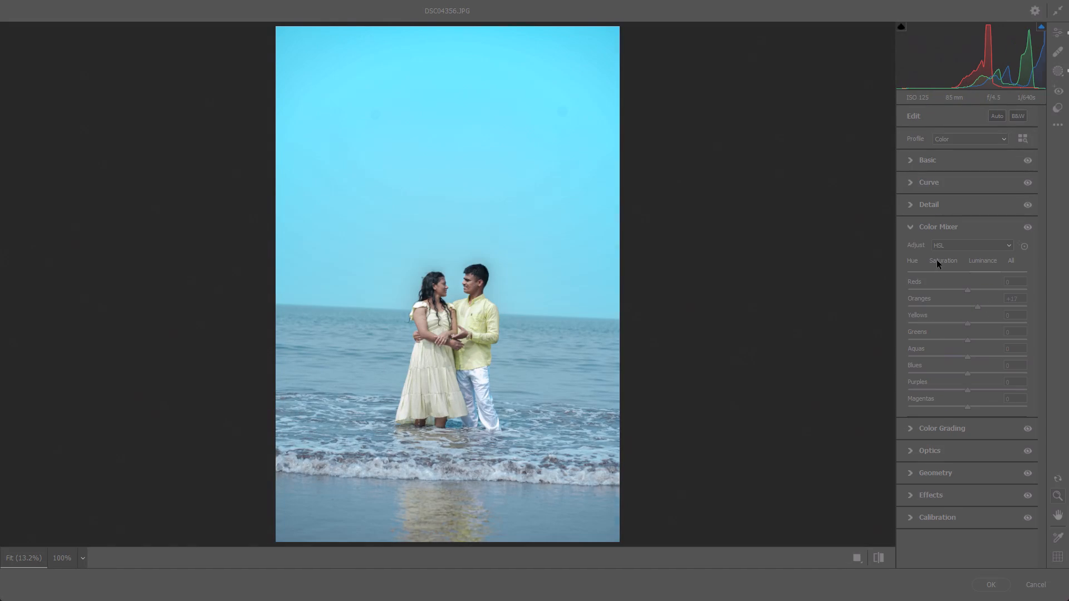
pyautogui.click(982, 308)
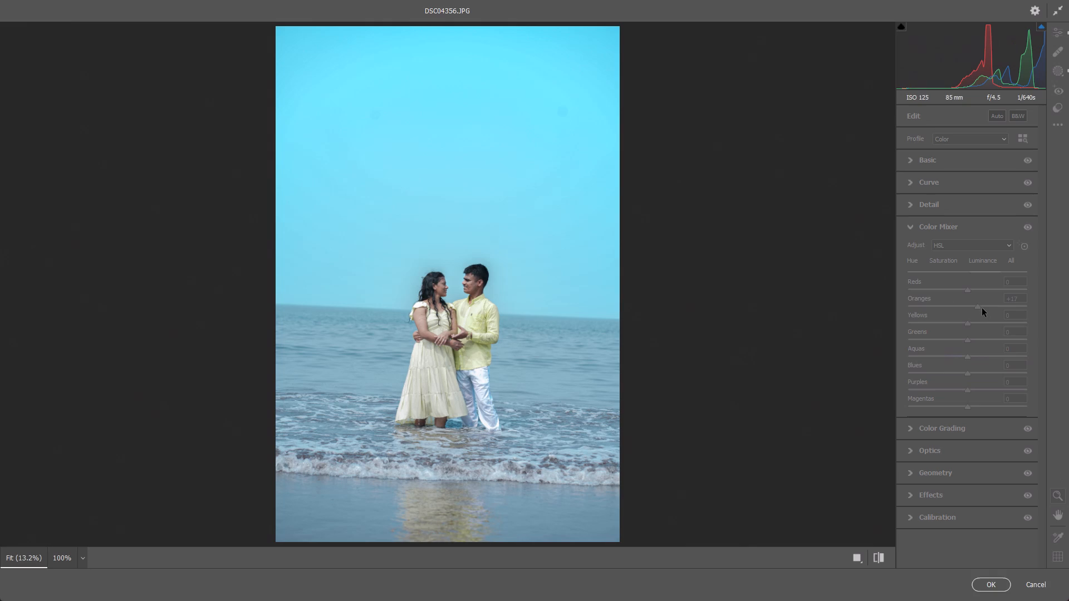
pyautogui.click(982, 307)
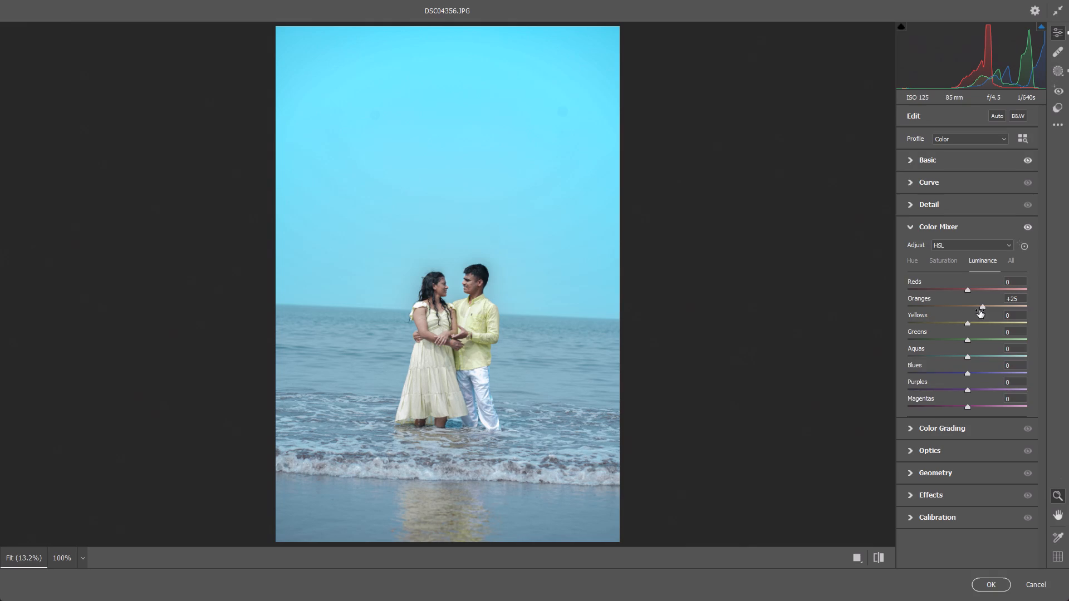
pyautogui.moveTo(473, 292); pyautogui.dragTo(622, 295)
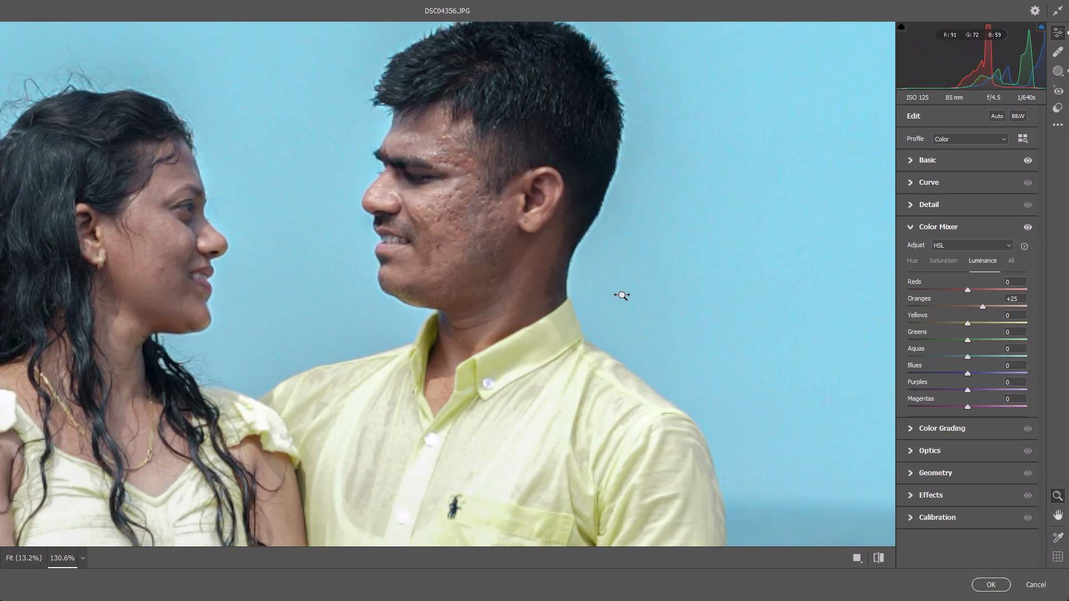
# Raise the Oranges luminance in the Color Mixer to +38 to brighten the couple's skin.
pyautogui.moveTo(622, 295); pyautogui.dragTo(593, 297)
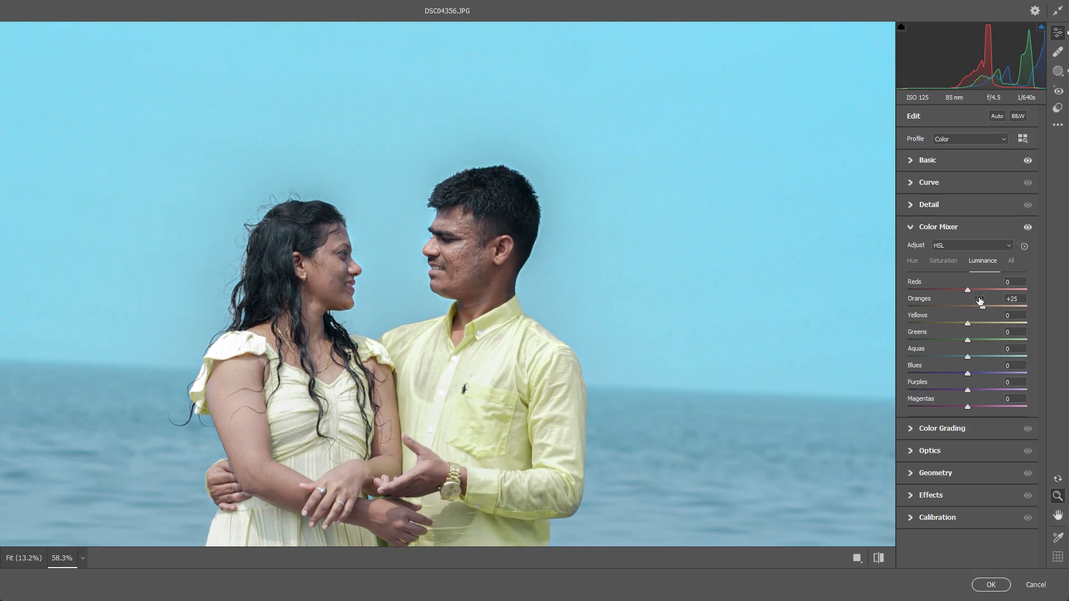
pyautogui.moveTo(983, 306); pyautogui.dragTo(978, 306)
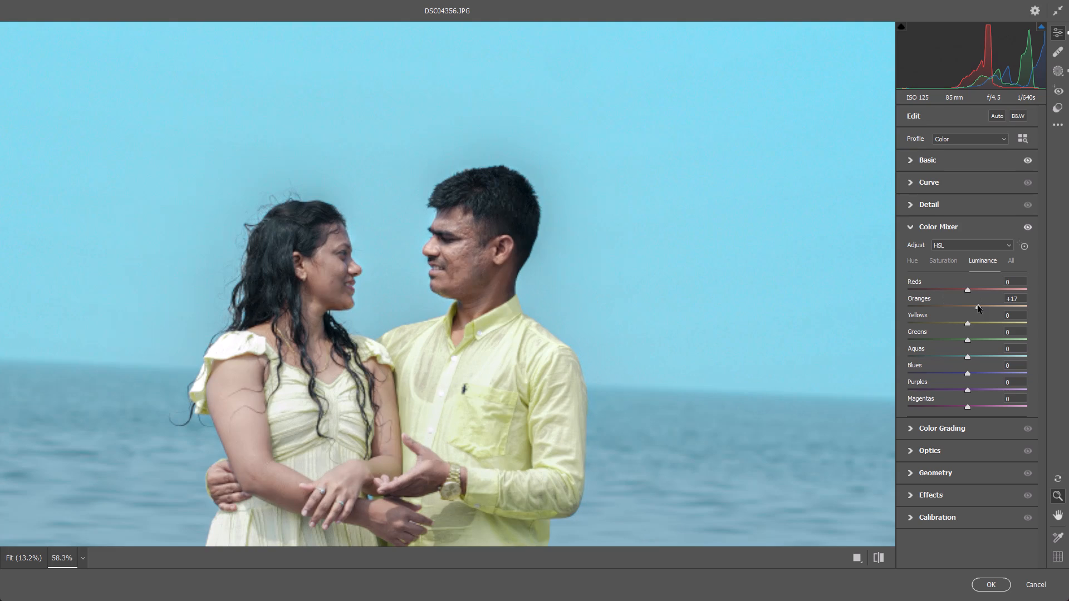
pyautogui.moveTo(978, 306); pyautogui.dragTo(990, 305)
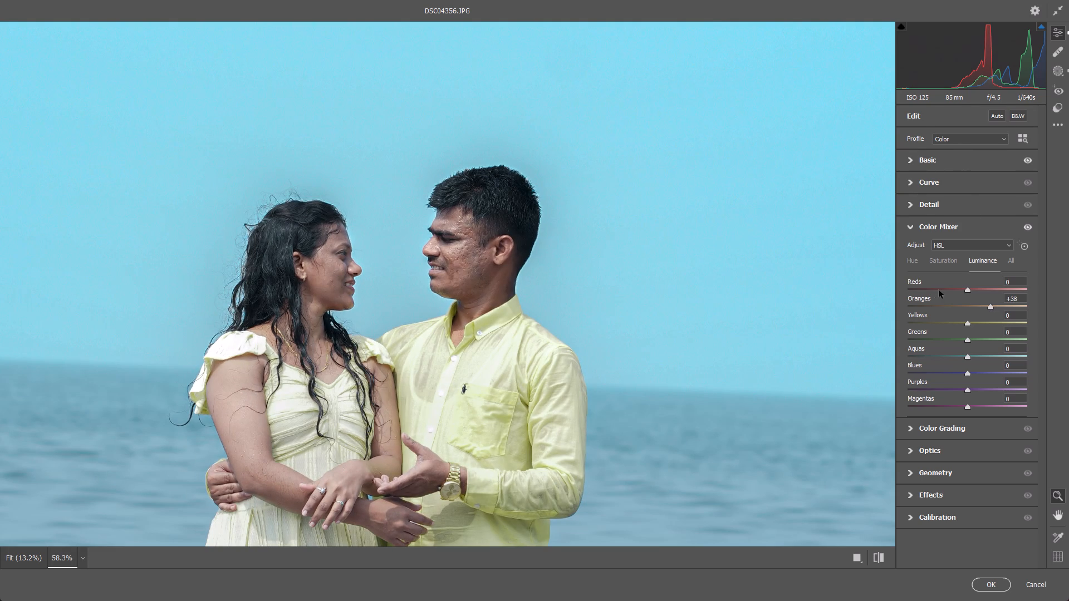
# Reduce the Color Mixer saturation of Aquas to +24 and Blues to +7 to soften the sky and sea.
pyautogui.moveTo(457, 303); pyautogui.dragTo(392, 320)
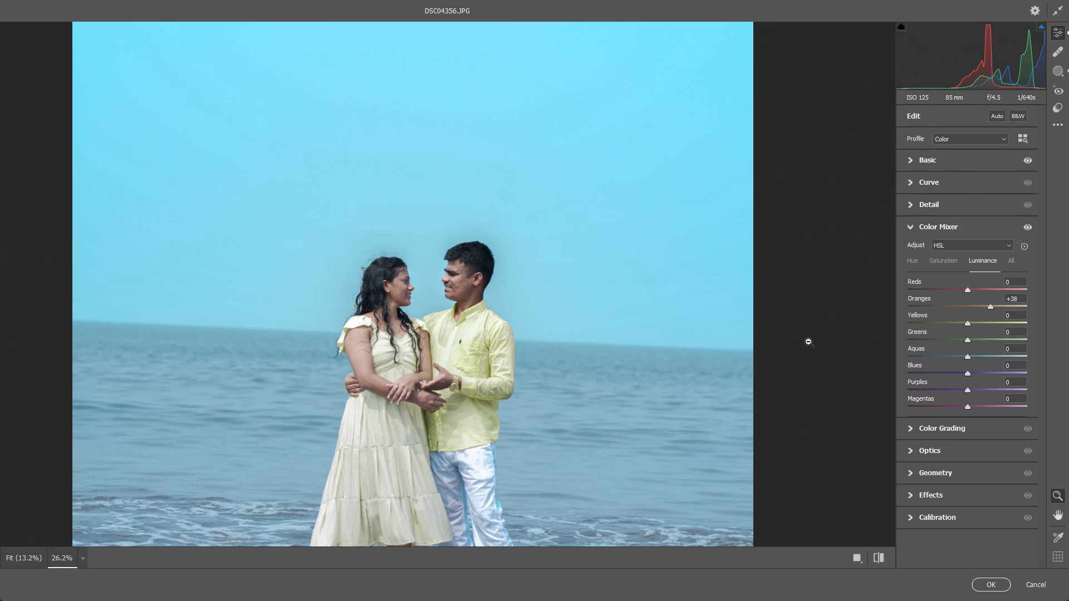
pyautogui.moveTo(437, 314); pyautogui.dragTo(394, 317)
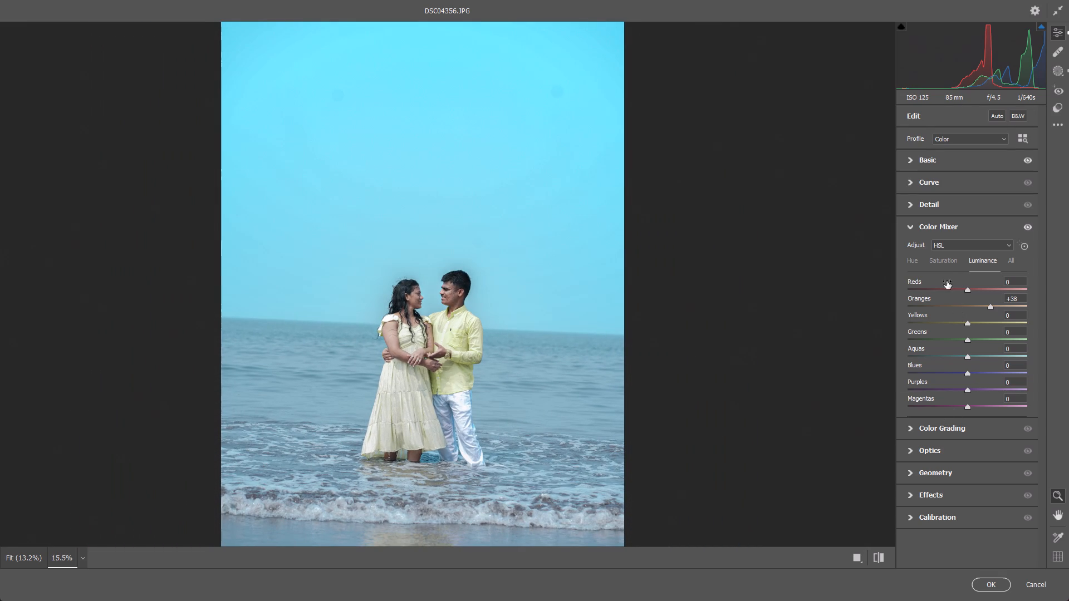
pyautogui.click(945, 263)
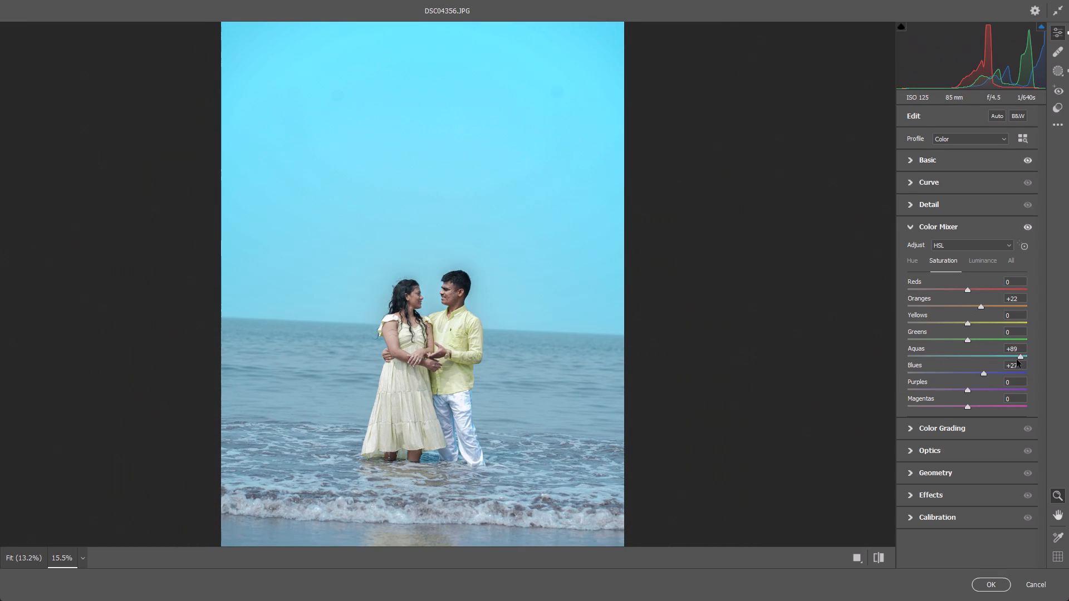
pyautogui.moveTo(1018, 356); pyautogui.dragTo(981, 359)
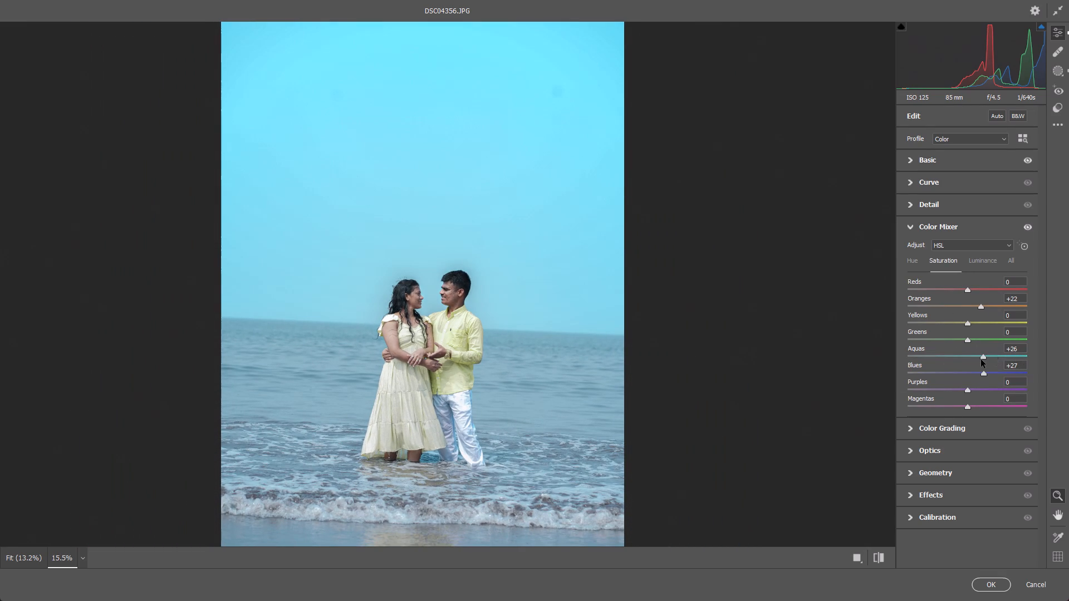
pyautogui.moveTo(981, 359); pyautogui.dragTo(980, 360)
pyautogui.moveTo(985, 372); pyautogui.dragTo(973, 375)
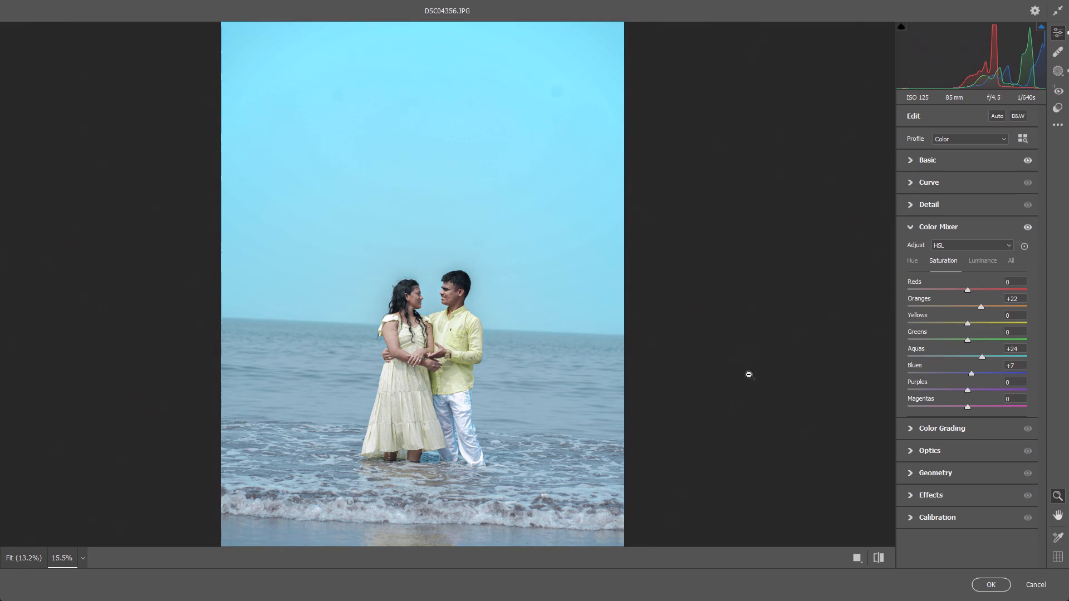
# Set the Oranges hue in the Color Mixer to +1.
pyautogui.scroll(-1, 440, 336)
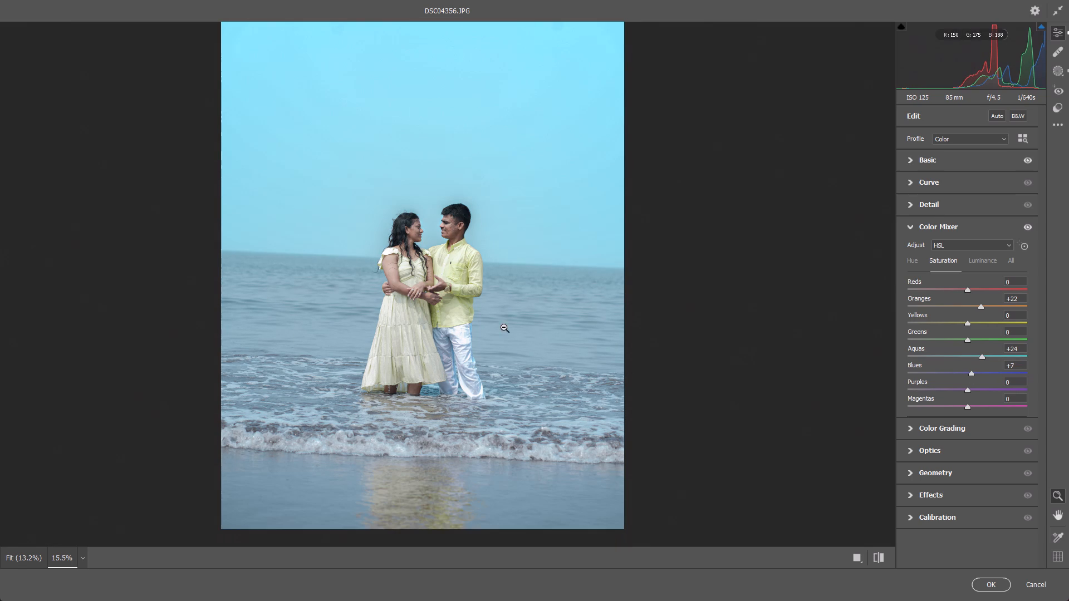
pyautogui.click(914, 263)
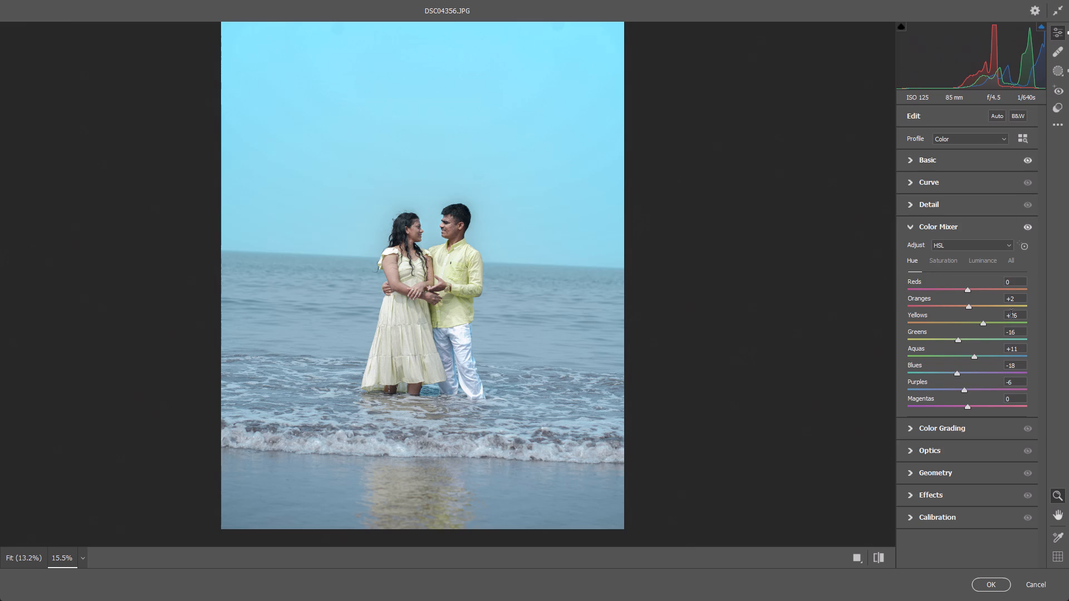
pyautogui.click(970, 307)
# Raise the overall Saturation in the Basic adjustments to +37.
pyautogui.click(911, 161)
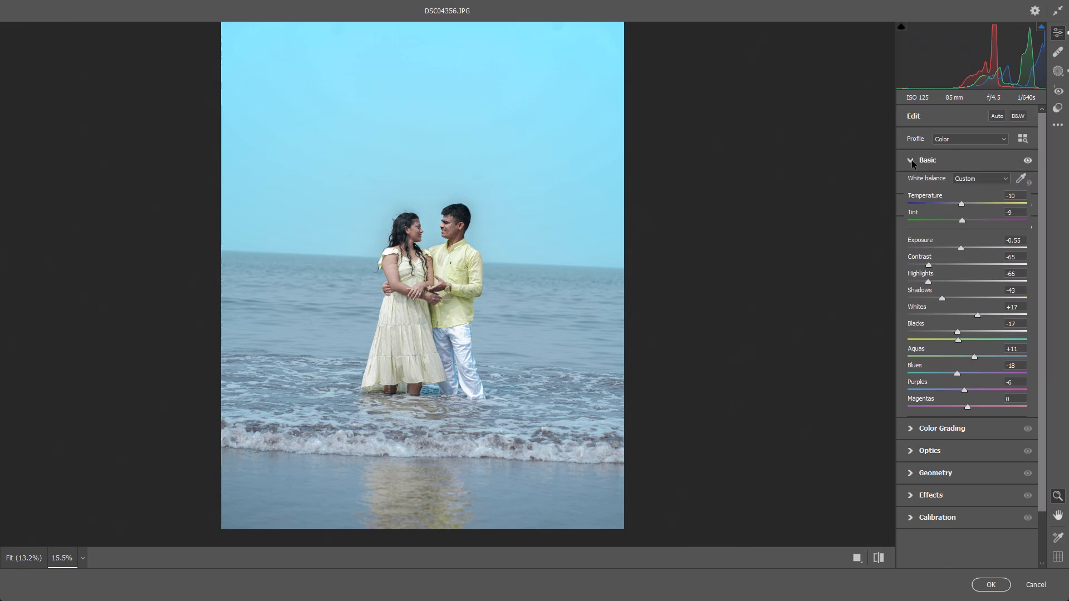
pyautogui.scroll(-1, 952, 327)
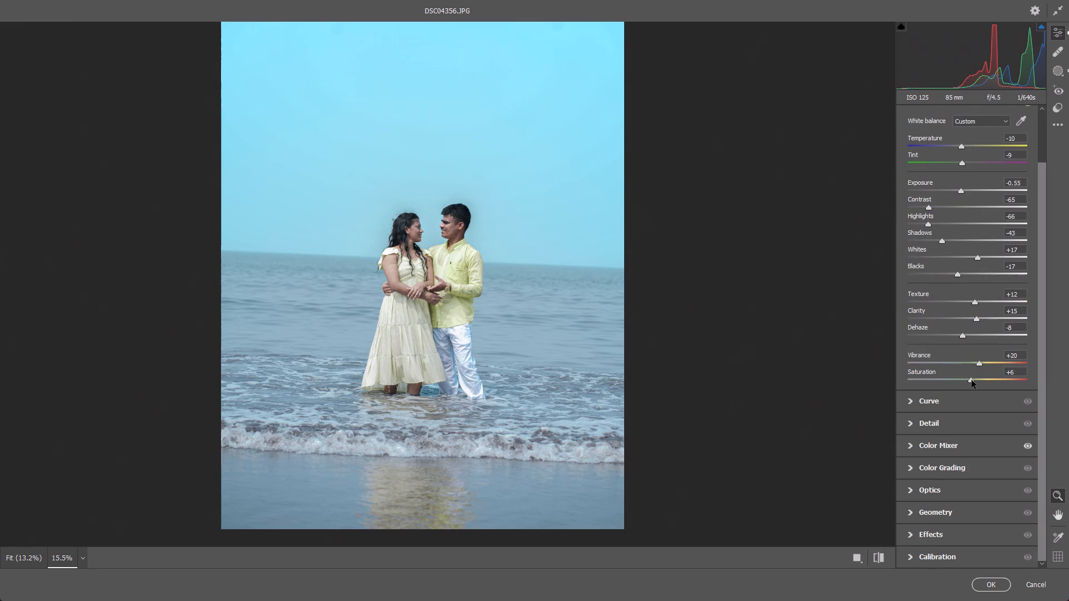
pyautogui.moveTo(972, 380); pyautogui.dragTo(996, 379)
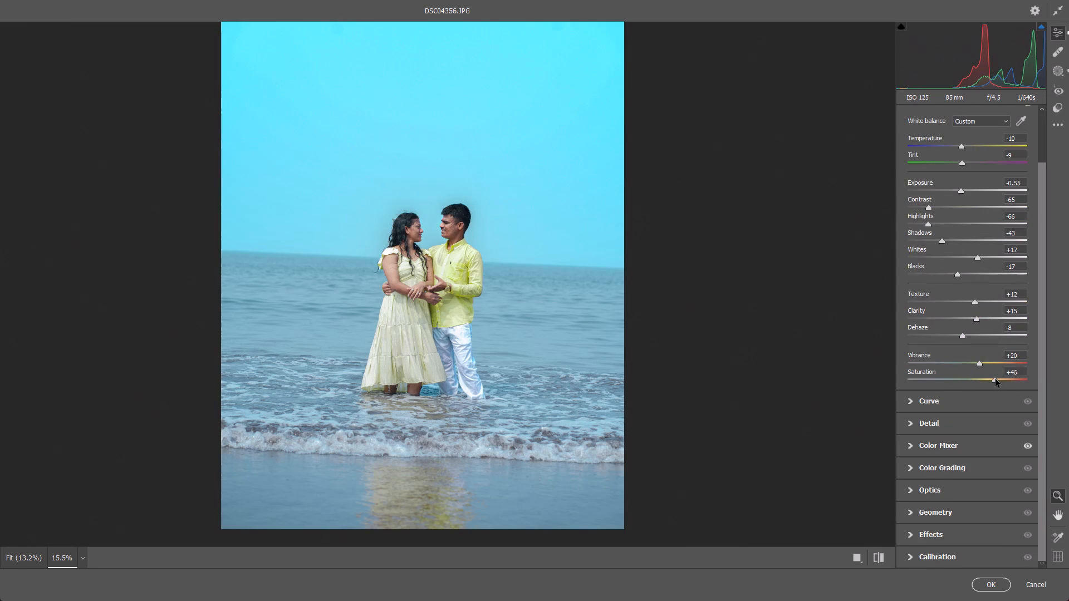
pyautogui.moveTo(996, 379); pyautogui.dragTo(990, 380)
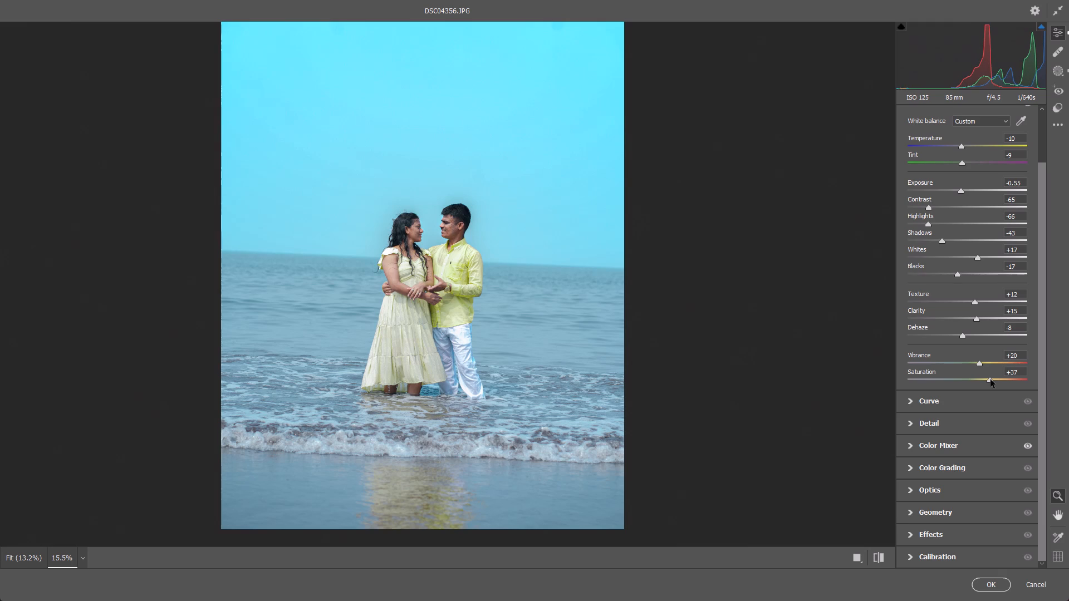
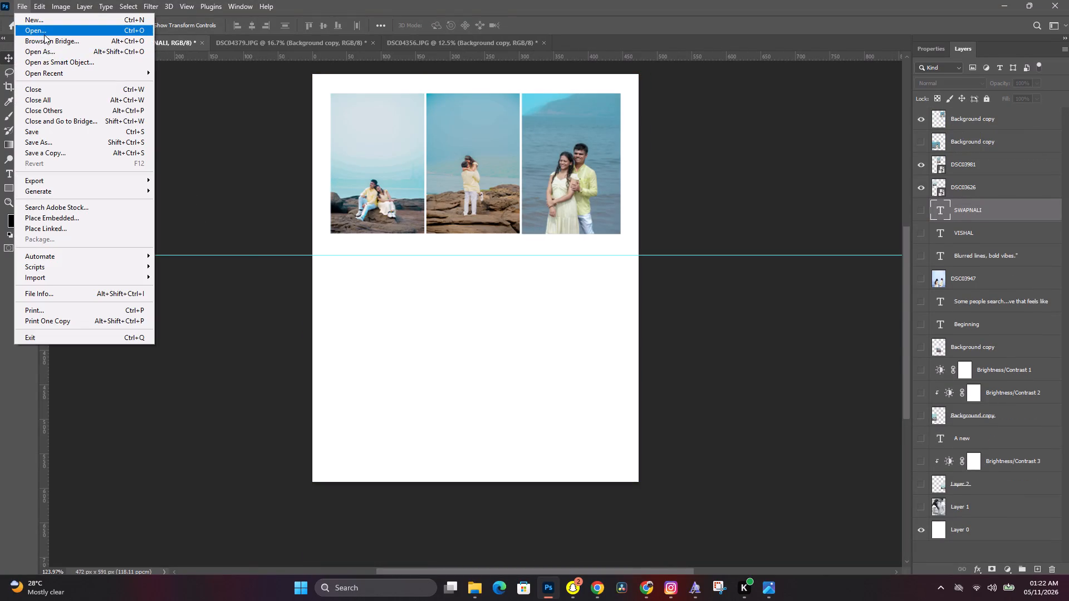
# Open photo DSC04356 from the Alarms folder on the SDXC drive.
pyautogui.click(44, 35)
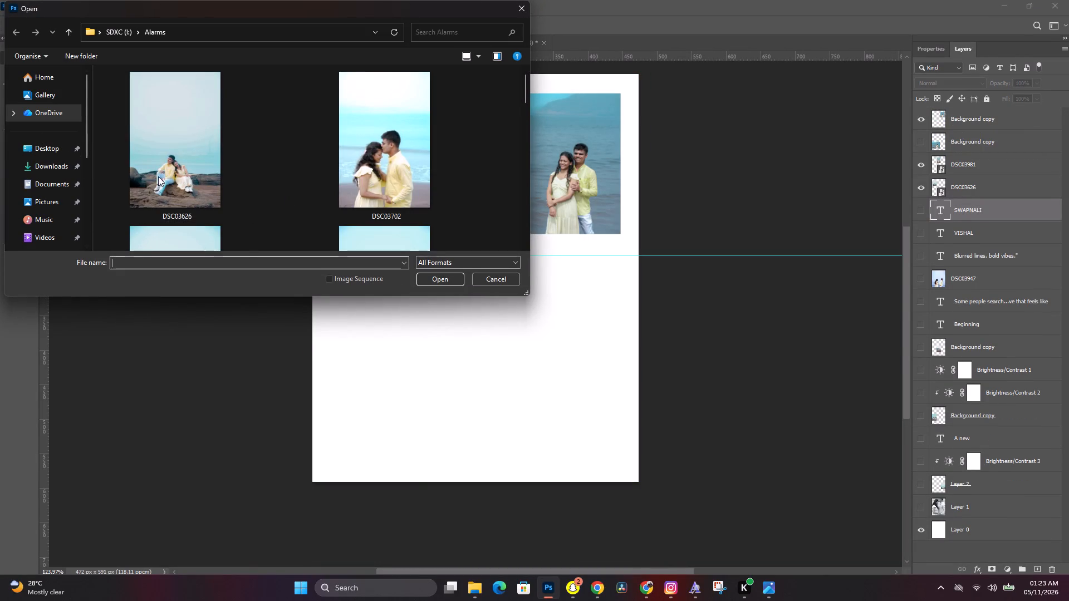
pyautogui.scroll(-3, 186, 181)
pyautogui.scroll(2, 186, 181)
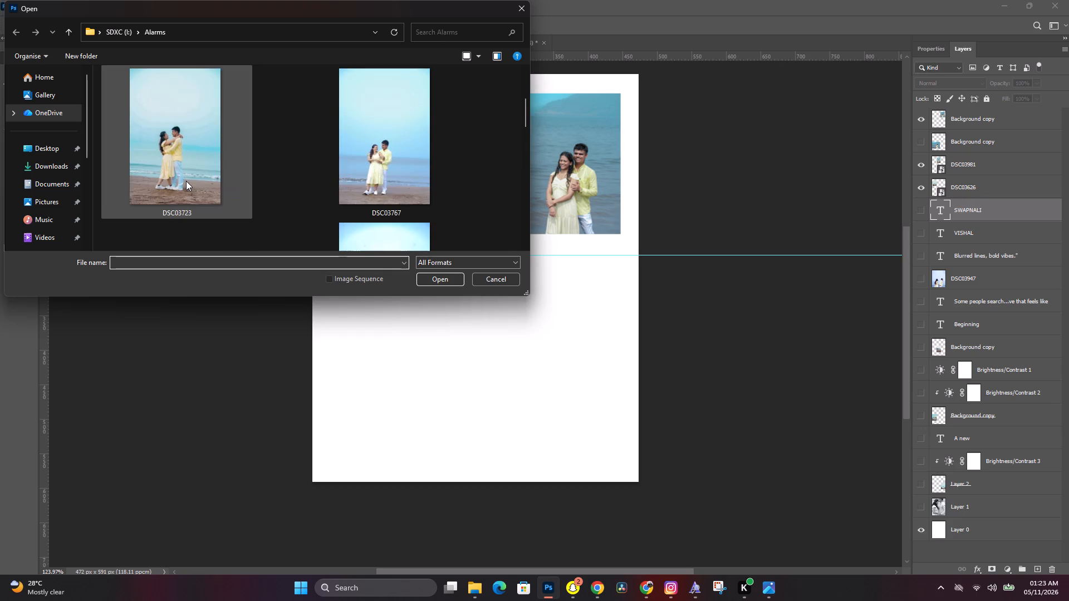
pyautogui.scroll(3, 186, 181)
pyautogui.scroll(-3, 186, 181)
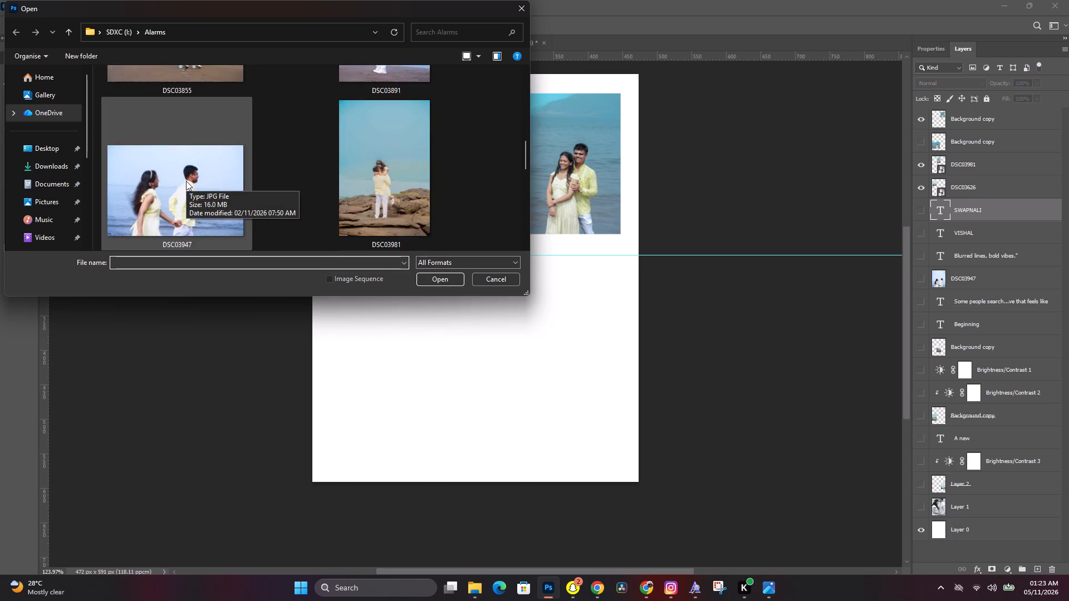
pyautogui.scroll(-1, 186, 181)
pyautogui.scroll(1, 186, 181)
pyautogui.scroll(-2, 186, 181)
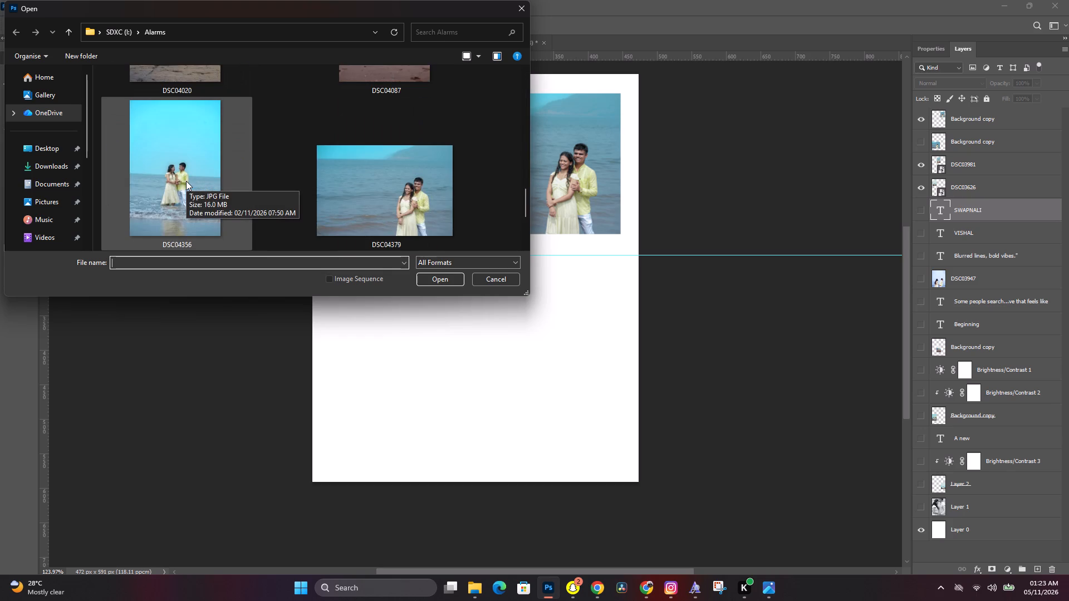
pyautogui.scroll(-1, 186, 181)
pyautogui.scroll(1, 188, 173)
pyautogui.doubleClick(188, 173)
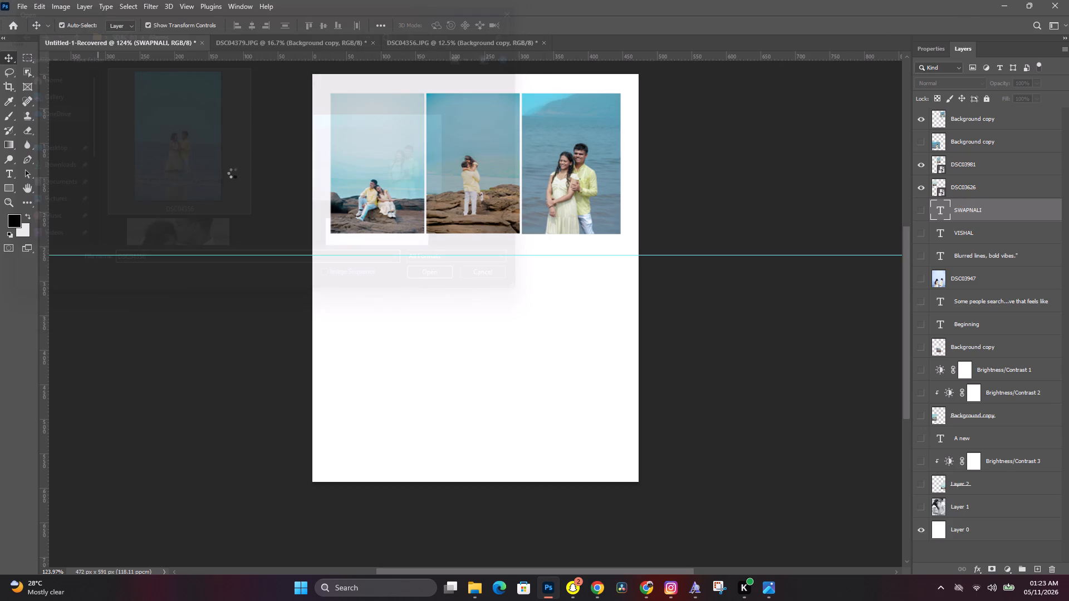
# Move the opened DSC04356 photo into the Untitled-1-Recovered design as a new layer below the three-photo row.
pyautogui.moveTo(444, 277); pyautogui.dragTo(122, 77)
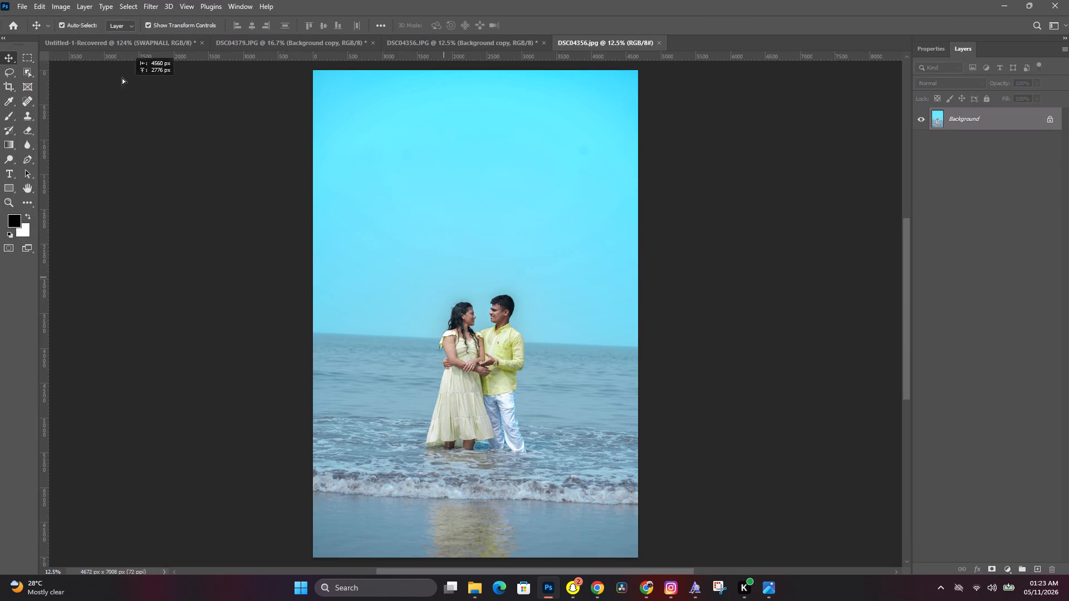
pyautogui.moveTo(122, 77); pyautogui.dragTo(394, 308)
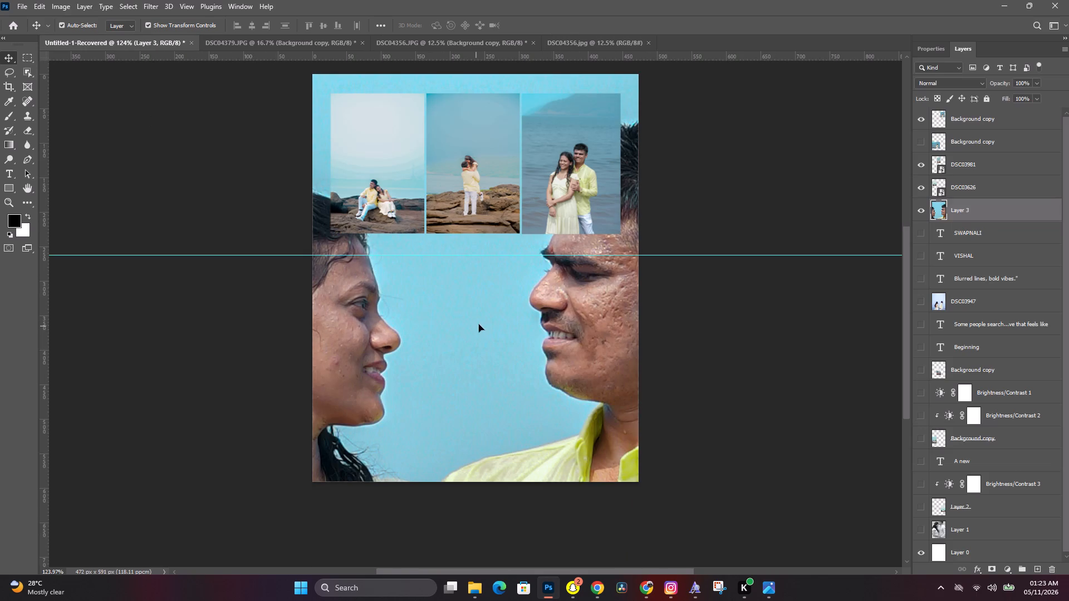
# Scale the placed couple photo to about 10.27% and position it centred horizontally with its top edge on the canvas top, filling the background.
pyautogui.hotkey('ctrl', '0')
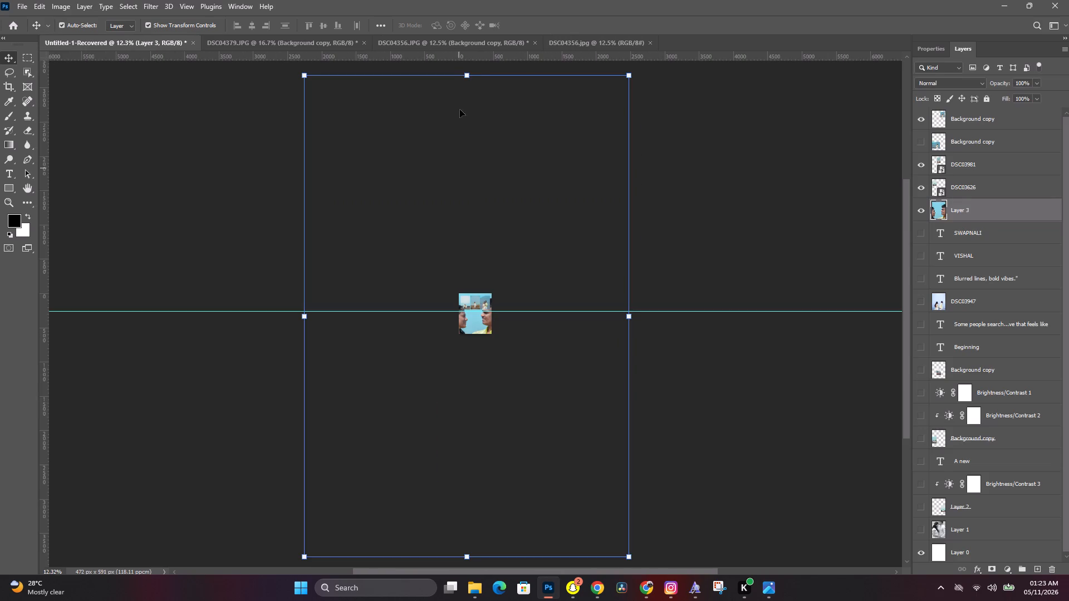
pyautogui.moveTo(469, 76); pyautogui.dragTo(441, 452)
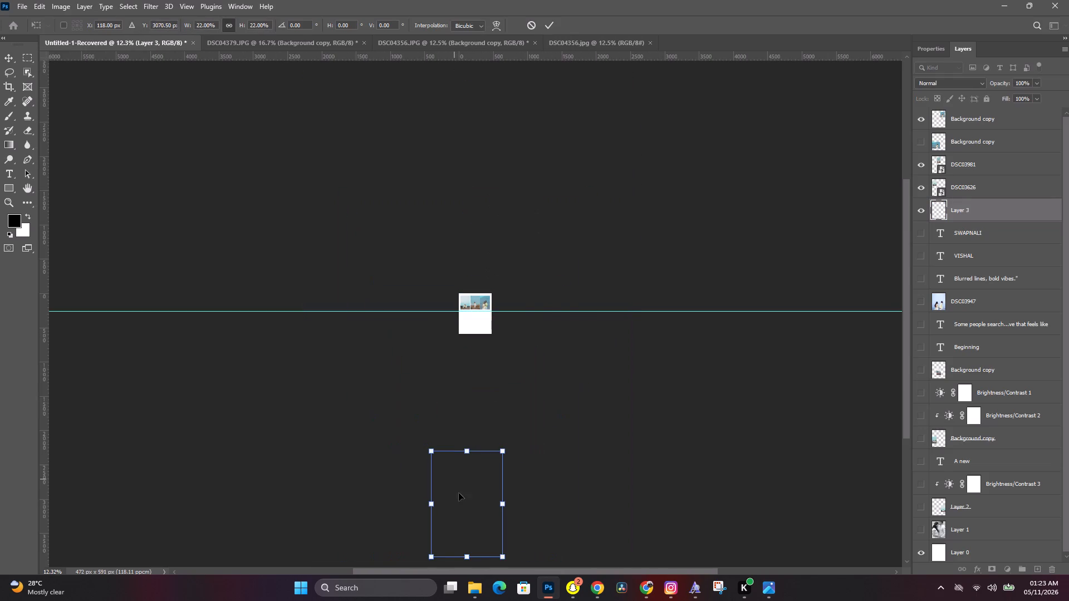
pyautogui.moveTo(459, 495); pyautogui.dragTo(460, 309)
pyautogui.moveTo(466, 268); pyautogui.dragTo(465, 284)
pyautogui.moveTo(469, 337); pyautogui.dragTo(480, 322)
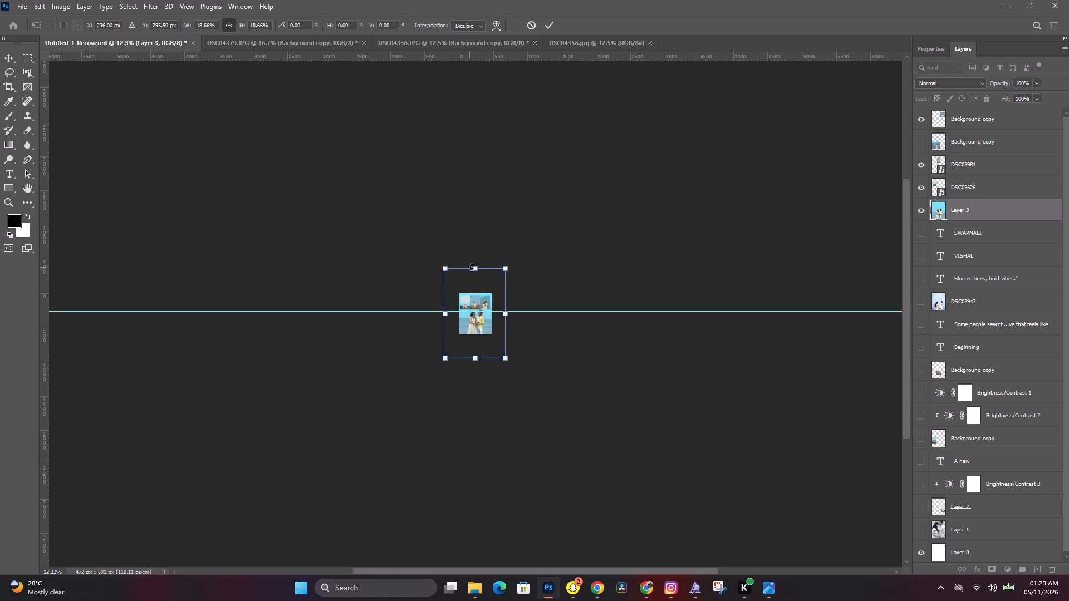
pyautogui.moveTo(472, 268); pyautogui.dragTo(472, 285)
pyautogui.moveTo(474, 321); pyautogui.dragTo(475, 315)
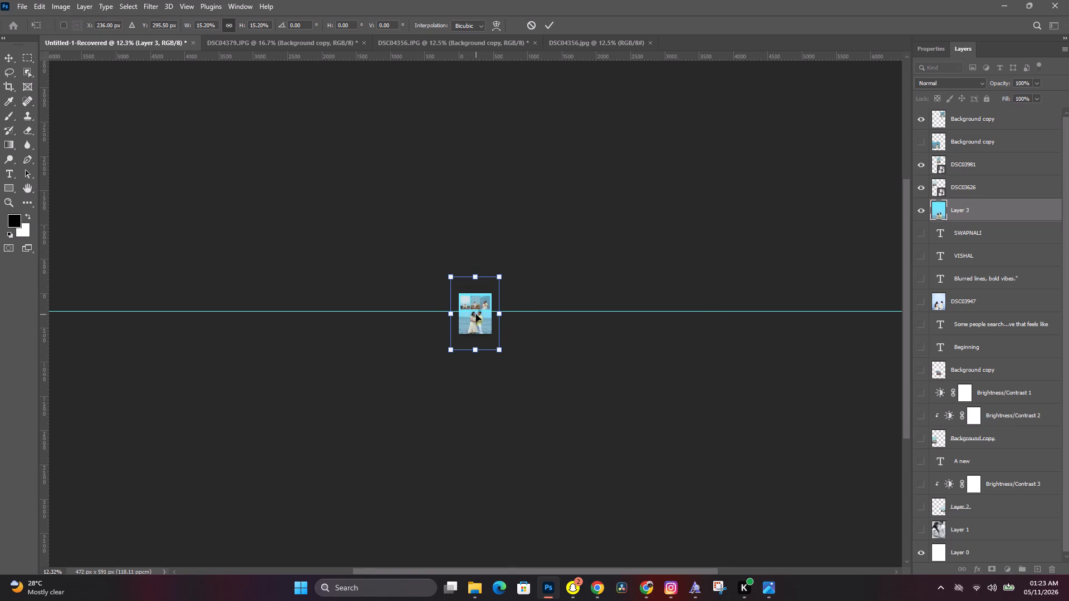
pyautogui.hotkey('ctrl', '0')
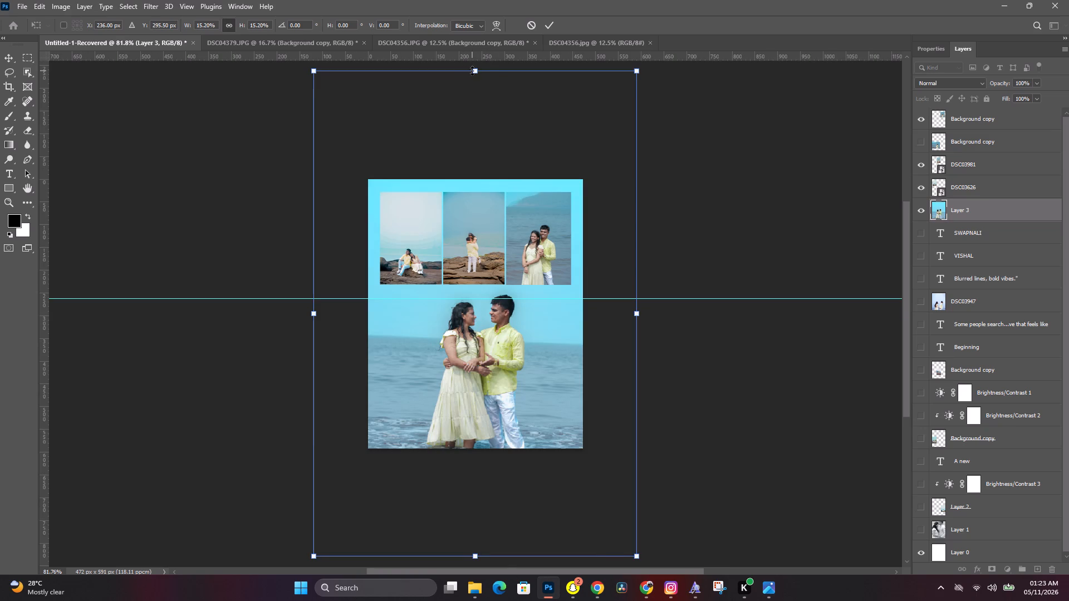
pyautogui.moveTo(472, 71); pyautogui.dragTo(470, 228)
pyautogui.moveTo(486, 323); pyautogui.dragTo(488, 273)
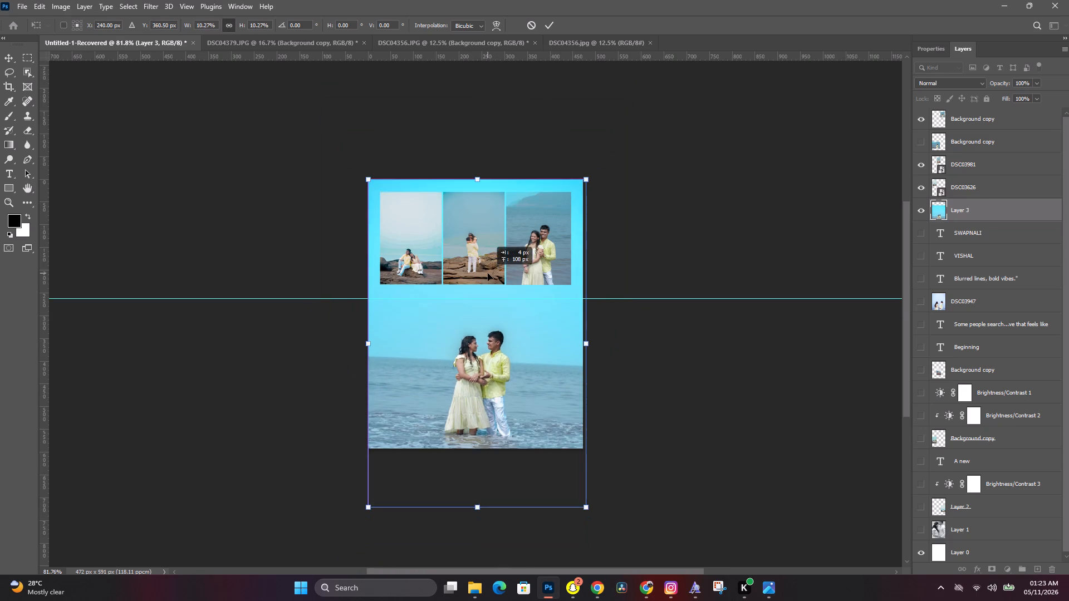
pyautogui.moveTo(488, 273); pyautogui.dragTo(486, 276)
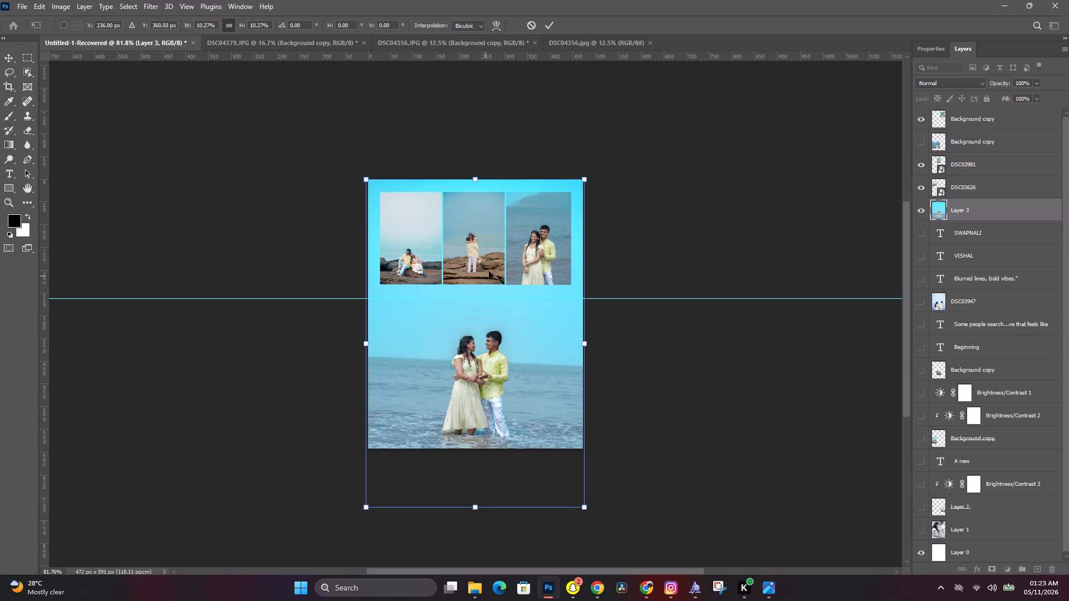
pyautogui.click(552, 24)
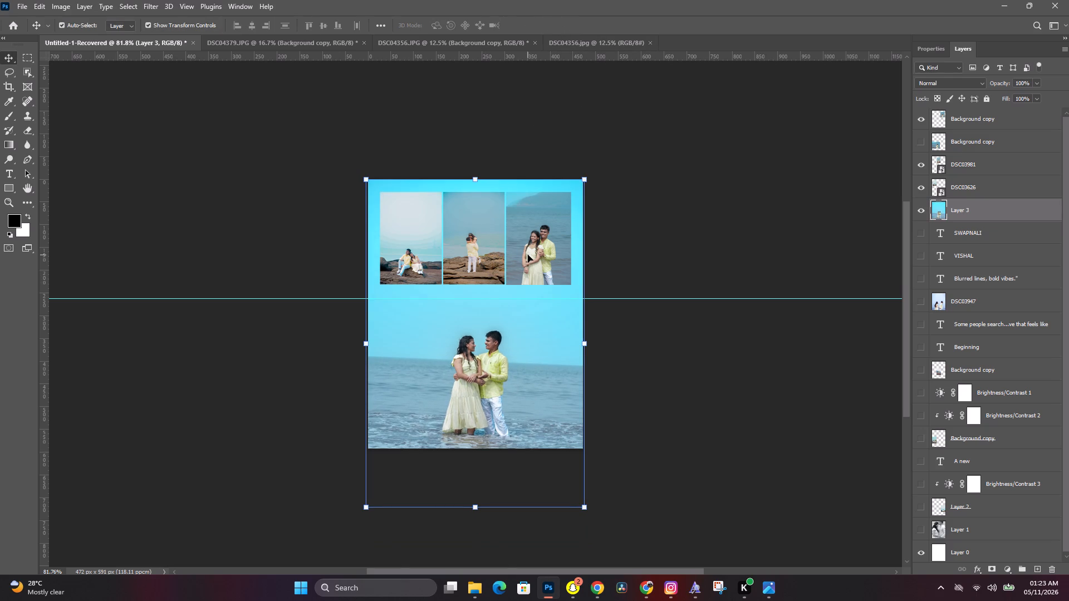
pyautogui.click(674, 300)
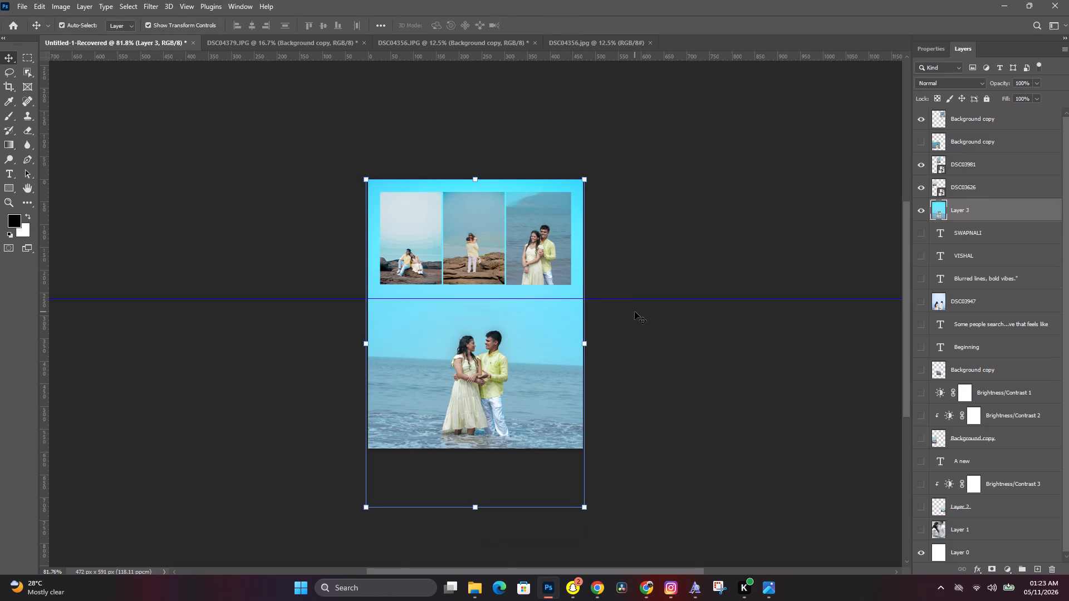
pyautogui.hotkey('ctrl', '0')
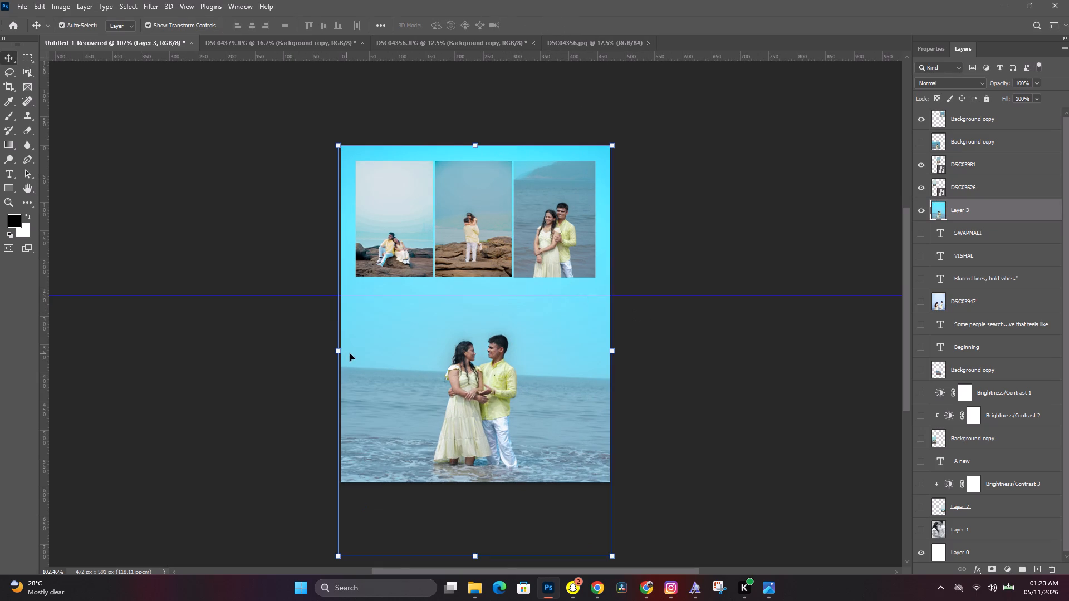
pyautogui.click(724, 405)
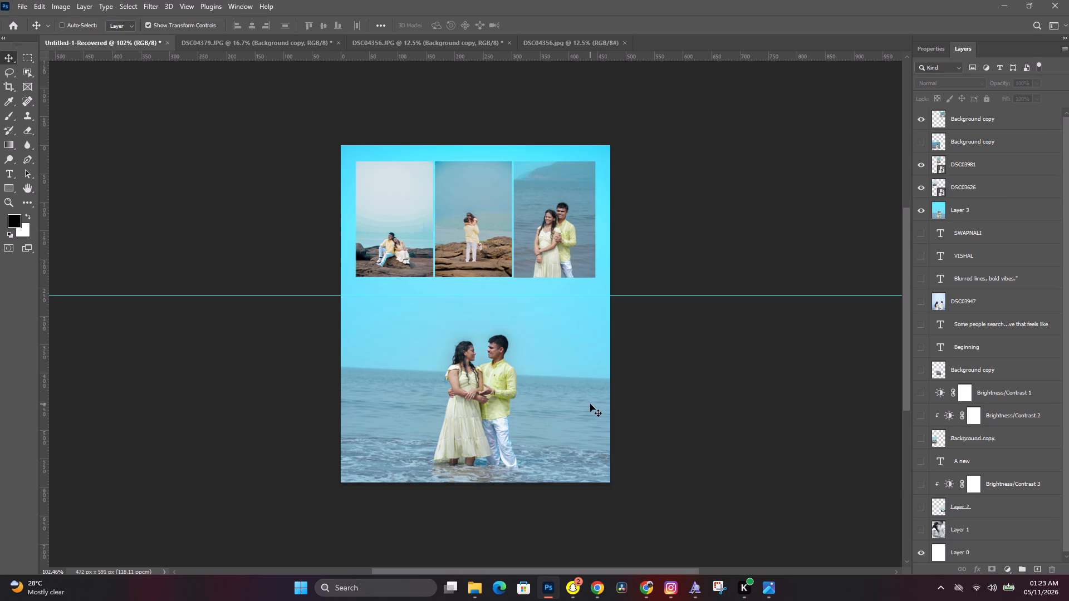
# Examine the background couple photo up close and compare its colour and sharpness with the three-photo row above.
pyautogui.hotkey('ctrl', '=')
pyautogui.hotkey('ctrl', '=')
pyautogui.hotkey('ctrl', '-')
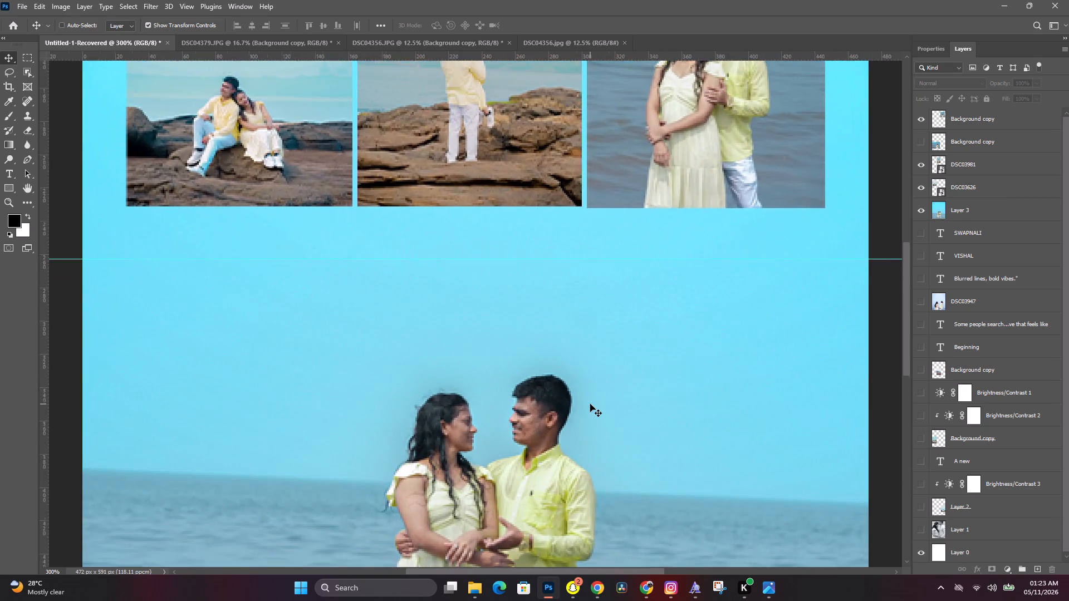
pyautogui.press('space')
pyautogui.press('space')
pyautogui.press('space')
pyautogui.press('space')
pyautogui.press('space')
pyautogui.press('space')
pyautogui.press('space')
pyautogui.press('space')
pyautogui.press('space')
pyautogui.press('space')
pyautogui.moveTo(594, 403); pyautogui.dragTo(595, 315)
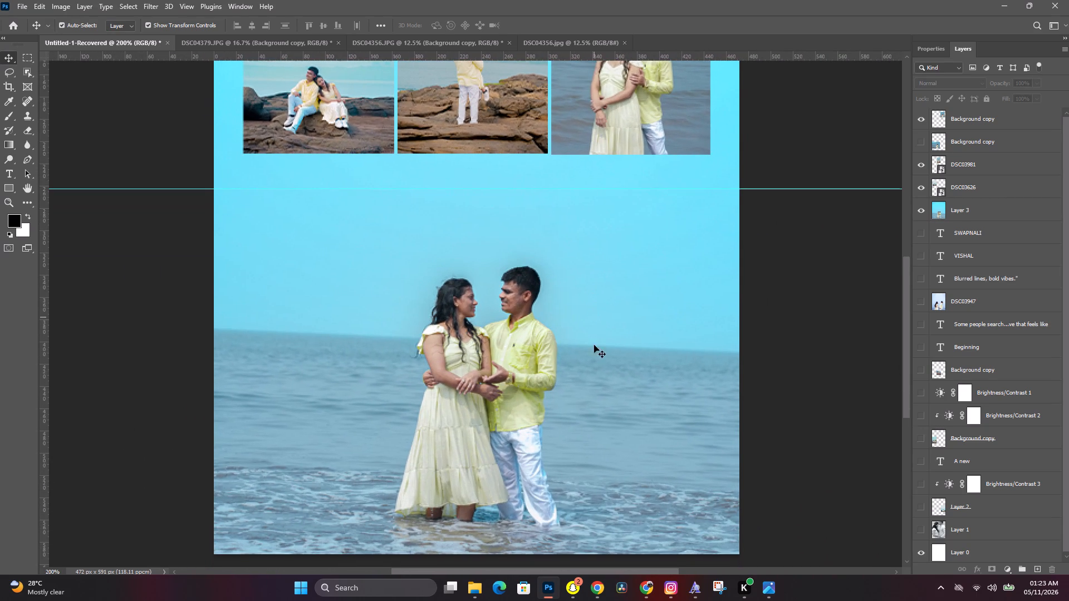
pyautogui.click(509, 398)
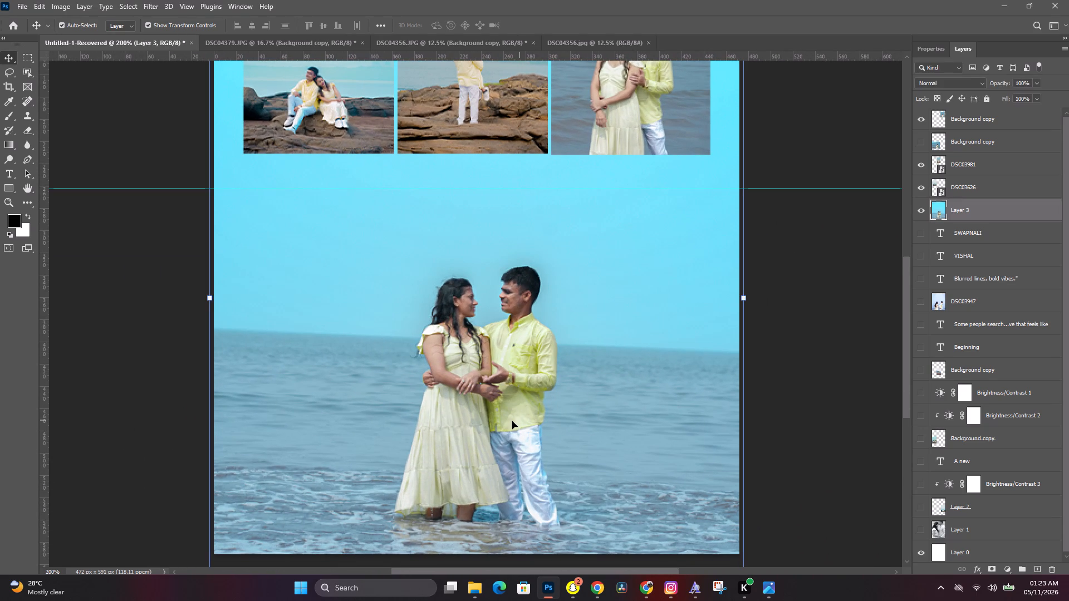
pyautogui.click(795, 359)
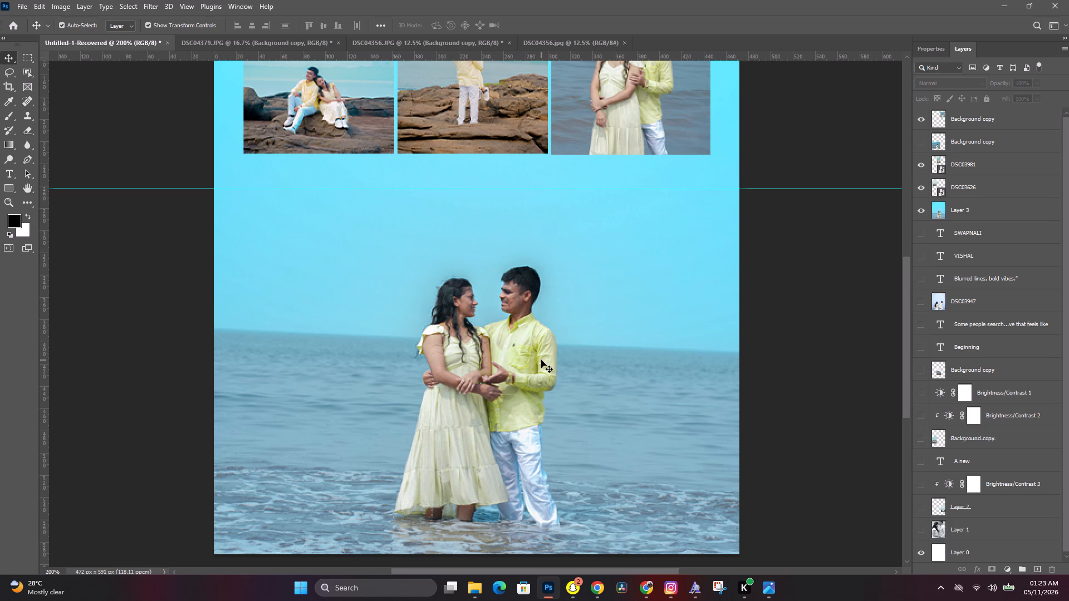
pyautogui.scroll(8, 541, 360)
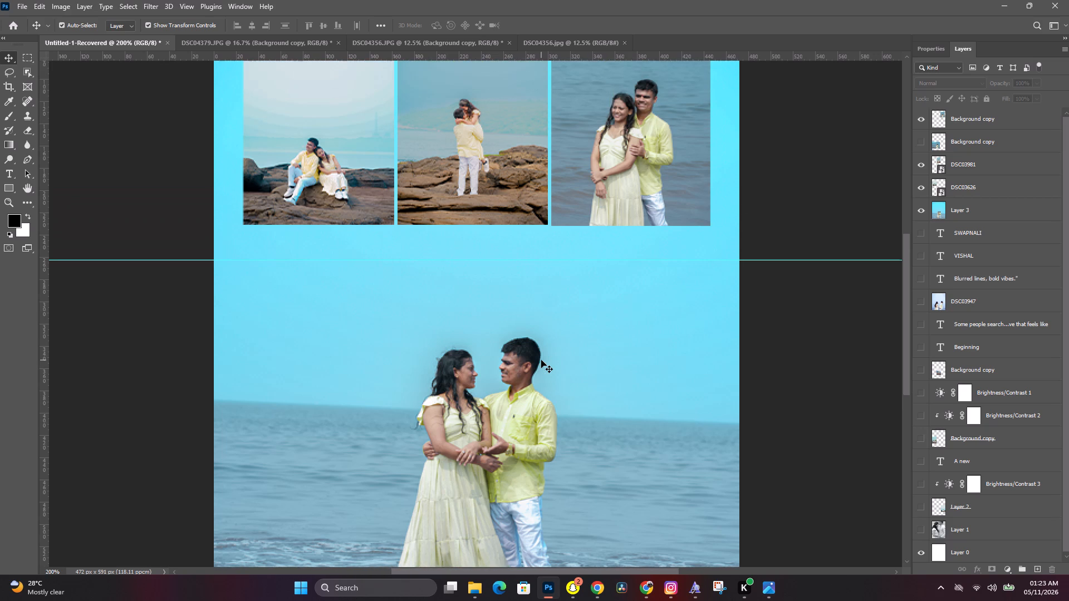
pyautogui.scroll(4, 541, 360)
pyautogui.hotkey('ctrl', '0')
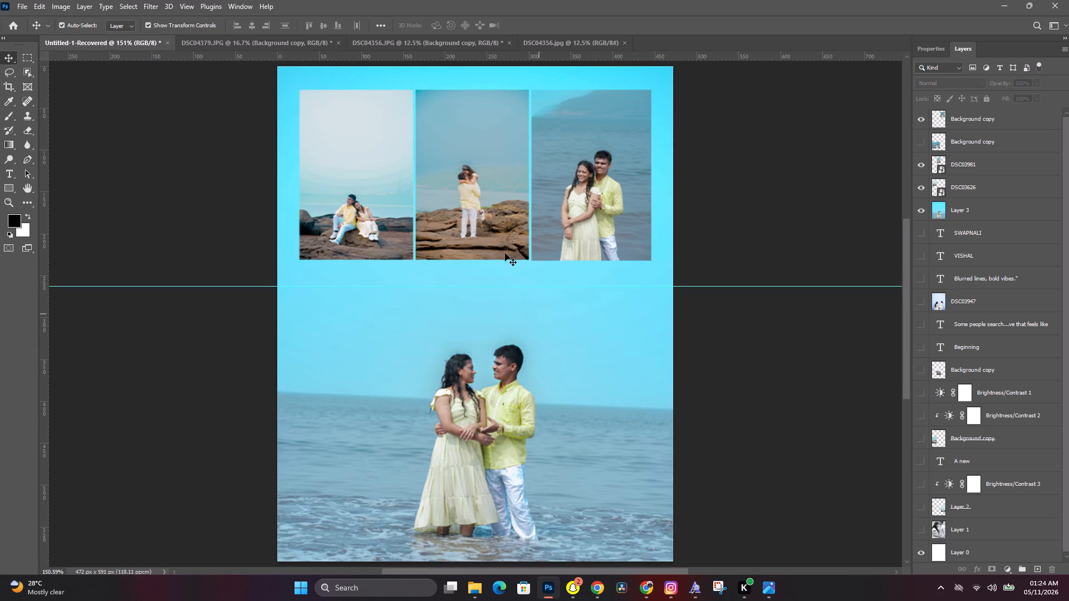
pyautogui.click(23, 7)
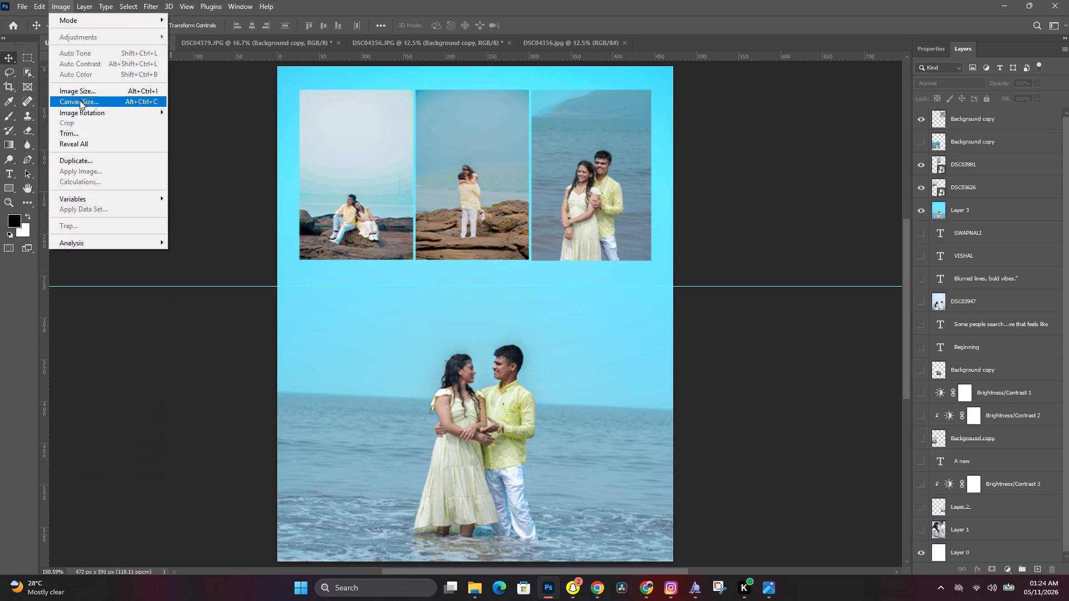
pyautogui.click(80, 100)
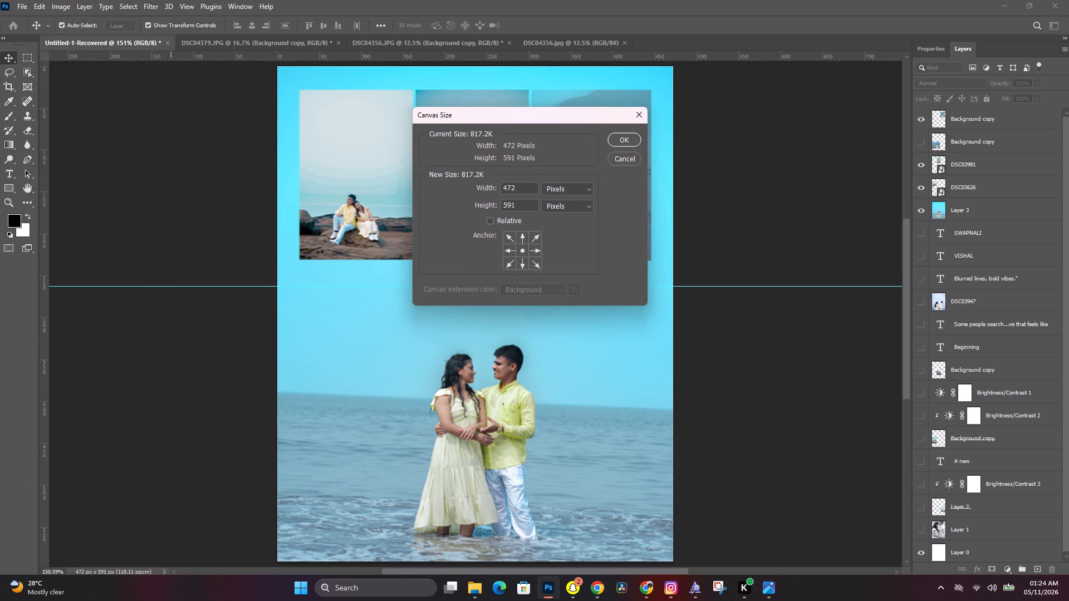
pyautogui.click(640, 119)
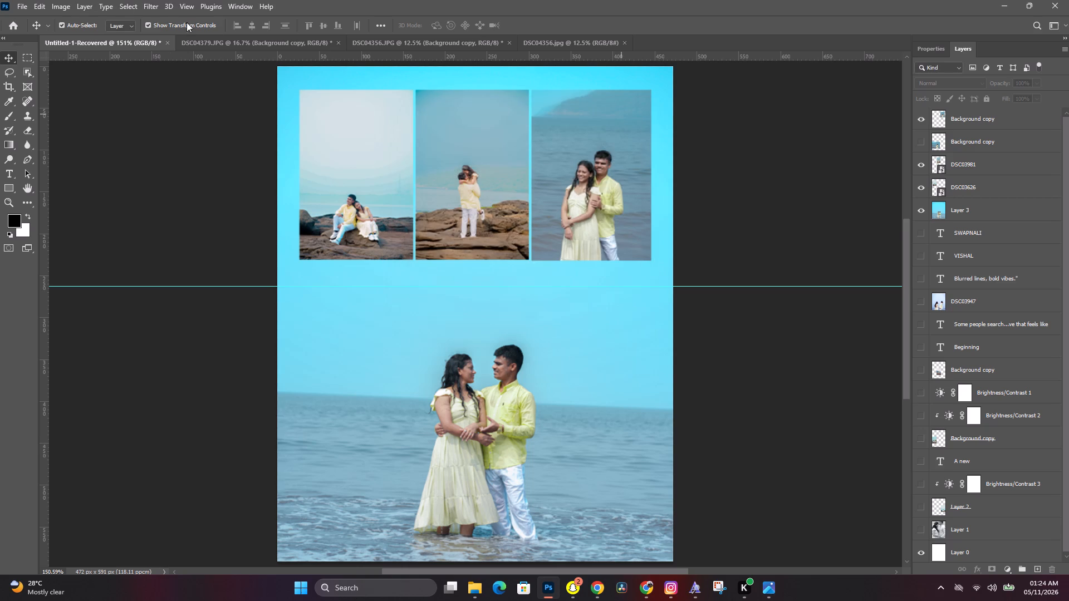
# Resize the 4 × 5 cm design using Auto Resolution, giving 78.543 pixels/centimeter and 314 × 393 px with Automatic resampling.
pyautogui.click(66, 0)
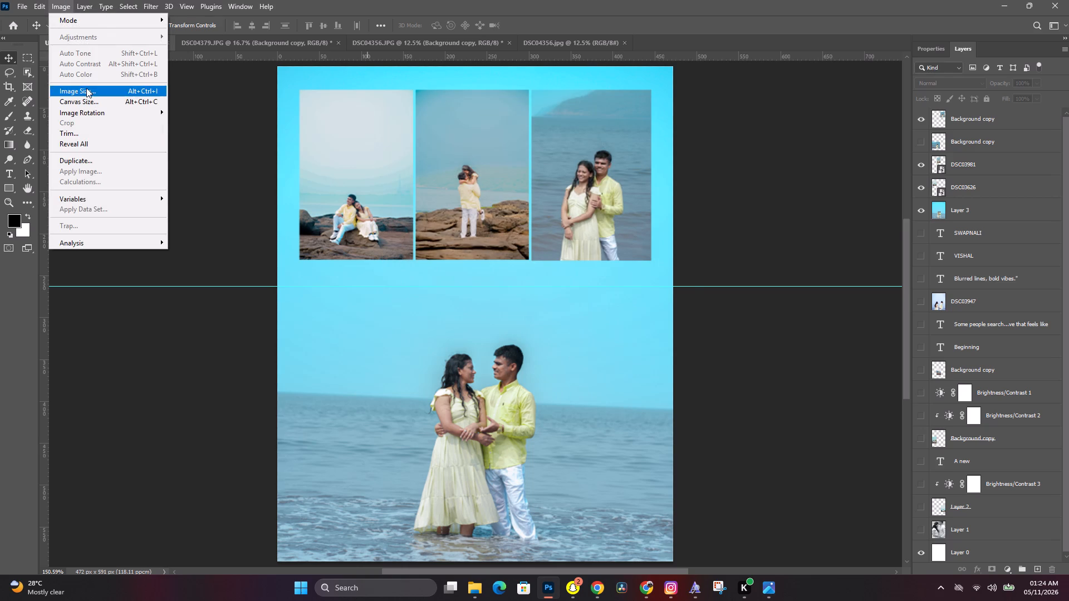
pyautogui.click(86, 88)
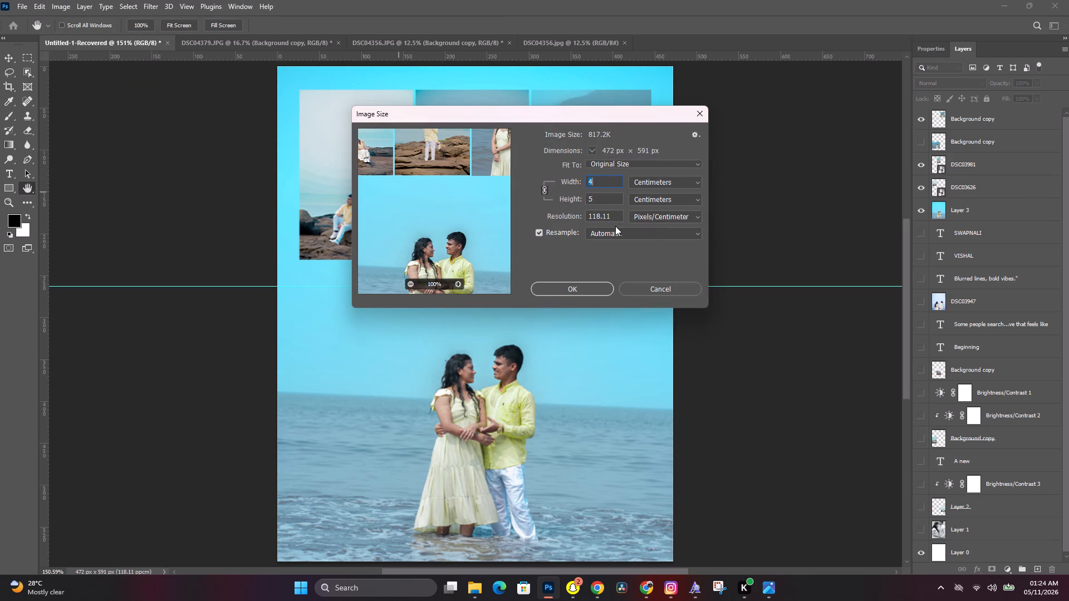
pyautogui.moveTo(615, 216); pyautogui.dragTo(571, 223)
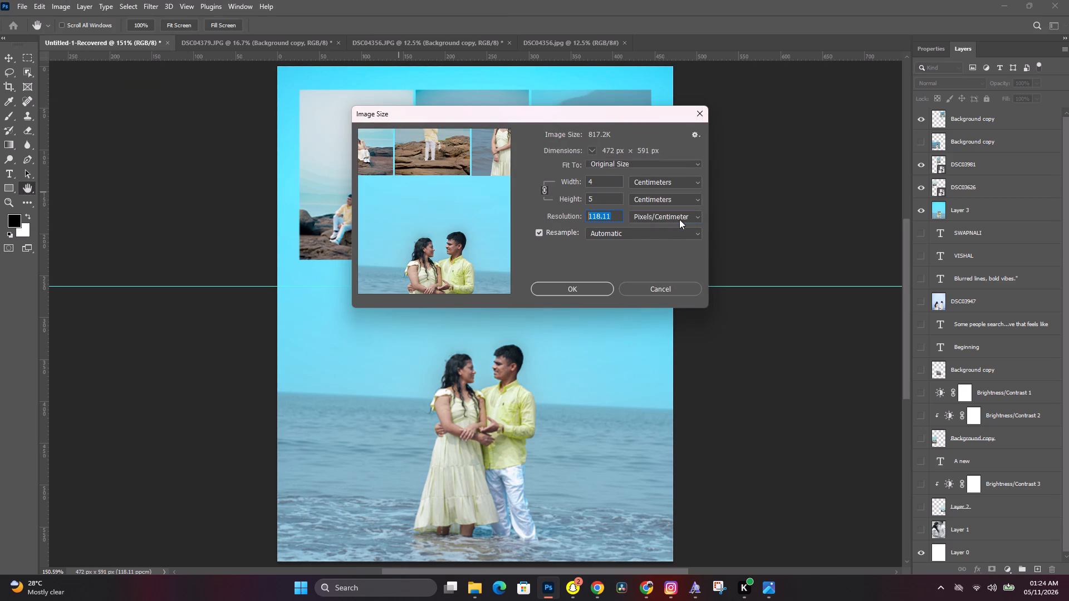
pyautogui.click(679, 219)
pyautogui.click(679, 219)
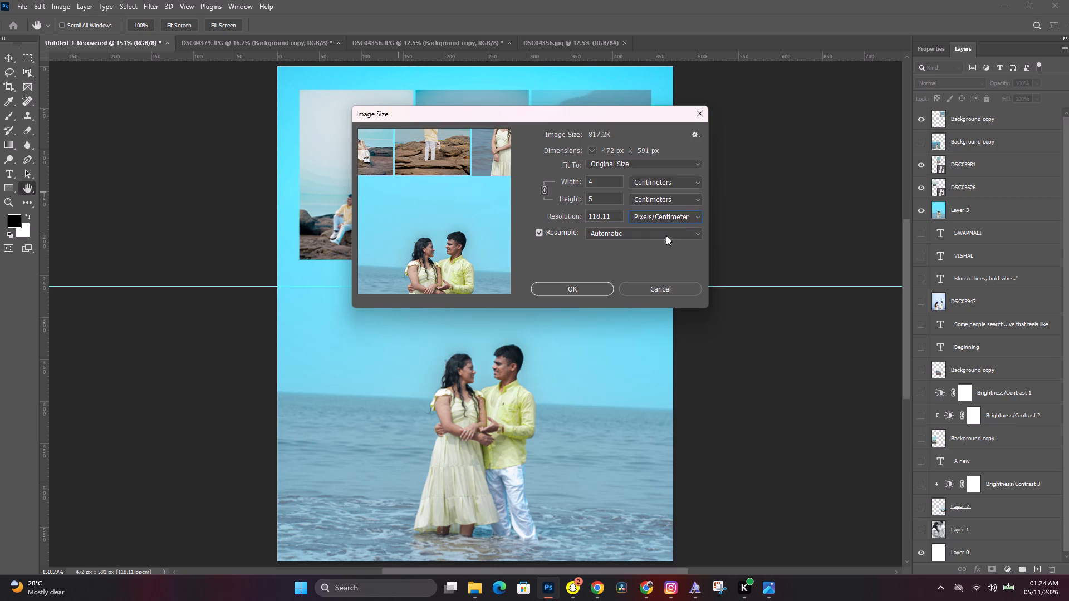
pyautogui.click(666, 235)
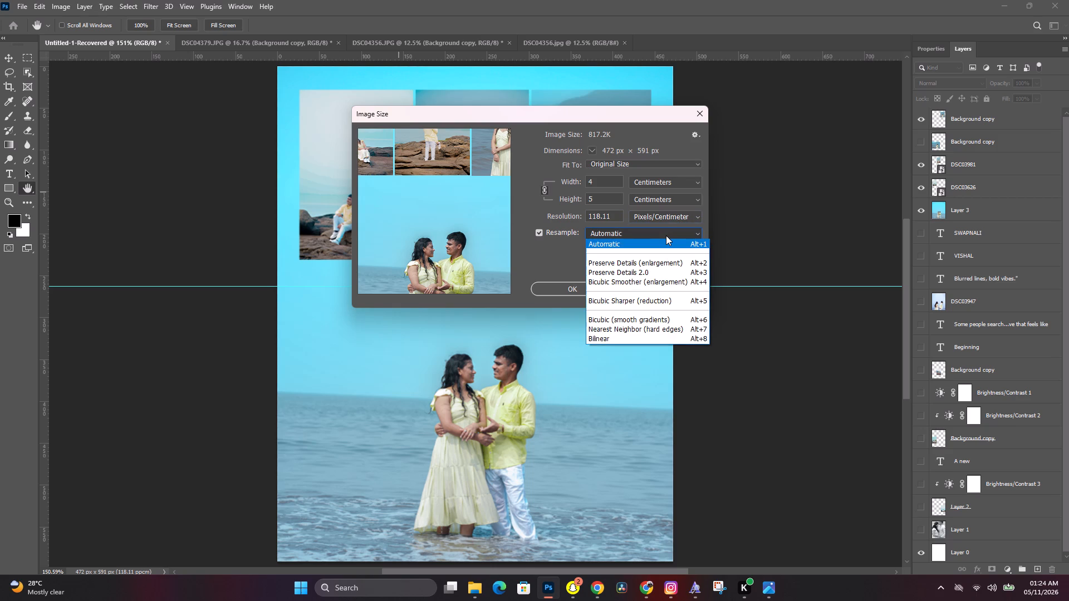
pyautogui.click(666, 235)
pyautogui.click(635, 163)
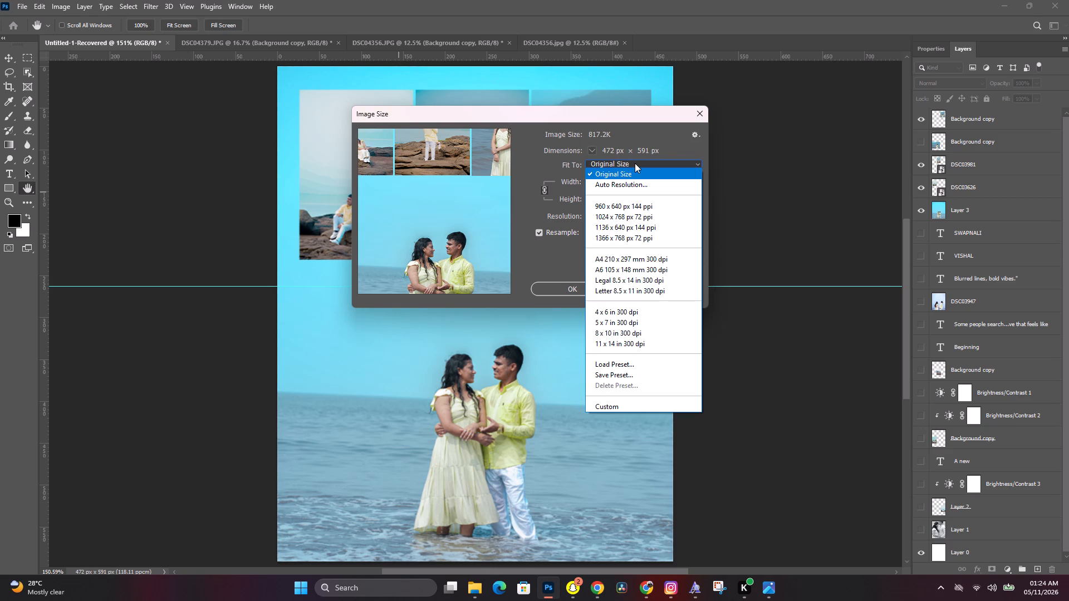
pyautogui.click(635, 163)
pyautogui.click(635, 163)
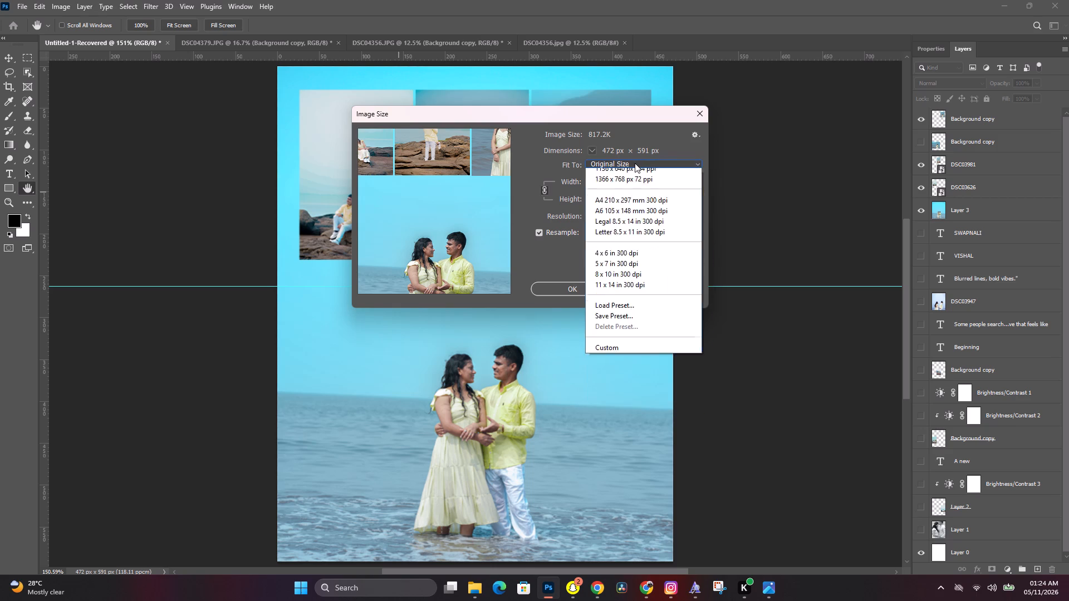
pyautogui.click(637, 181)
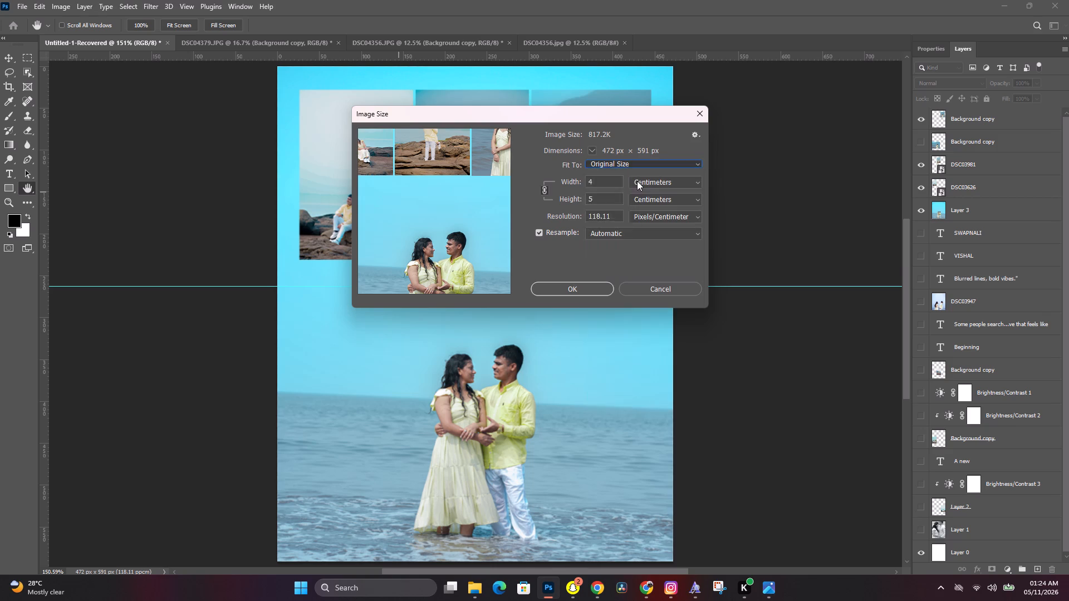
pyautogui.click(600, 180)
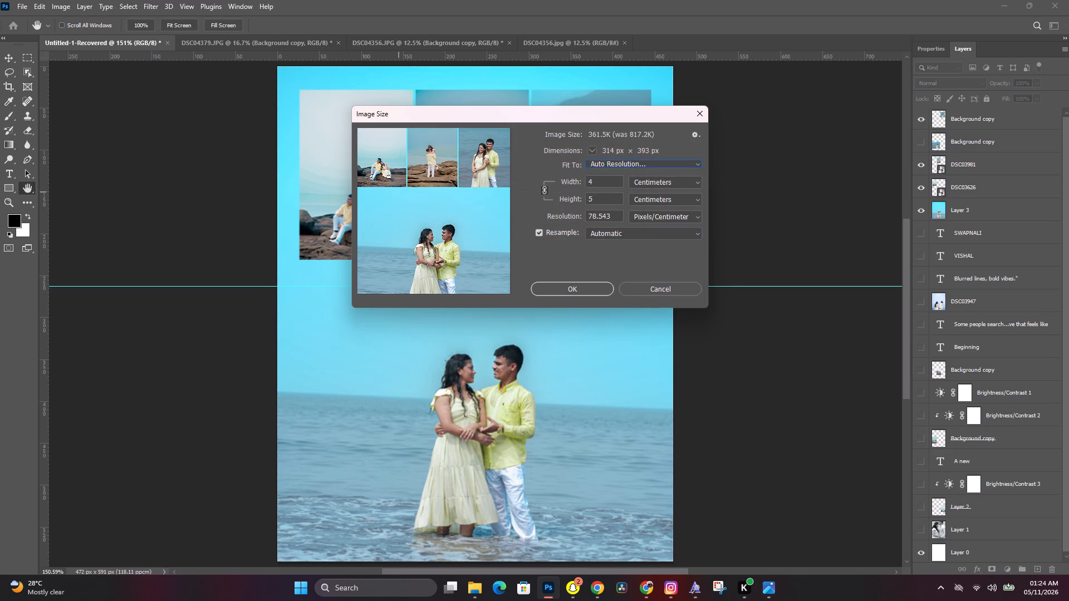
pyautogui.click(599, 281)
pyautogui.click(594, 289)
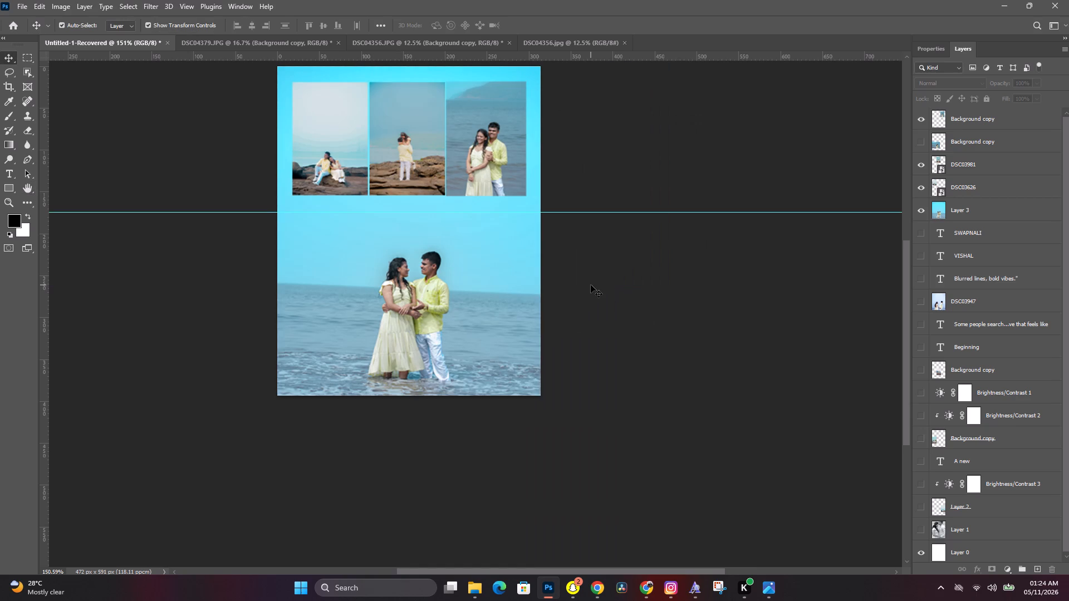
pyautogui.scroll(5, 430, 269)
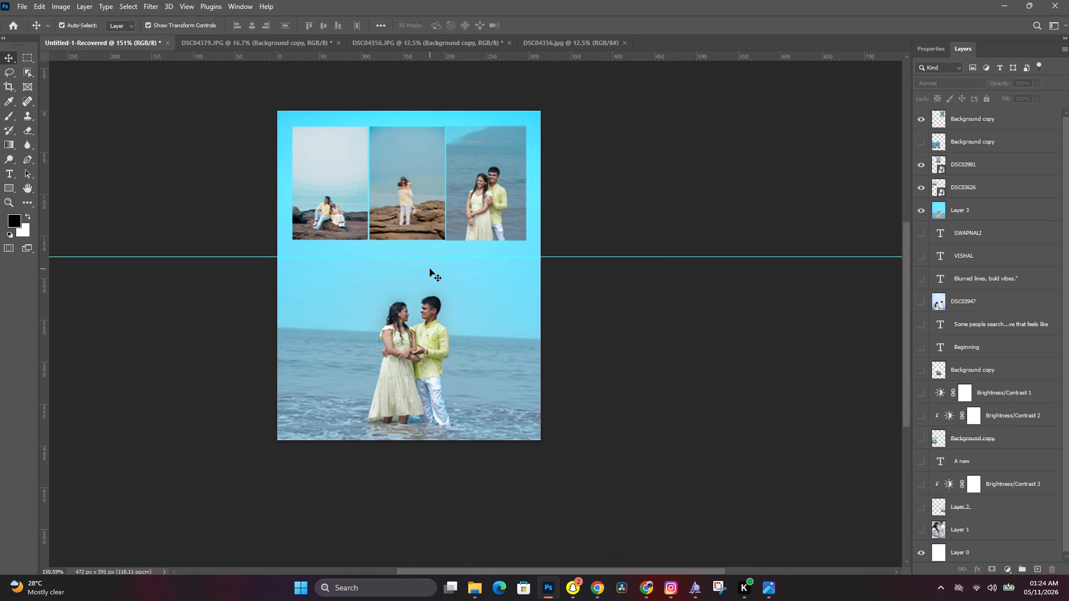
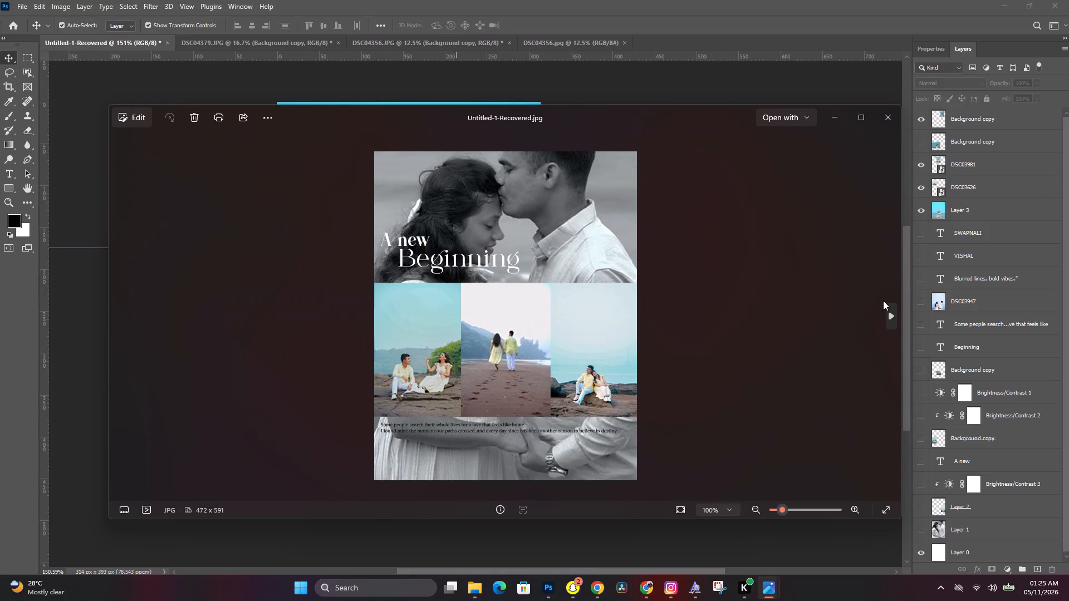
# Inspect the photo row and text of the exported Untitled-1-Recovered JPEG up close, then return to the Photoshop design.
pyautogui.click(124, 316)
pyautogui.scroll(3, 518, 370)
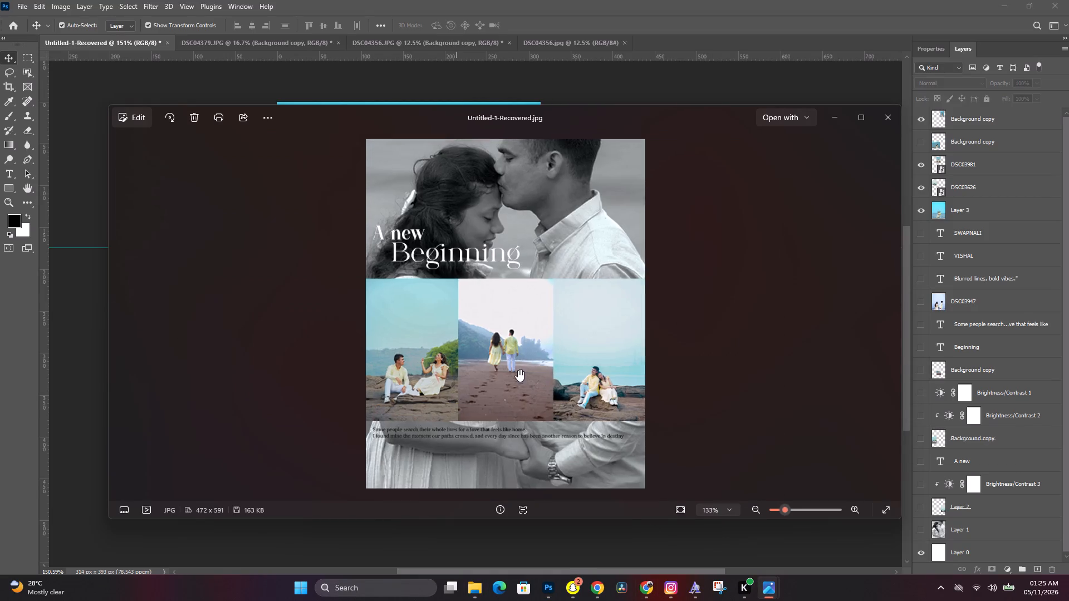
pyautogui.scroll(7, 518, 370)
pyautogui.scroll(-6, 518, 370)
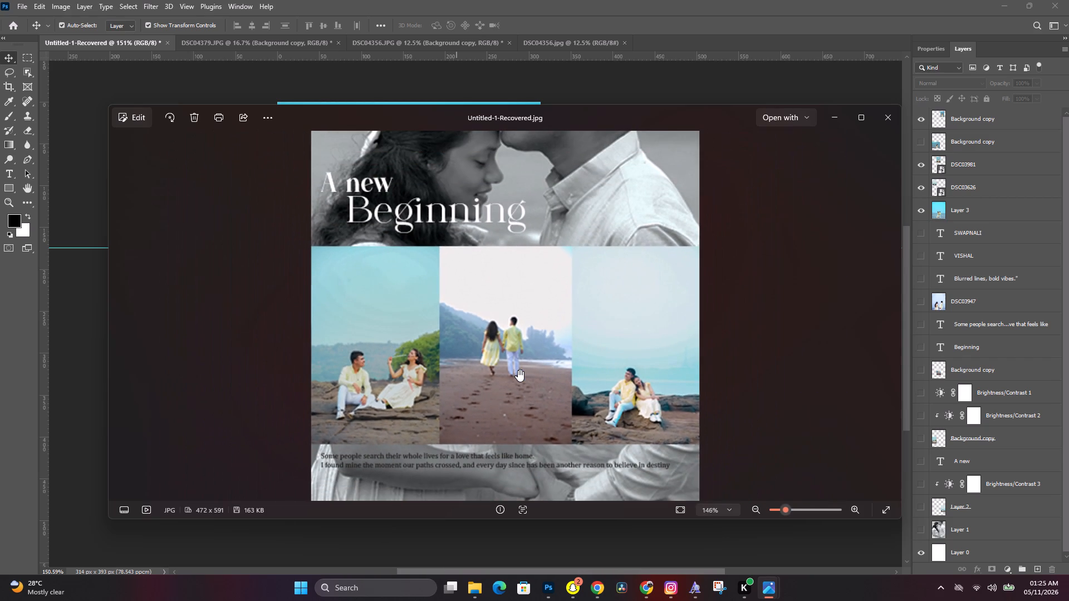
pyautogui.scroll(-4, 518, 370)
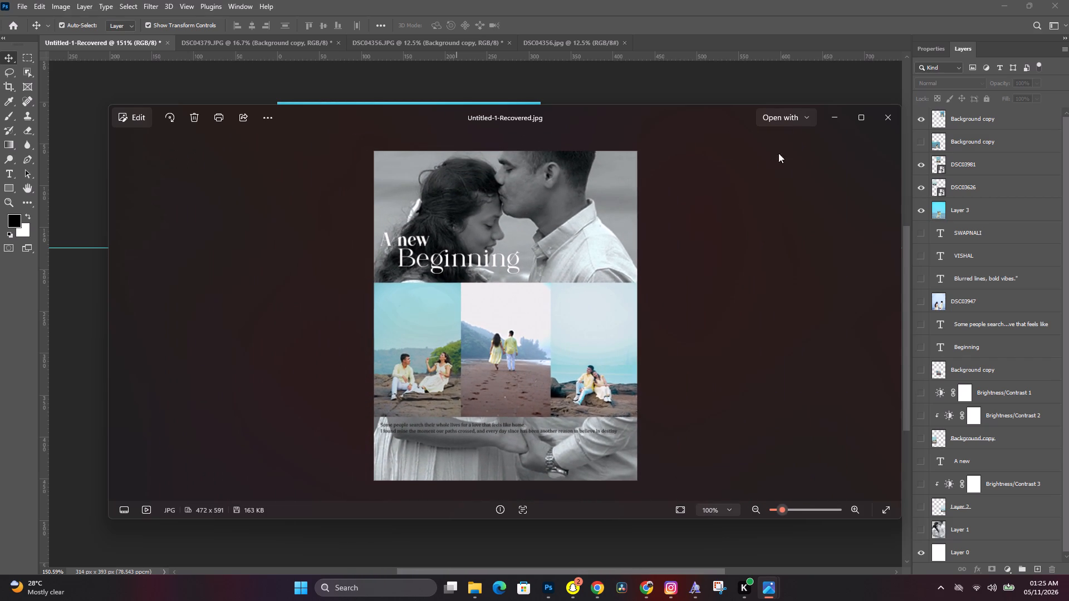
pyautogui.click(881, 125)
pyautogui.click(654, 313)
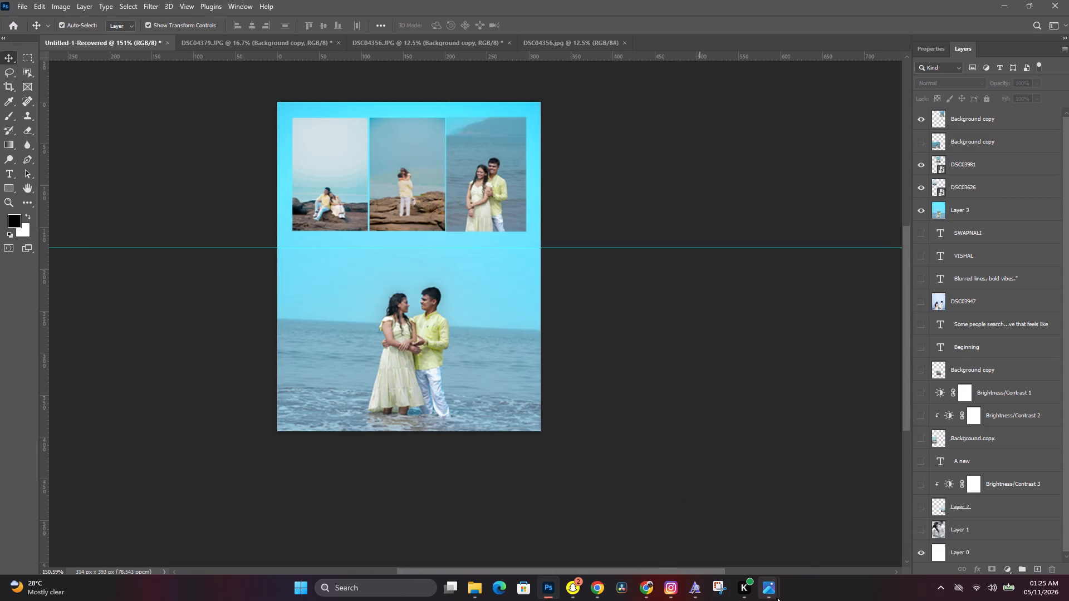
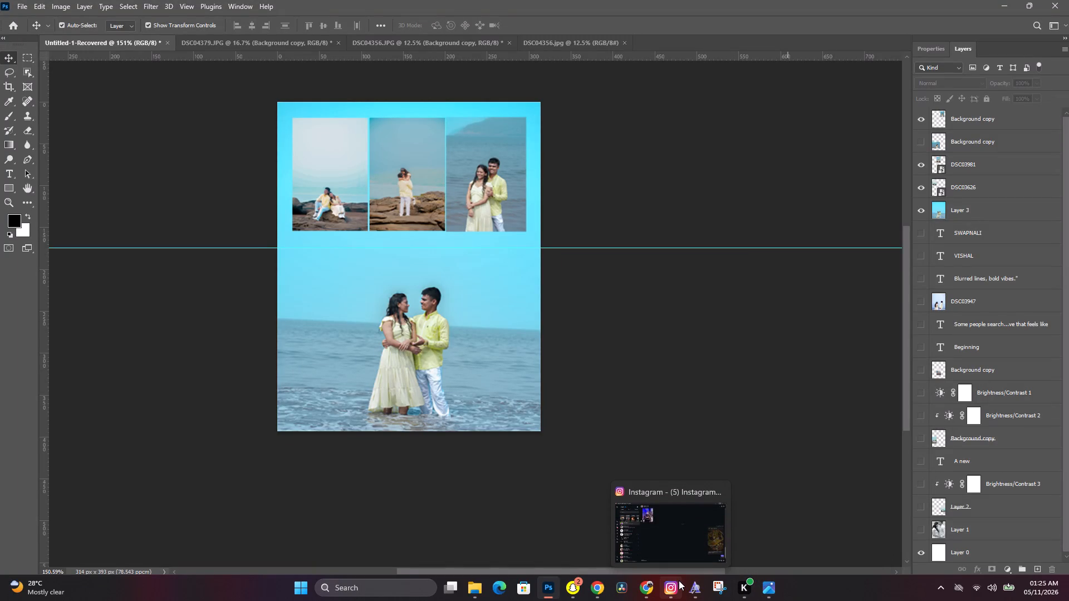
# Crop the bottom of the DSC04356.jpg beach photo up to the foam line, making the canvas 4672 x 5968 px.
pyautogui.click(543, 509)
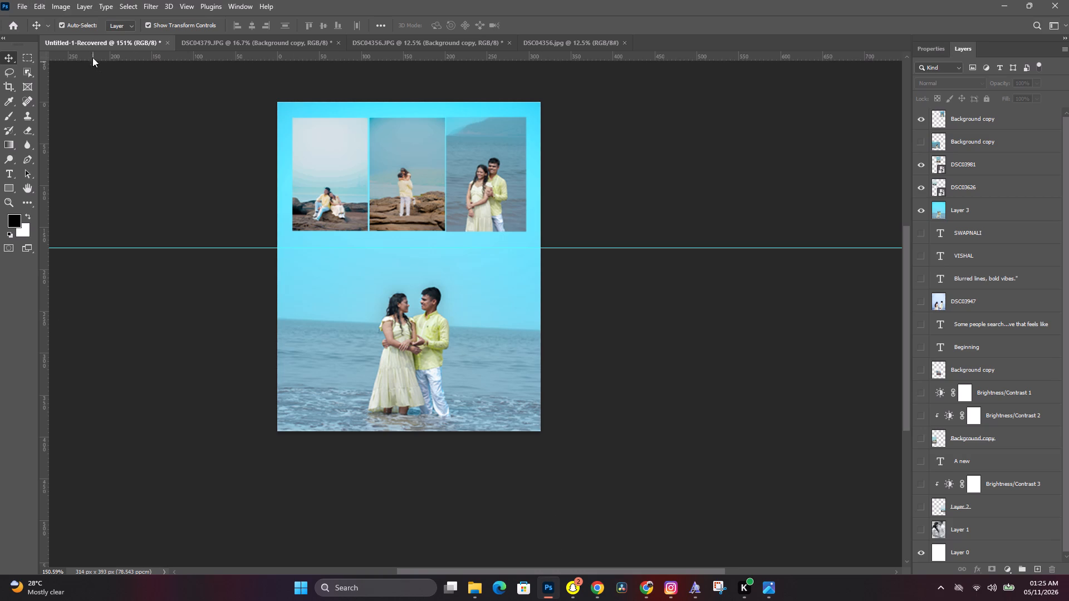
pyautogui.click(533, 40)
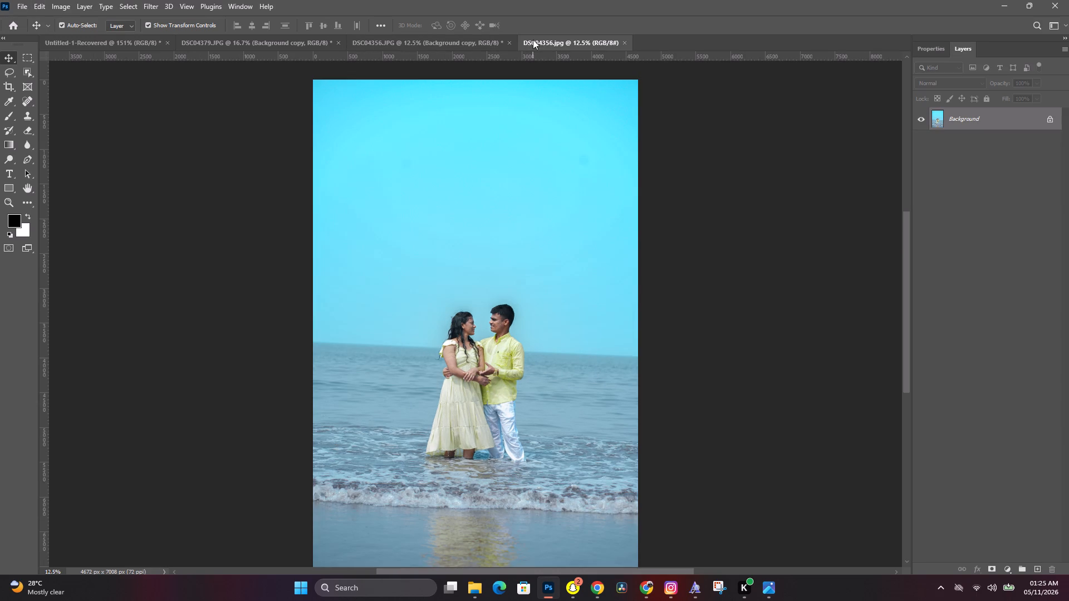
pyautogui.click(423, 316)
pyautogui.scroll(-4, 423, 316)
pyautogui.click(8, 83)
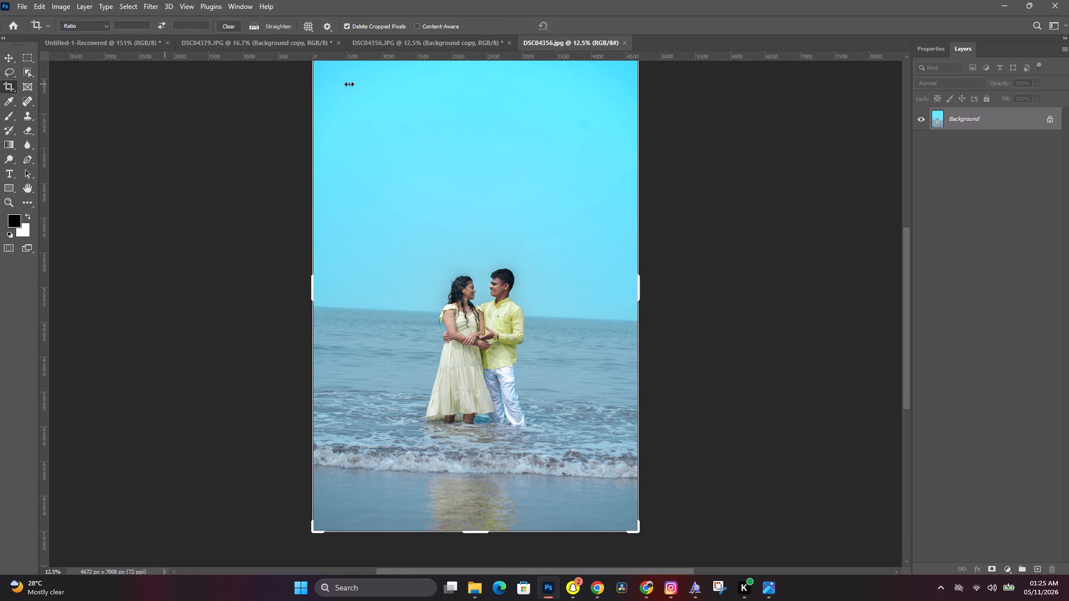
pyautogui.scroll(3, 401, 160)
pyautogui.moveTo(479, 558); pyautogui.dragTo(483, 521)
pyautogui.click(575, 19)
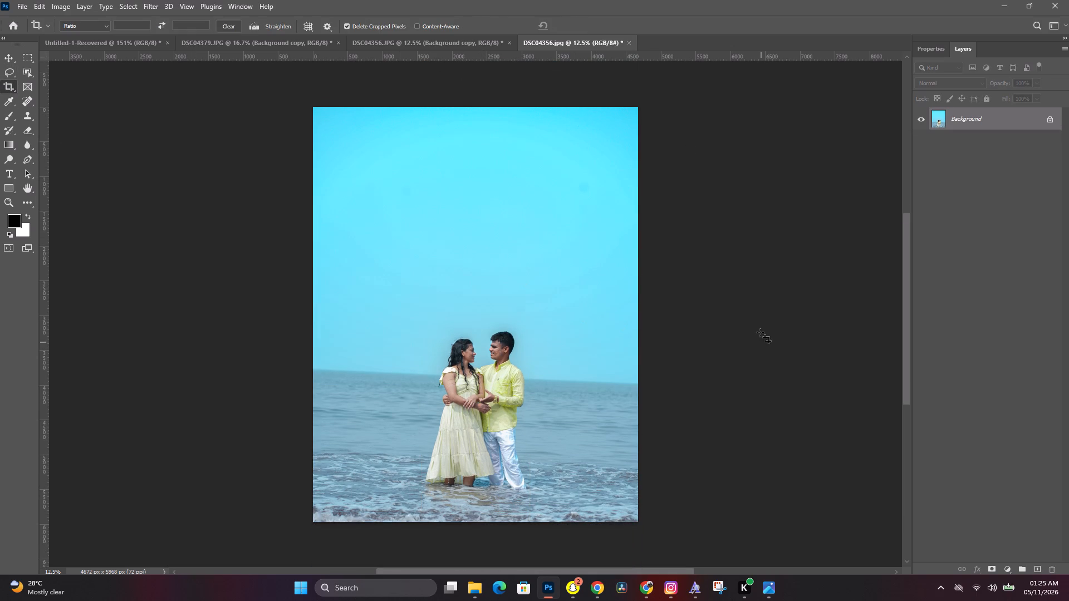
pyautogui.click(760, 332)
pyautogui.click(11, 55)
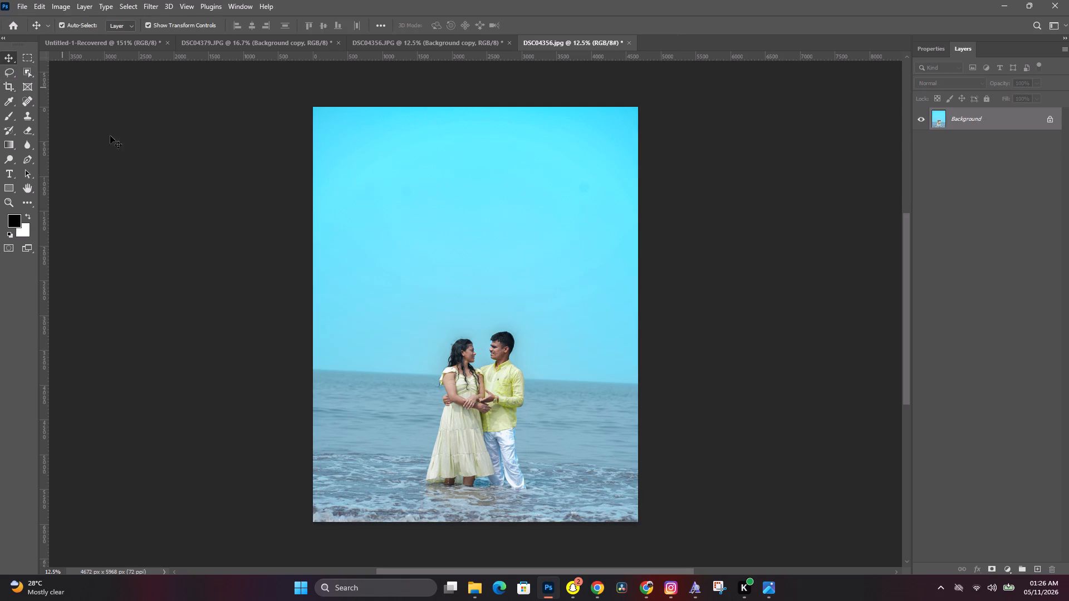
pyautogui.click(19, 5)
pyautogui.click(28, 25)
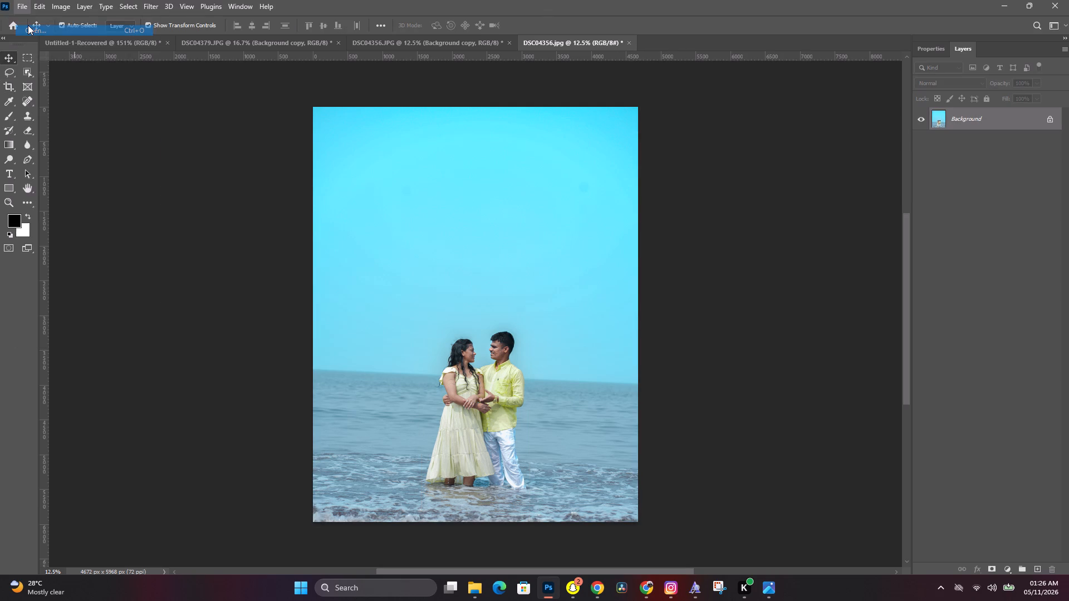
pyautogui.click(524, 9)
# Close the uncropped DSC04356.JPG document with the Background copy layer without saving its changes.
pyautogui.click(381, 33)
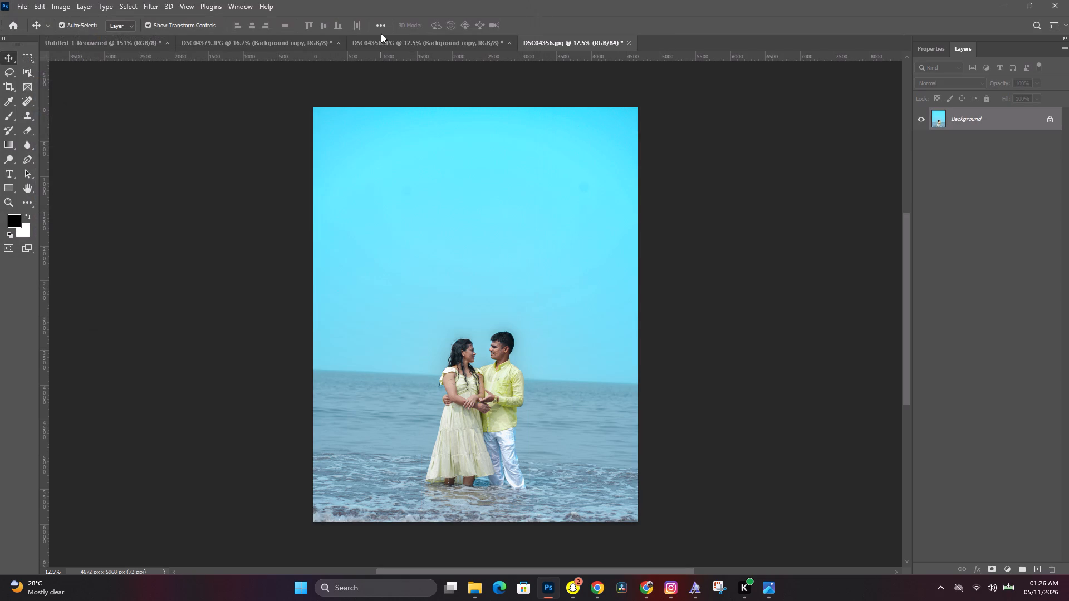
pyautogui.click(379, 38)
pyautogui.click(572, 44)
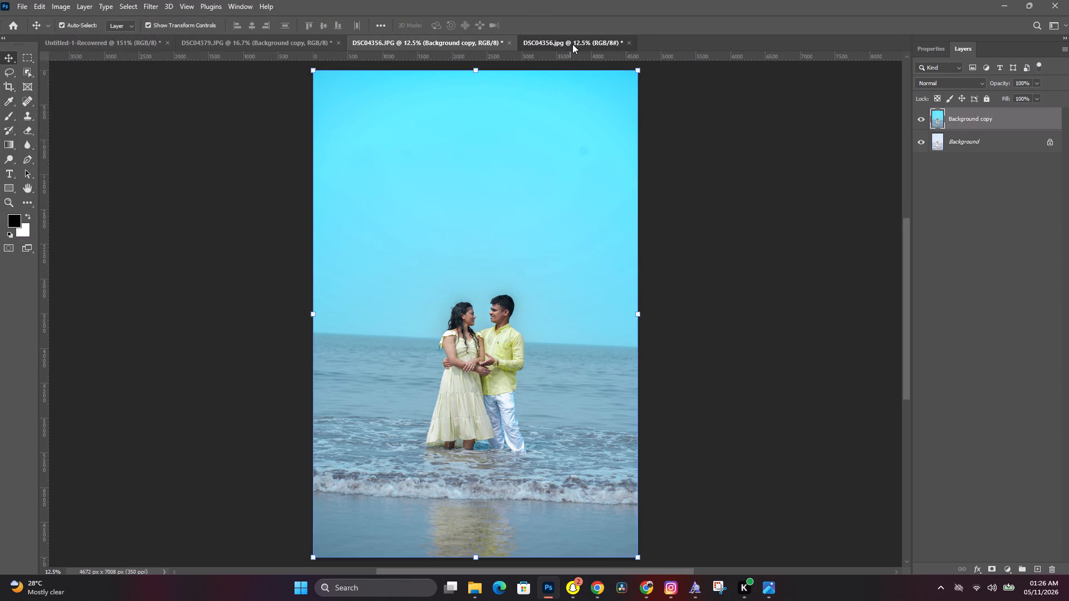
pyautogui.click(509, 45)
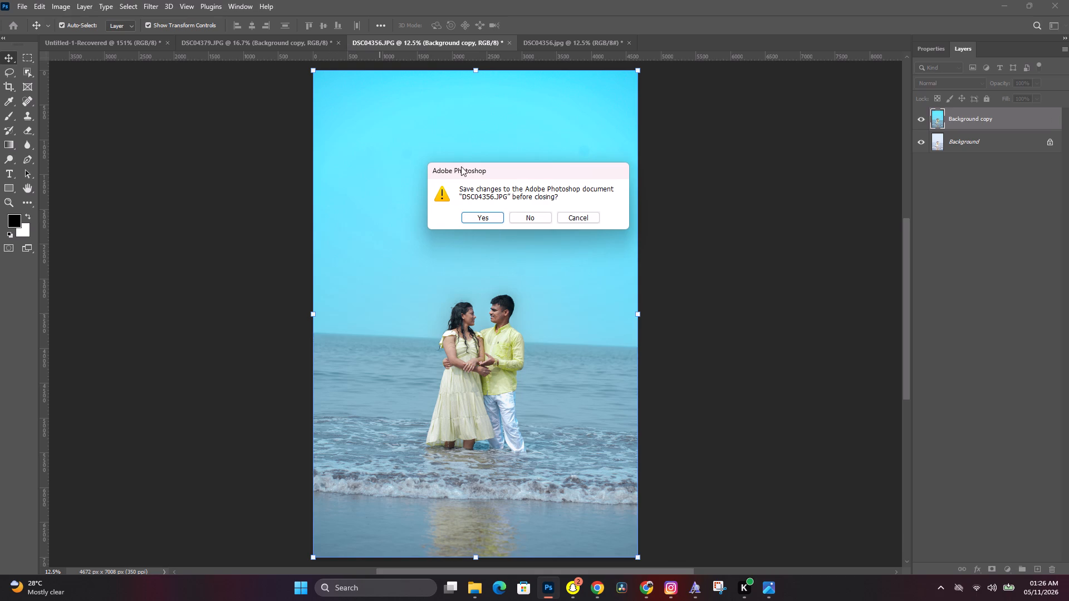
pyautogui.click(522, 215)
# Copy the retouched couple layer from DSC04379.JPG into the cropped DSC04356.jpg document.
pyautogui.click(238, 38)
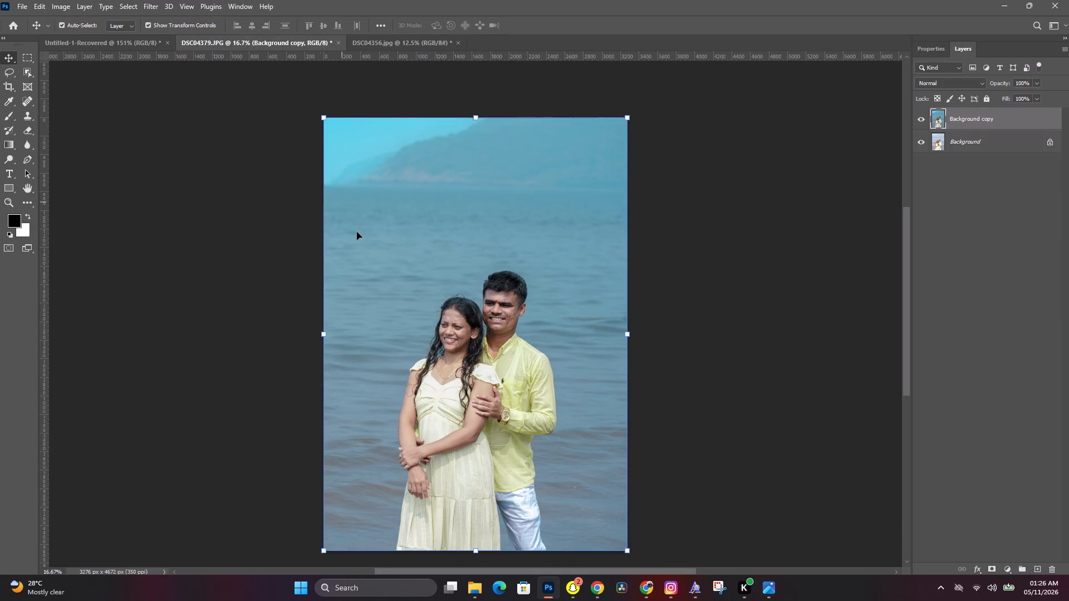
pyautogui.moveTo(483, 352); pyautogui.dragTo(479, 244)
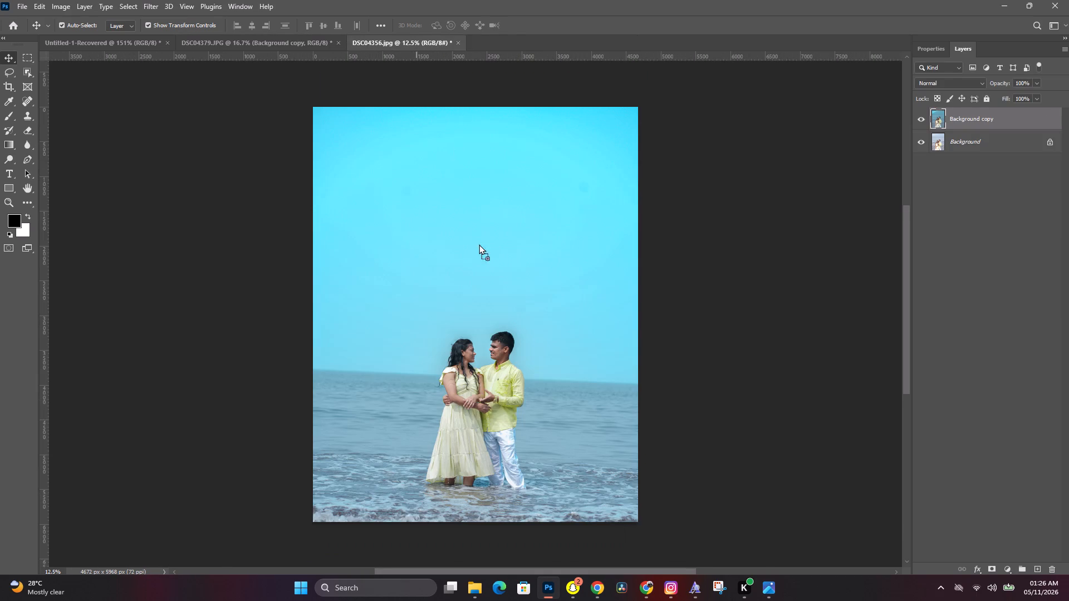
pyautogui.moveTo(479, 244); pyautogui.dragTo(477, 257)
# Scale the inserted couple photo to about 43% and place it in the upper-left area of the sky.
pyautogui.moveTo(589, 94); pyautogui.dragTo(492, 238)
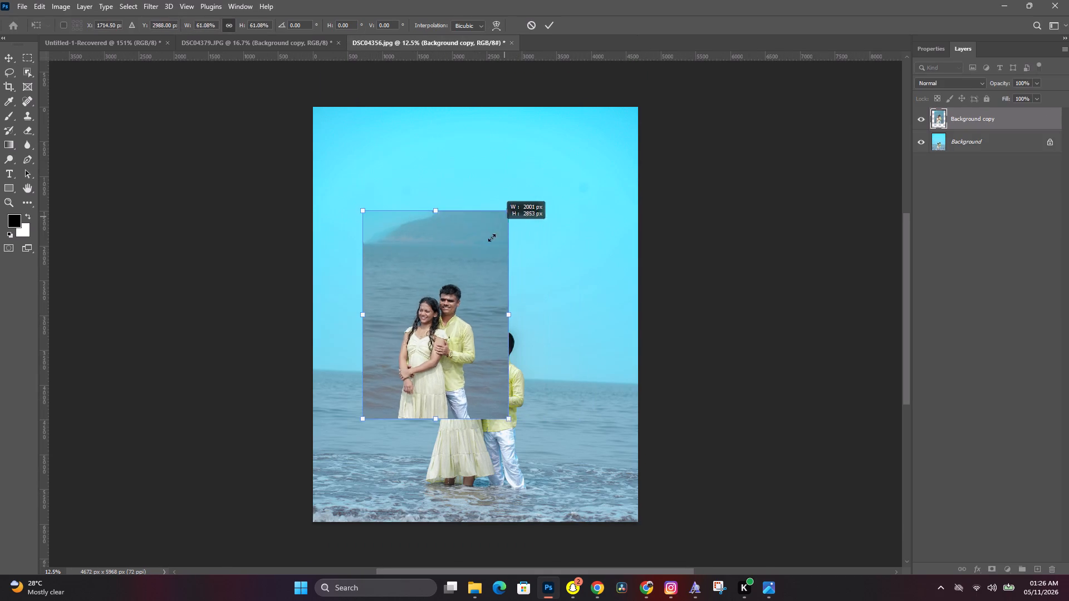
pyautogui.moveTo(492, 238); pyautogui.dragTo(450, 295)
pyautogui.moveTo(430, 342); pyautogui.dragTo(401, 189)
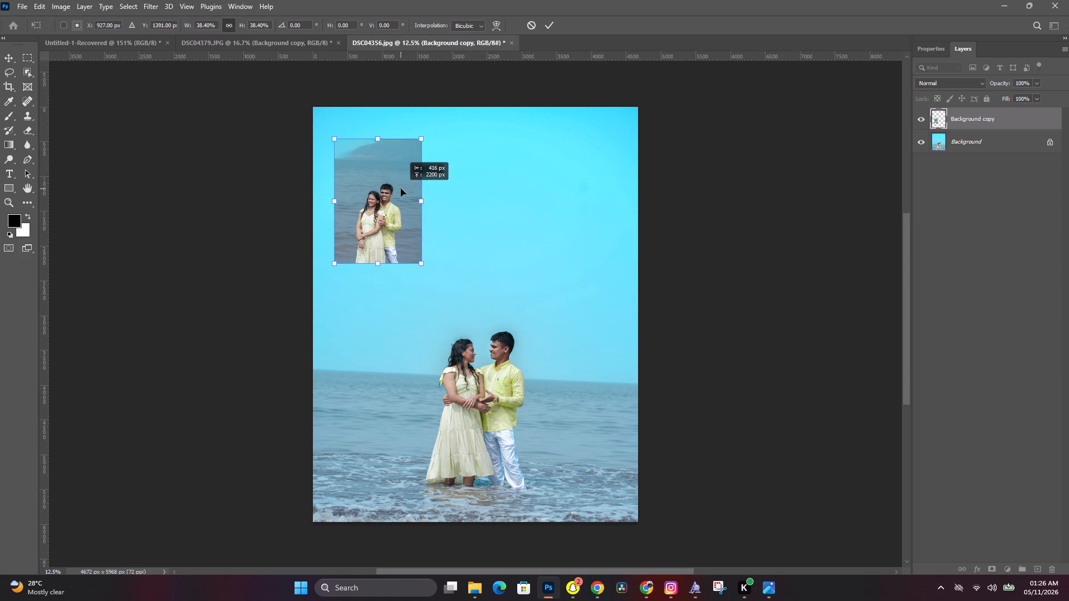
pyautogui.moveTo(401, 189); pyautogui.dragTo(411, 189)
pyautogui.moveTo(388, 267); pyautogui.dragTo(385, 282)
pyautogui.moveTo(388, 244); pyautogui.dragTo(388, 243)
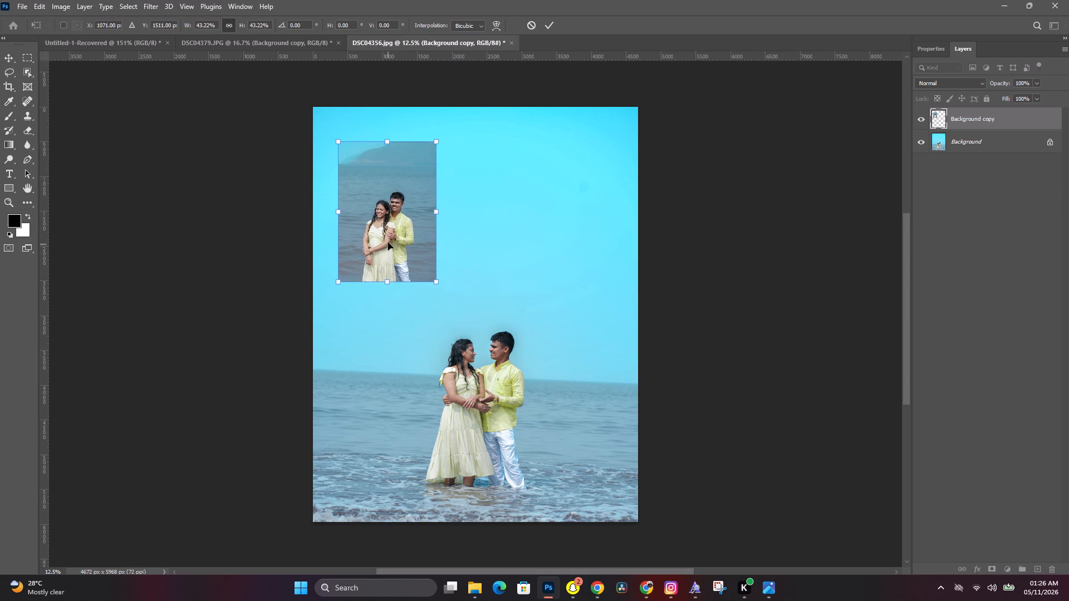
pyautogui.moveTo(388, 243); pyautogui.dragTo(389, 229)
pyautogui.click(552, 26)
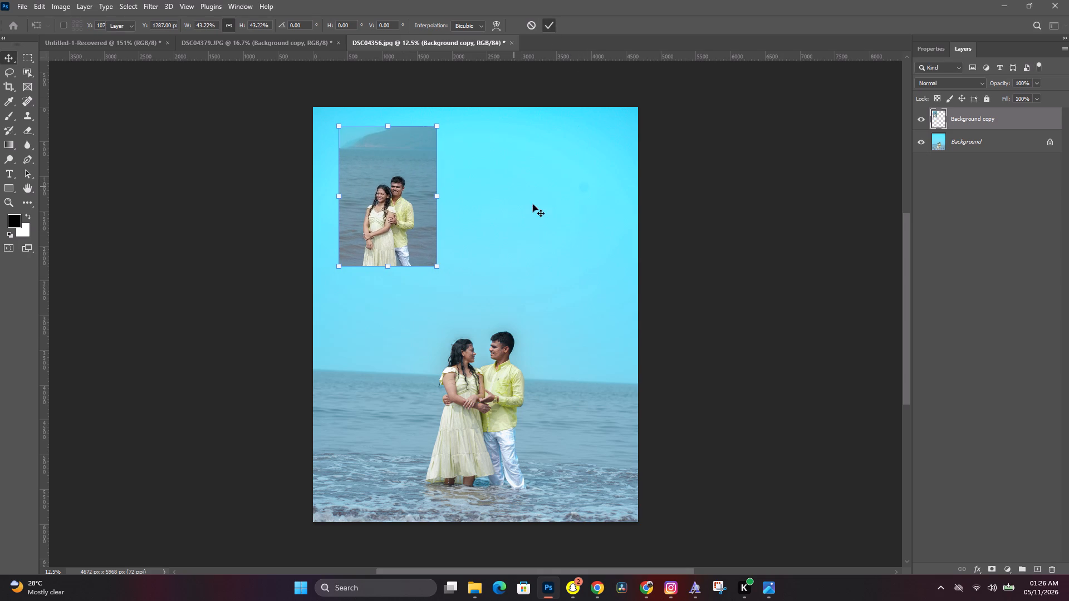
pyautogui.click(490, 86)
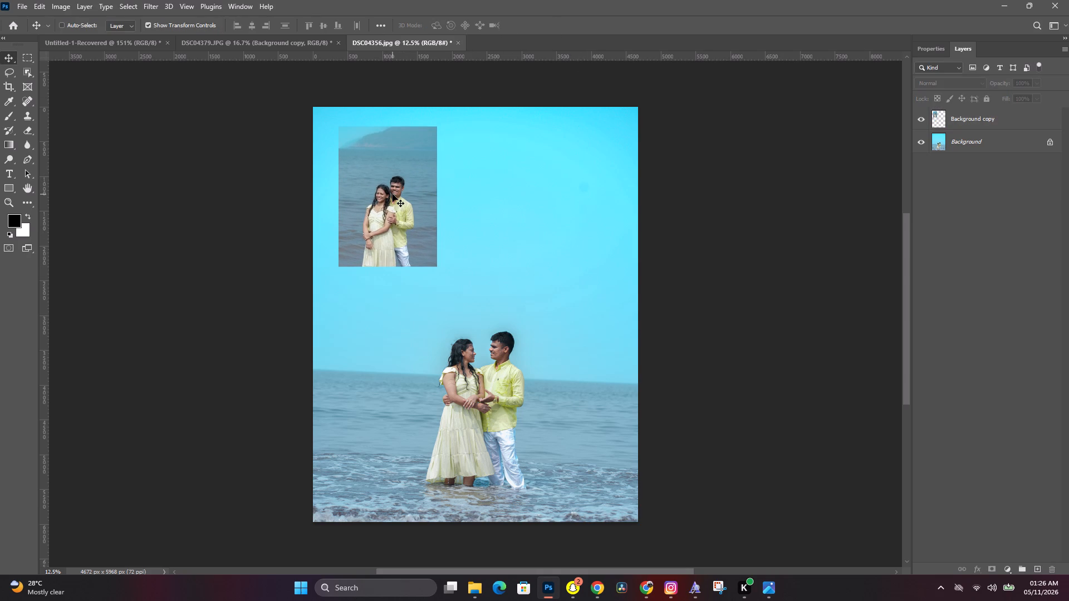
# Examine the inserted couple photo's sharpness up close in DSC04356.jpg, and check the photo row in the Untitled-1-Recovered layout.
pyautogui.hotkey('ctrl', '=')
pyautogui.hotkey('ctrl', '=')
pyautogui.hotkey('ctrl', '=')
pyautogui.hotkey('ctrl', '=')
pyautogui.hotkey('ctrl', '=')
pyautogui.hotkey('ctrl', '=')
pyautogui.hotkey('ctrl', '=')
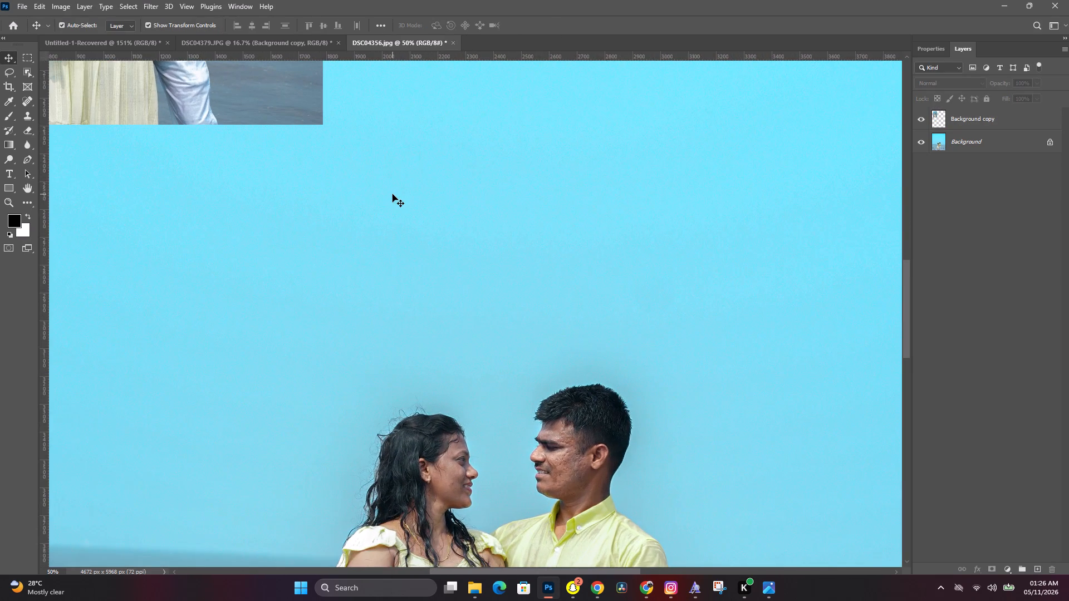
pyautogui.press('space')
pyautogui.press('space')
pyautogui.press('space')
pyautogui.press('space')
pyautogui.press('space')
pyautogui.press('space')
pyautogui.press('space')
pyautogui.press('space')
pyautogui.press('space')
pyautogui.press('space')
pyautogui.press('space')
pyautogui.press('space')
pyautogui.press('space')
pyautogui.press('space')
pyautogui.press('space')
pyautogui.press('space')
pyautogui.press('space')
pyautogui.press('space')
pyautogui.press('space')
pyautogui.press('space')
pyautogui.moveTo(354, 205); pyautogui.dragTo(562, 563)
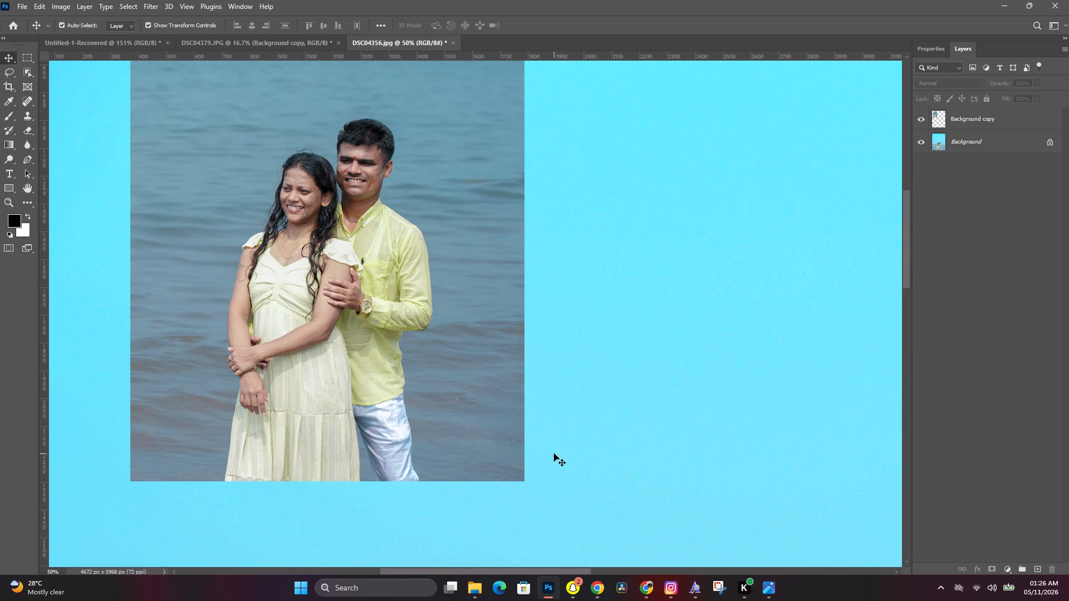
pyautogui.hotkey('ctrl', '0')
pyautogui.click(728, 181)
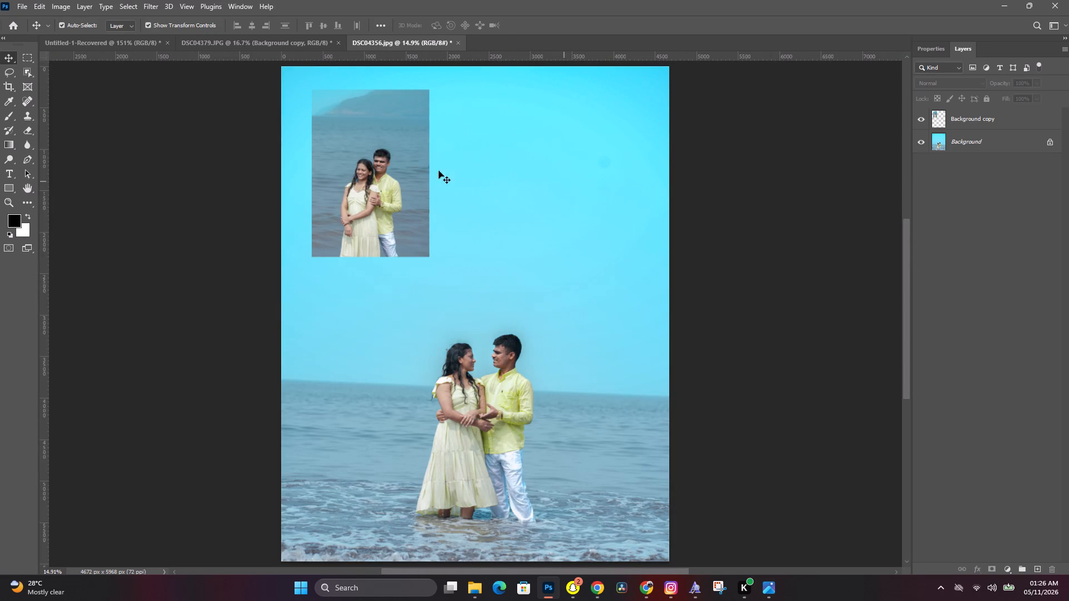
pyautogui.click(384, 162)
pyautogui.click(144, 177)
pyautogui.click(112, 48)
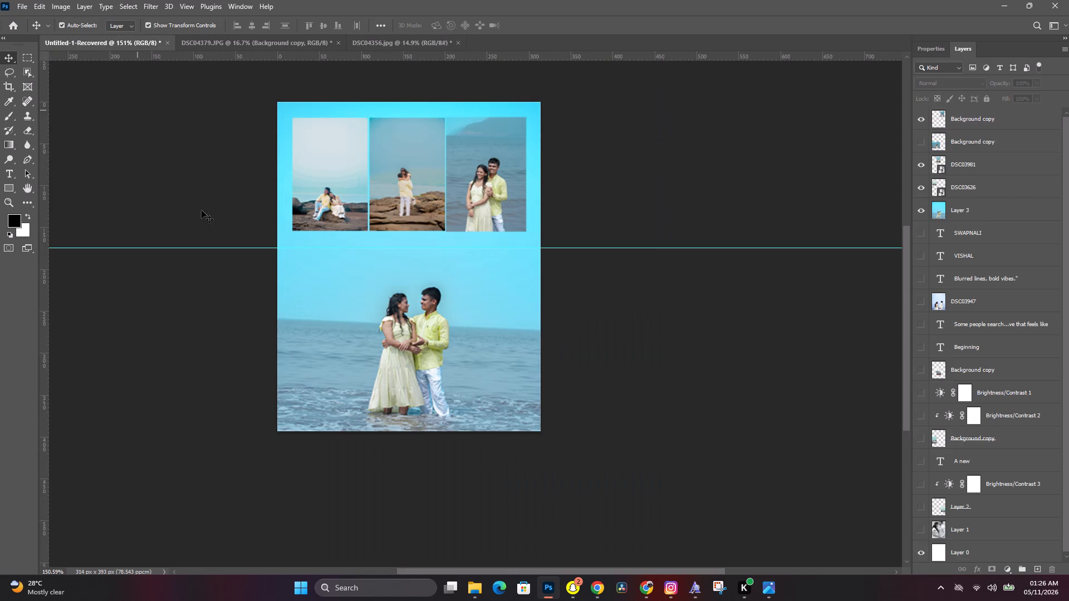
pyautogui.click(426, 45)
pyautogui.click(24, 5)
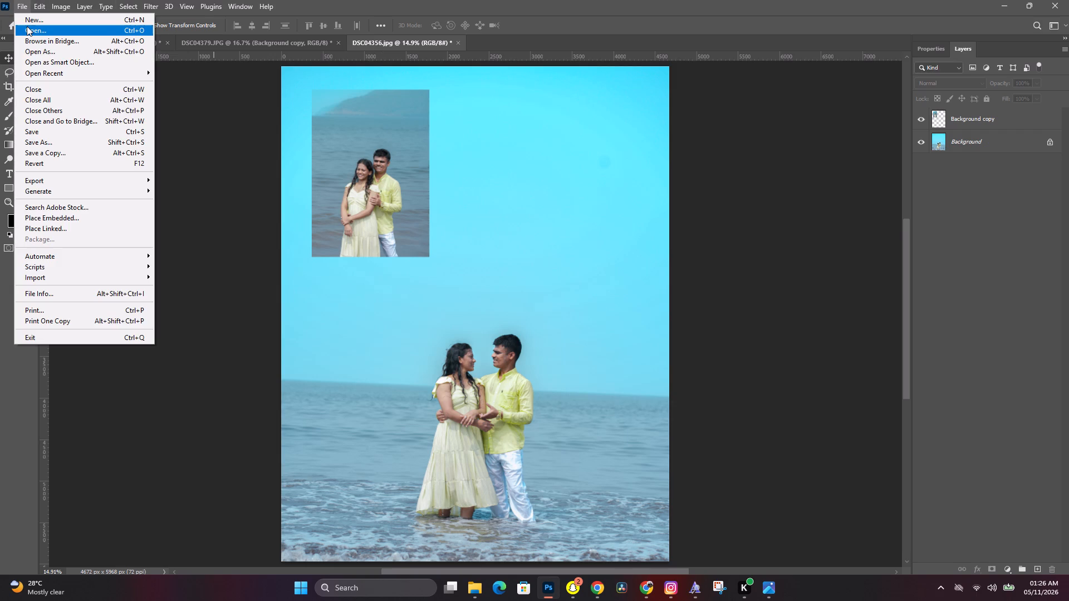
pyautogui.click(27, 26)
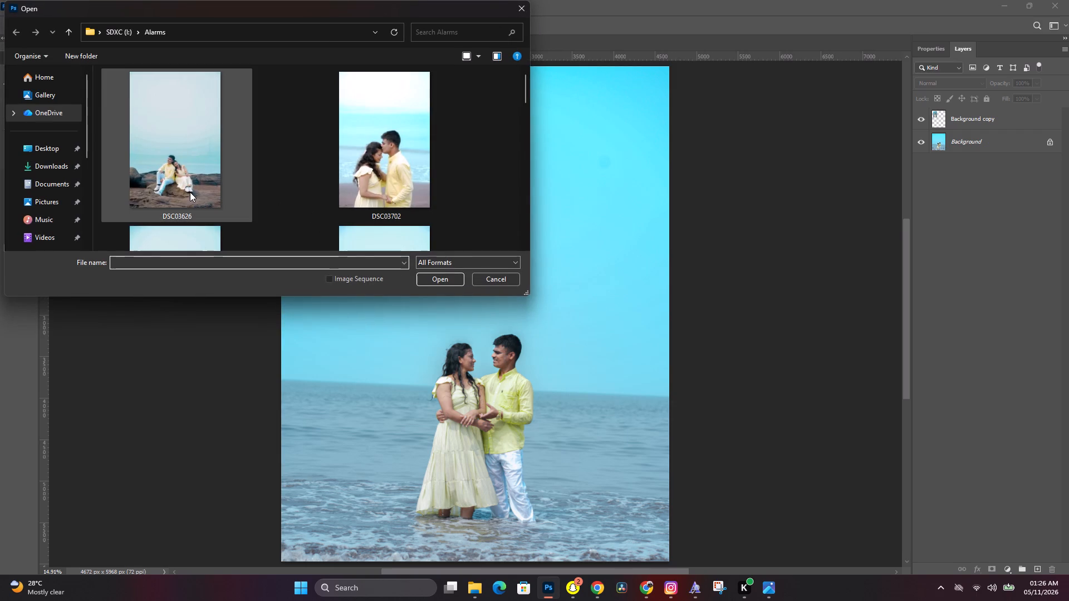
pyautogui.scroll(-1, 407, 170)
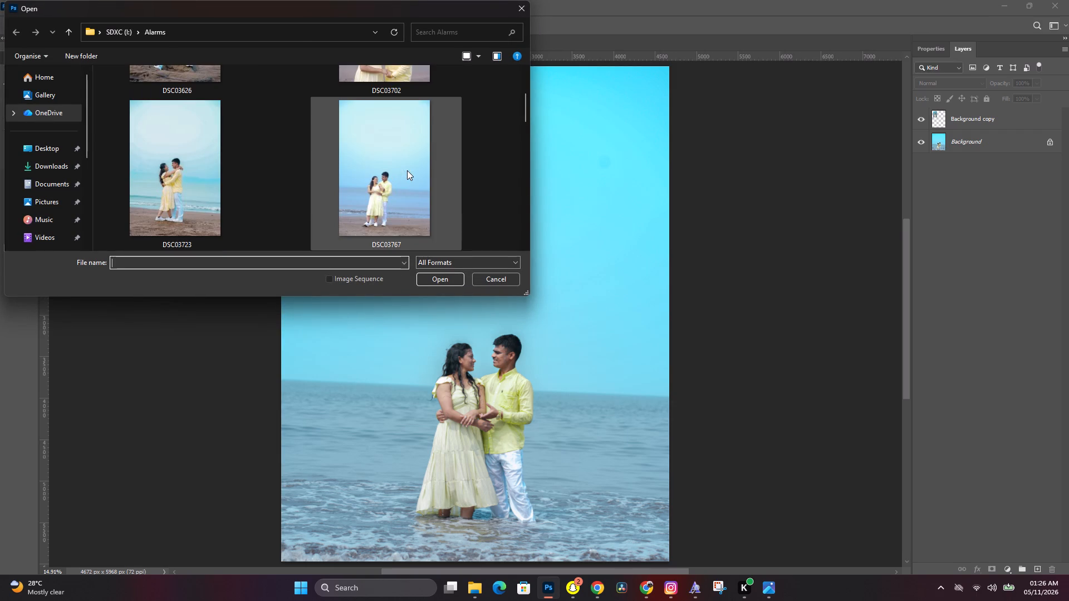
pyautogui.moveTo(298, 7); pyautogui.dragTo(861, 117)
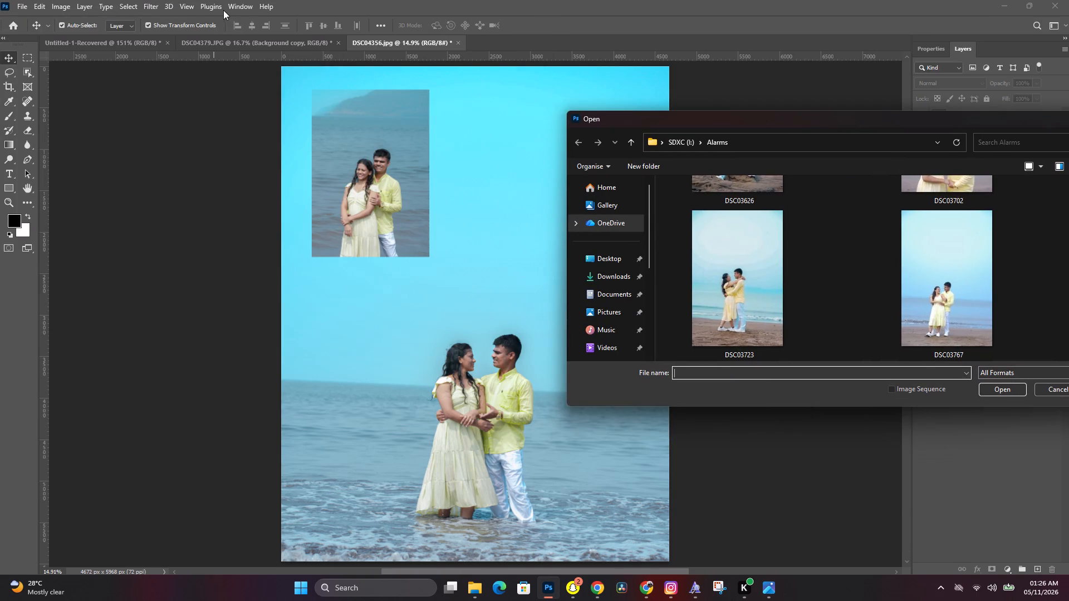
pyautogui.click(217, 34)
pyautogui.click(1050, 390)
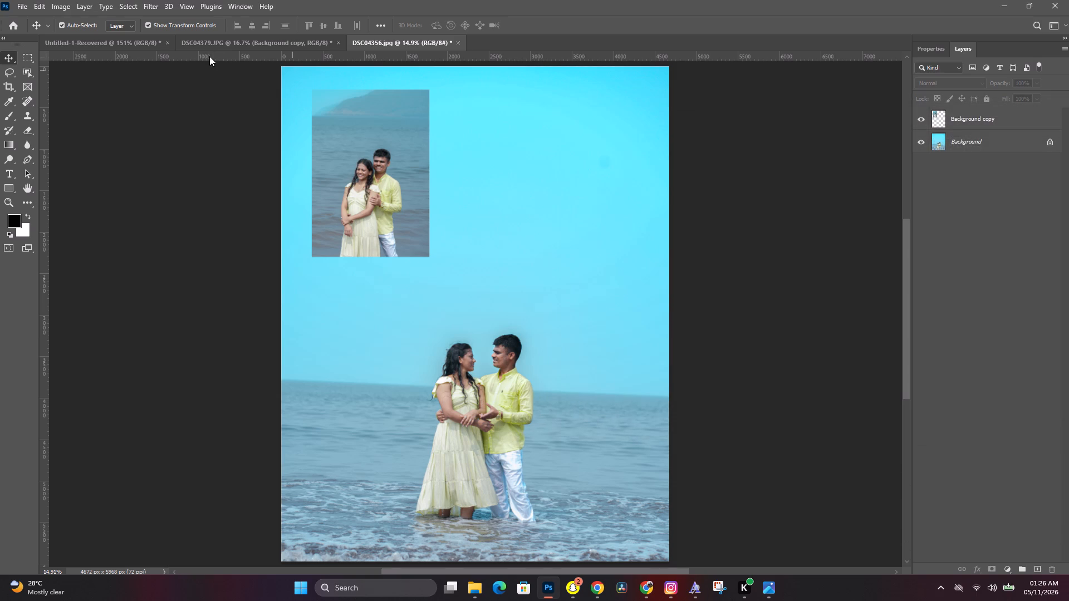
# Using the Untitled-1-Recovered photo row as reference, open the DSC03626 photo of the couple sitting on the rocks.
pyautogui.click(212, 46)
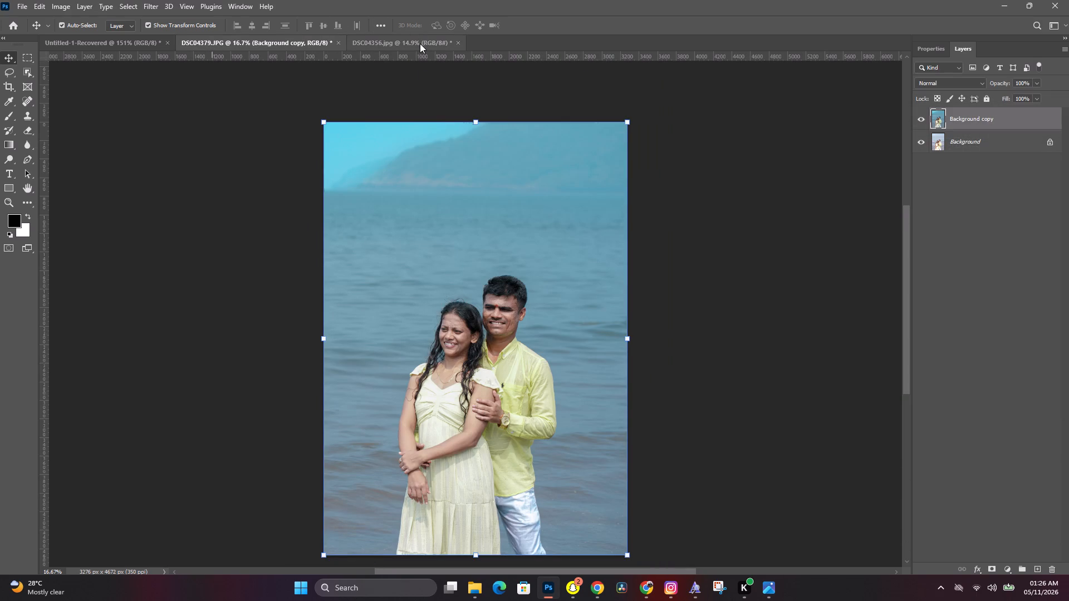
pyautogui.click(117, 43)
pyautogui.click(22, 9)
pyautogui.click(42, 31)
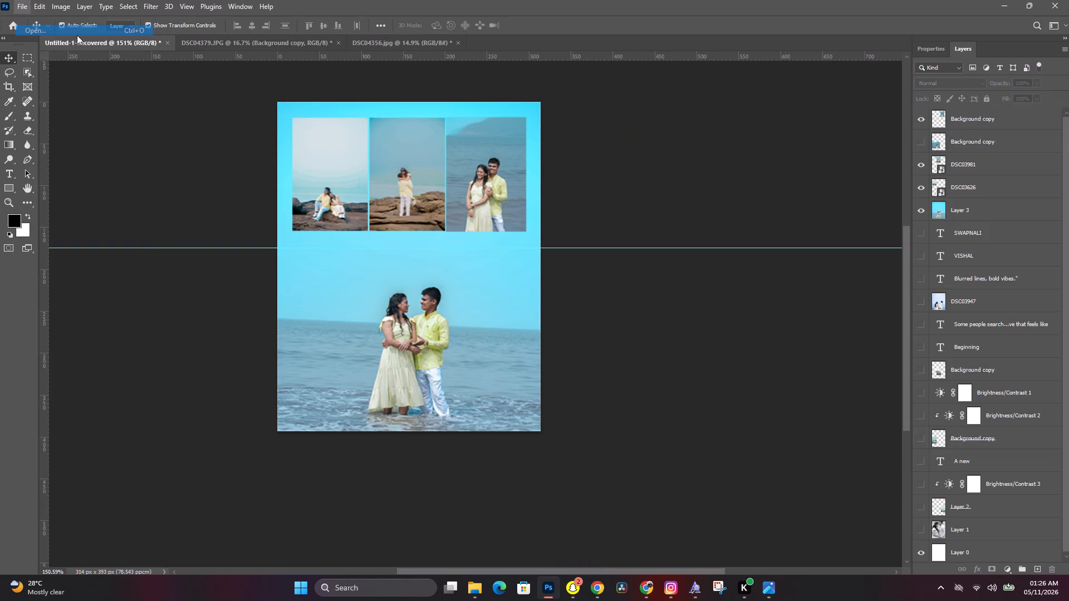
pyautogui.doubleClick(748, 296)
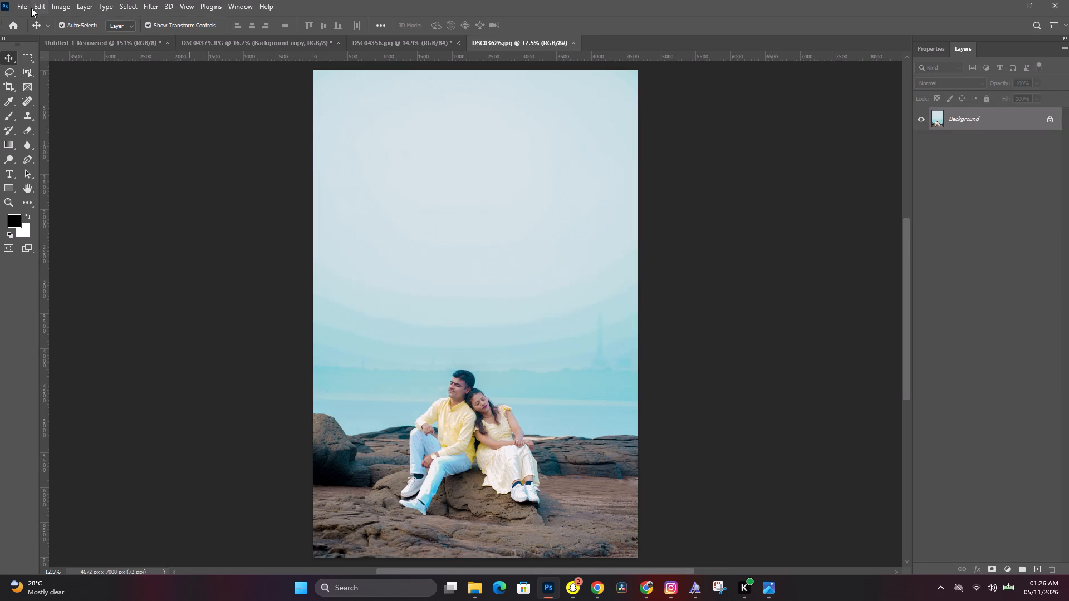
# Open the DSC03981 photo of the couple embracing on the rocks from the Alarms folder.
pyautogui.click(154, 42)
pyautogui.click(23, 4)
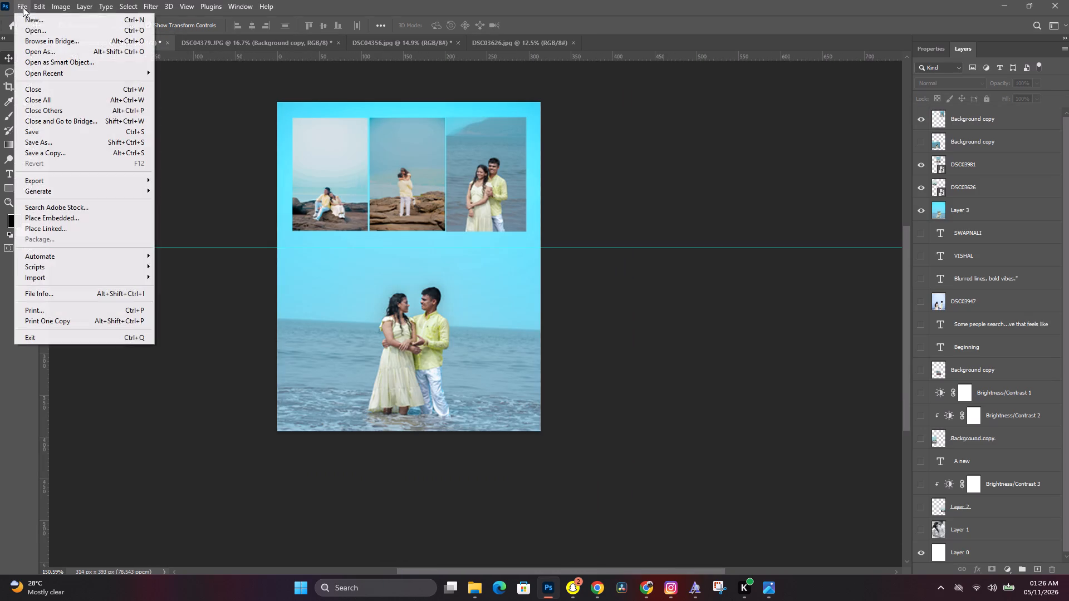
pyautogui.click(31, 27)
pyautogui.scroll(-1, 786, 333)
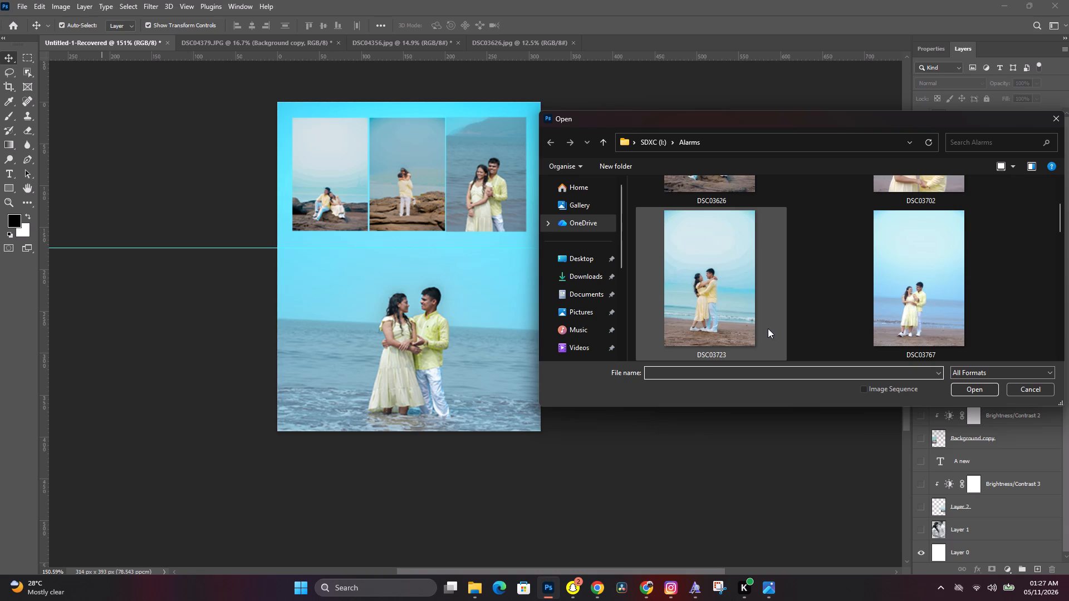
pyautogui.scroll(-1, 768, 328)
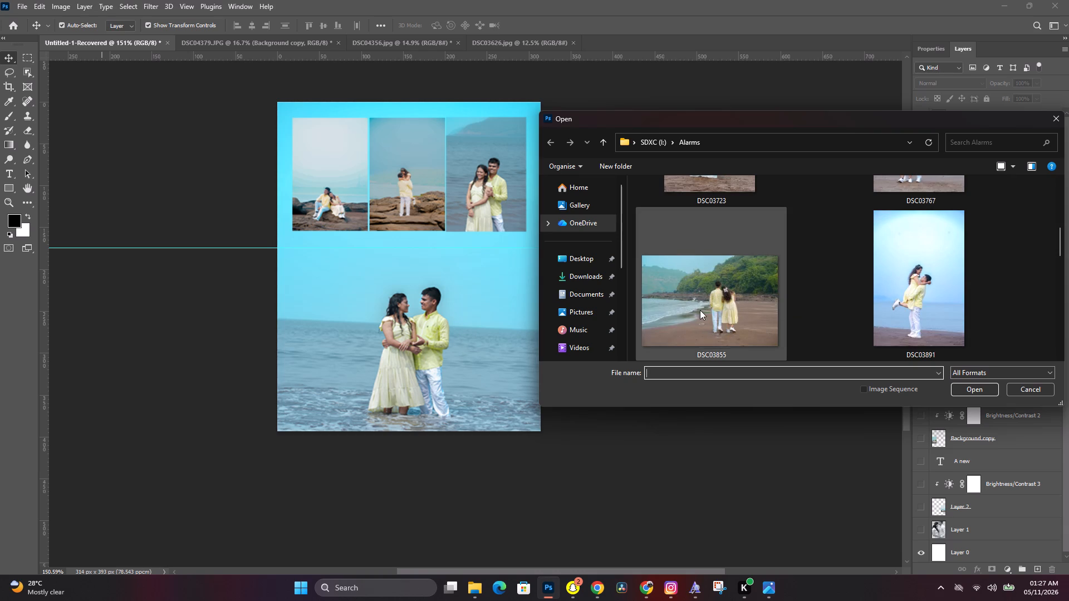
pyautogui.scroll(-1, 700, 310)
pyautogui.doubleClick(909, 307)
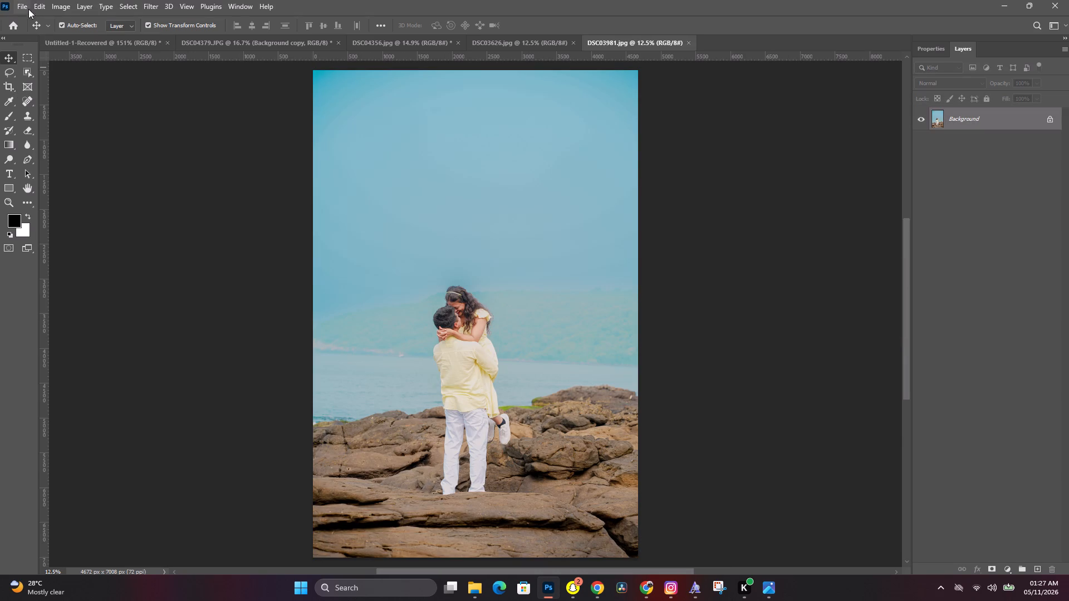
# With the Untitled-1-Recovered layout as reference, open DSC04379, the photo of the couple standing by the sea, from the Alarms folder.
pyautogui.click(69, 46)
pyautogui.click(22, 1)
pyautogui.click(36, 25)
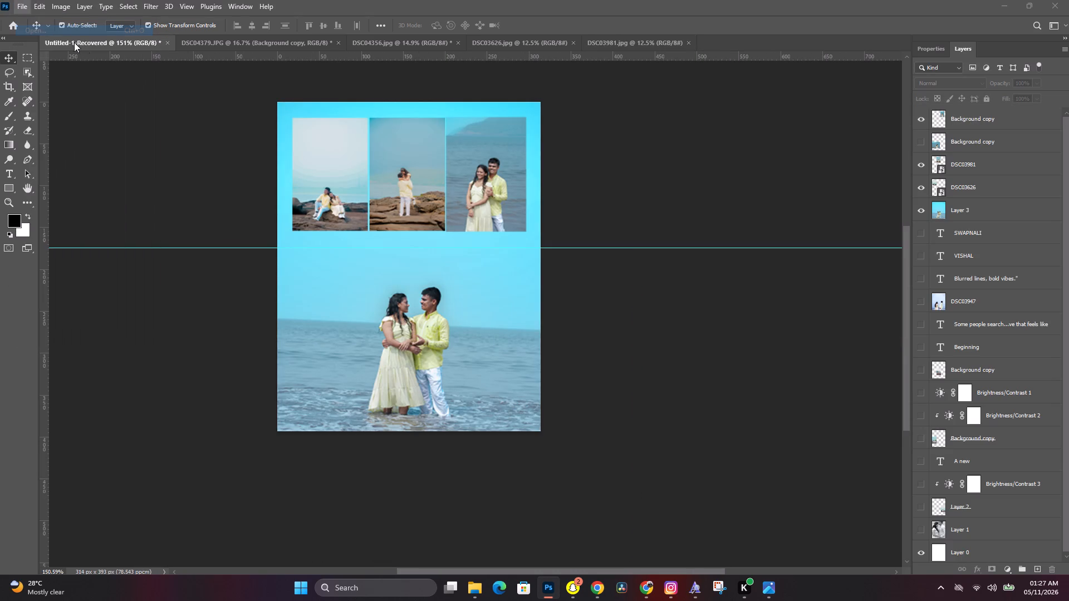
pyautogui.scroll(-1, 836, 295)
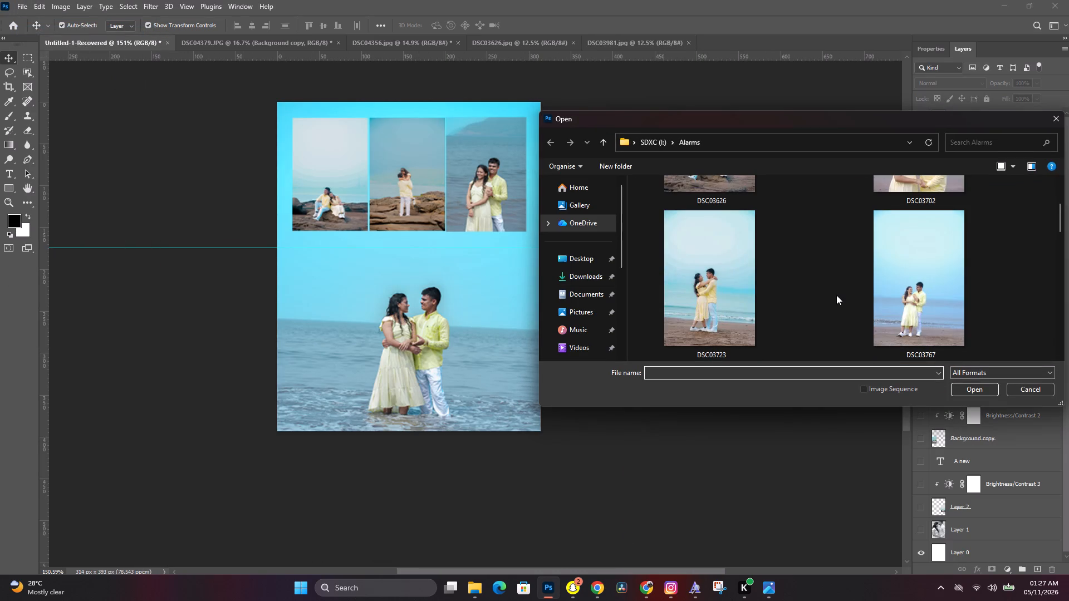
pyautogui.scroll(-2, 836, 295)
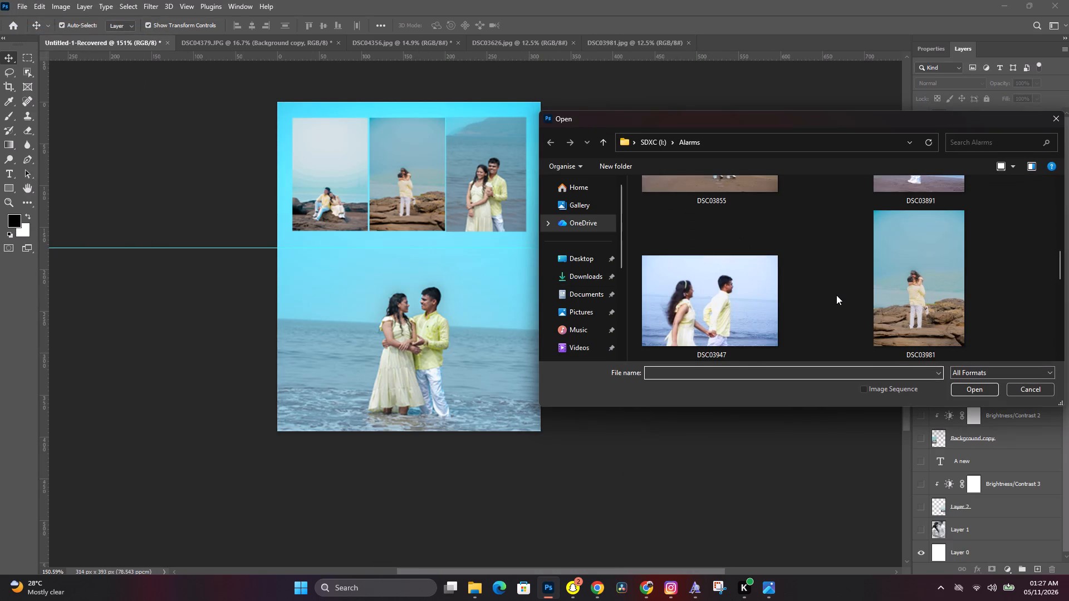
pyautogui.scroll(-1, 836, 295)
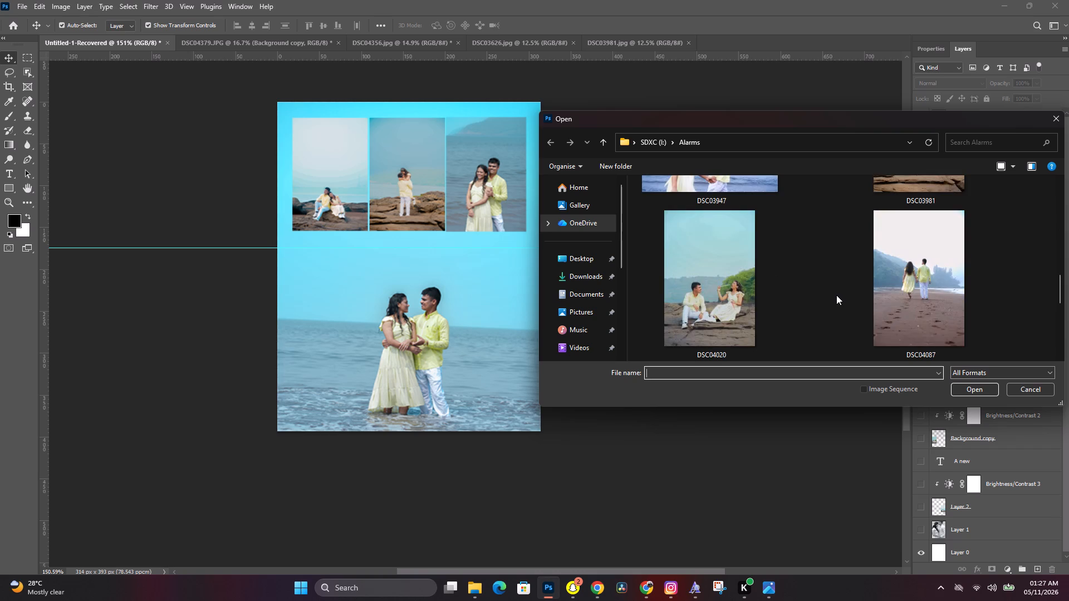
pyautogui.scroll(-2, 836, 295)
pyautogui.scroll(1, 837, 294)
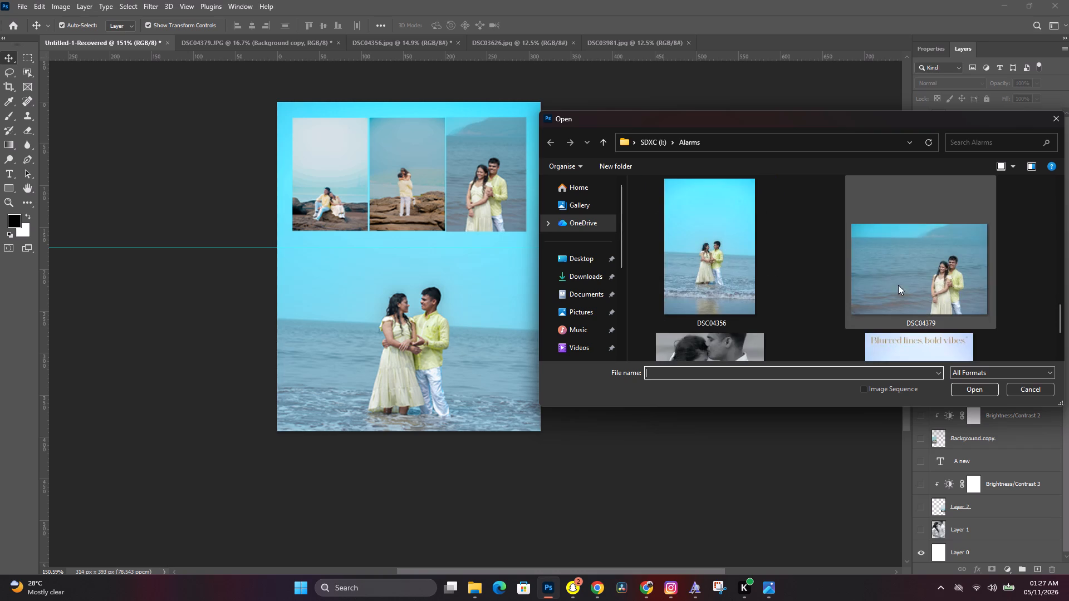
pyautogui.doubleClick(937, 282)
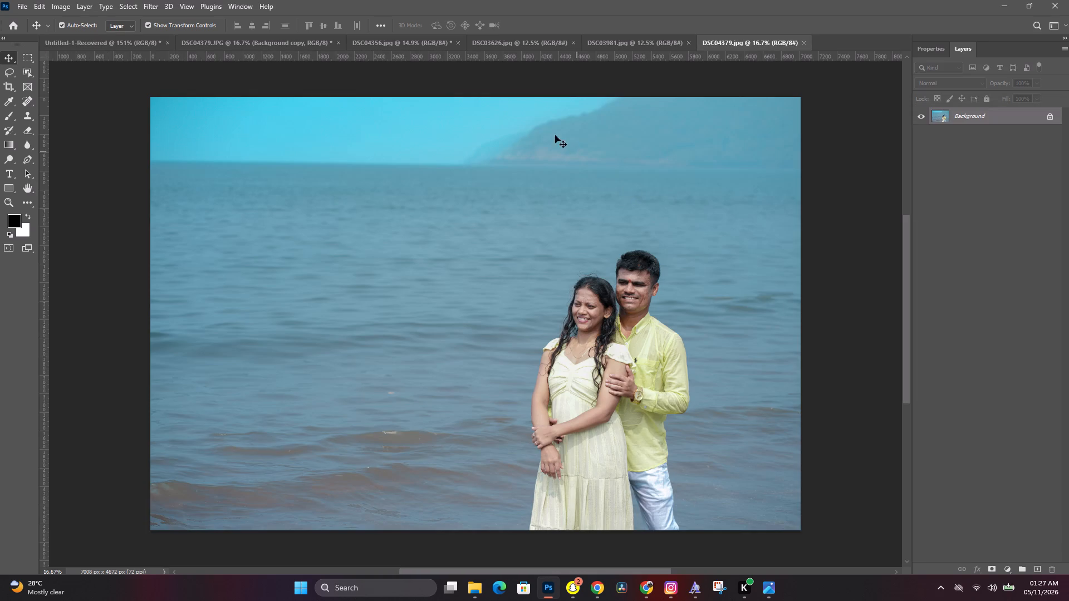
# Bring the DSC03626 photo of the couple sitting on the rocks into the DSC04356.jpg design as a new layer.
pyautogui.click(405, 47)
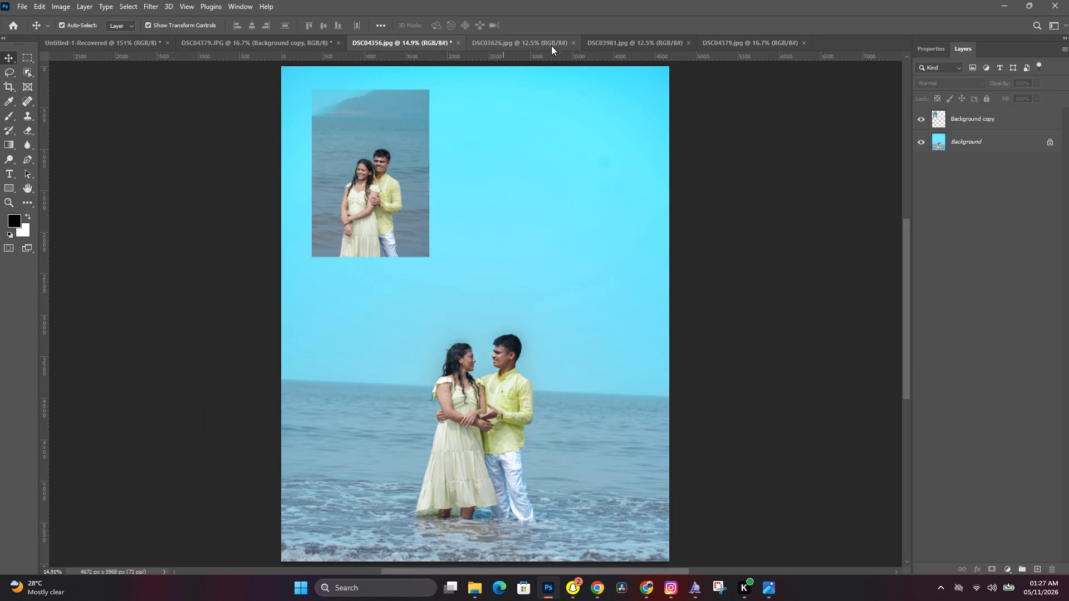
pyautogui.click(551, 42)
pyautogui.moveTo(491, 339); pyautogui.dragTo(484, 299)
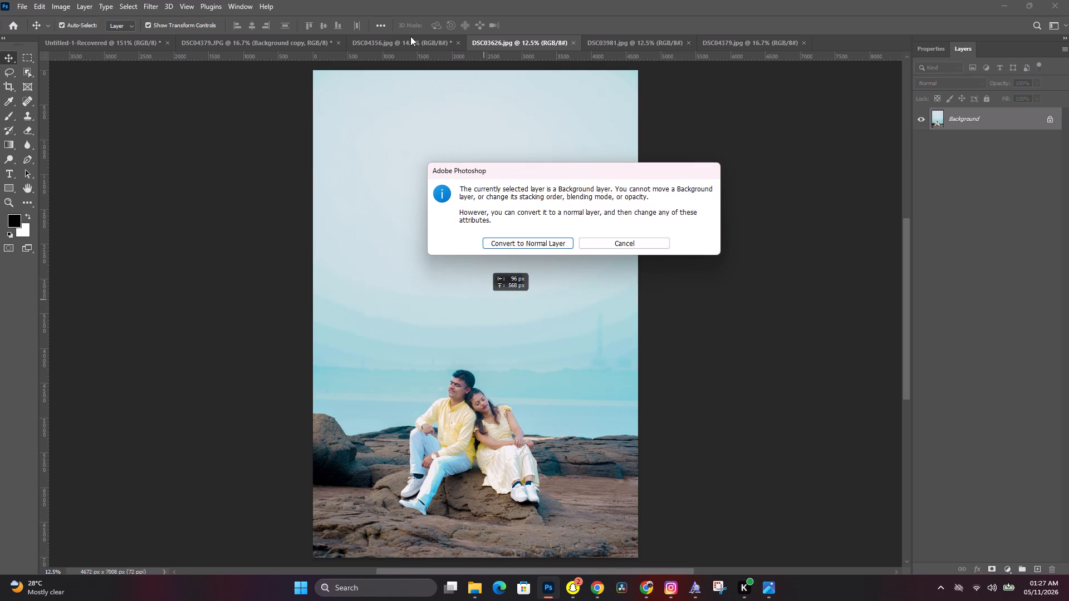
pyautogui.click(651, 238)
pyautogui.click(361, 37)
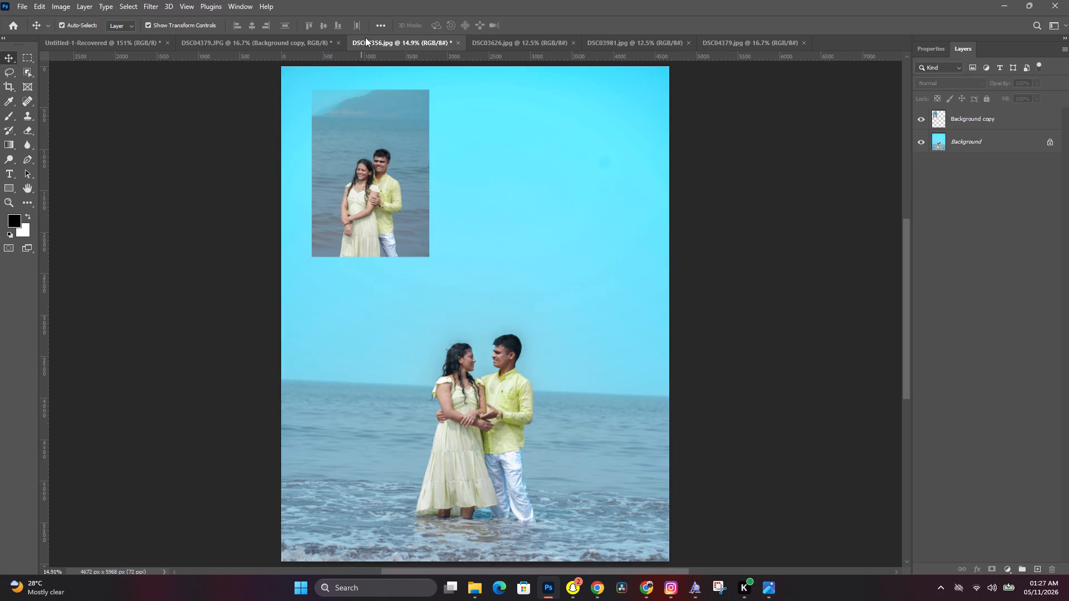
pyautogui.click(494, 46)
pyautogui.moveTo(465, 339); pyautogui.dragTo(387, 61)
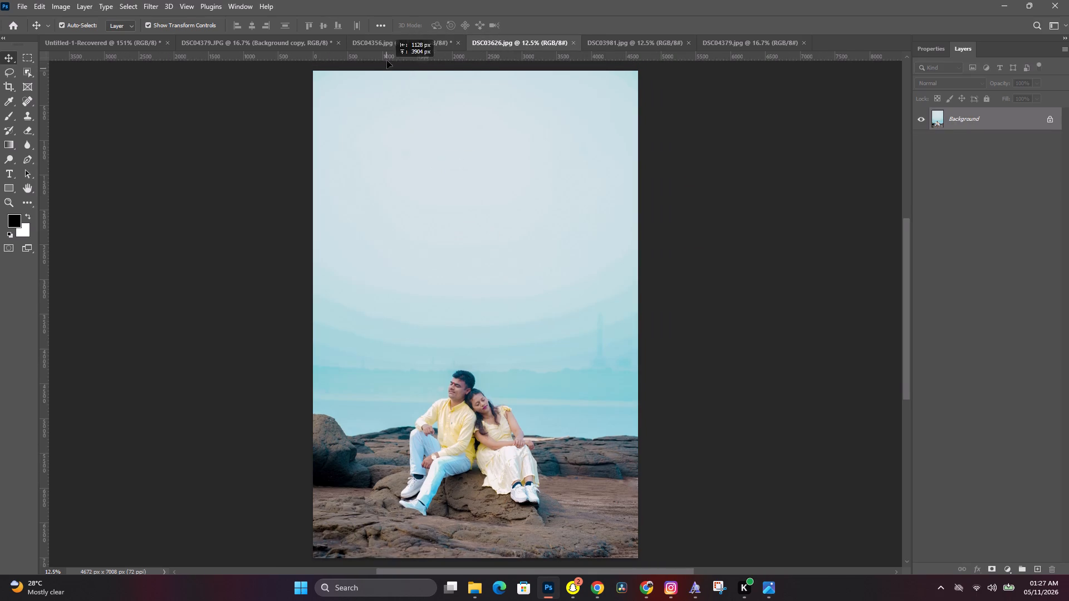
pyautogui.moveTo(387, 61); pyautogui.dragTo(478, 260)
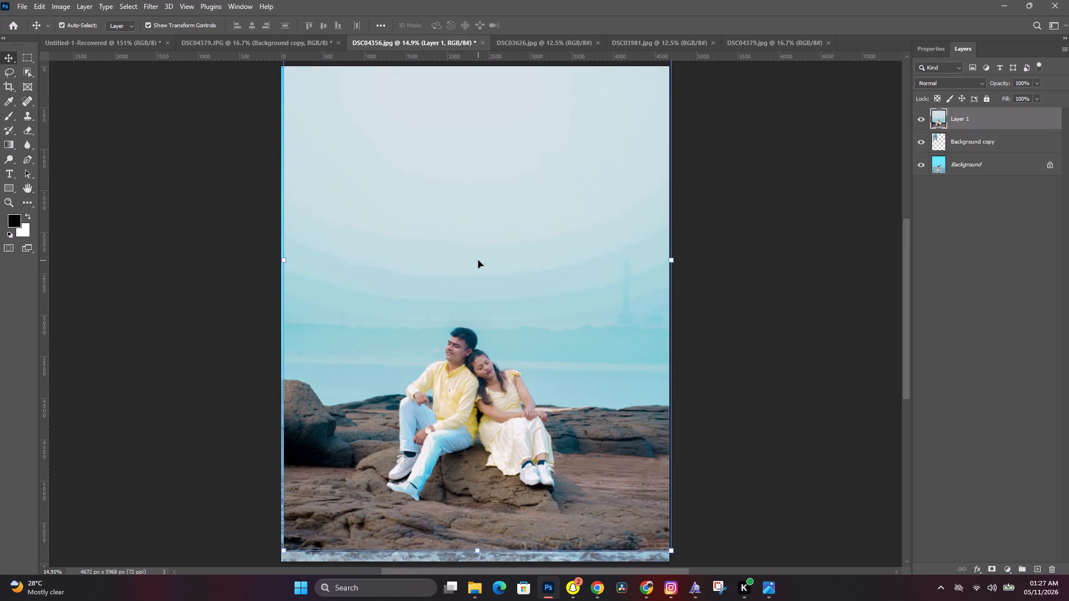
# Scale the seated couple photo to about 29% and align it directly beside the standing couple photo, matching its height.
pyautogui.scroll(1, 513, 328)
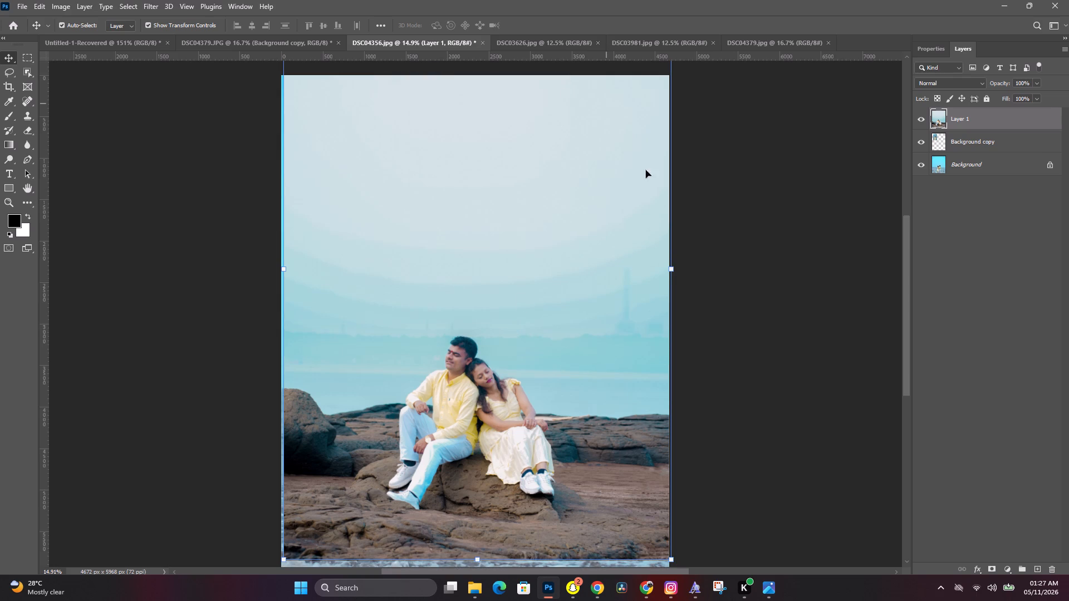
pyautogui.moveTo(669, 265); pyautogui.dragTo(417, 274)
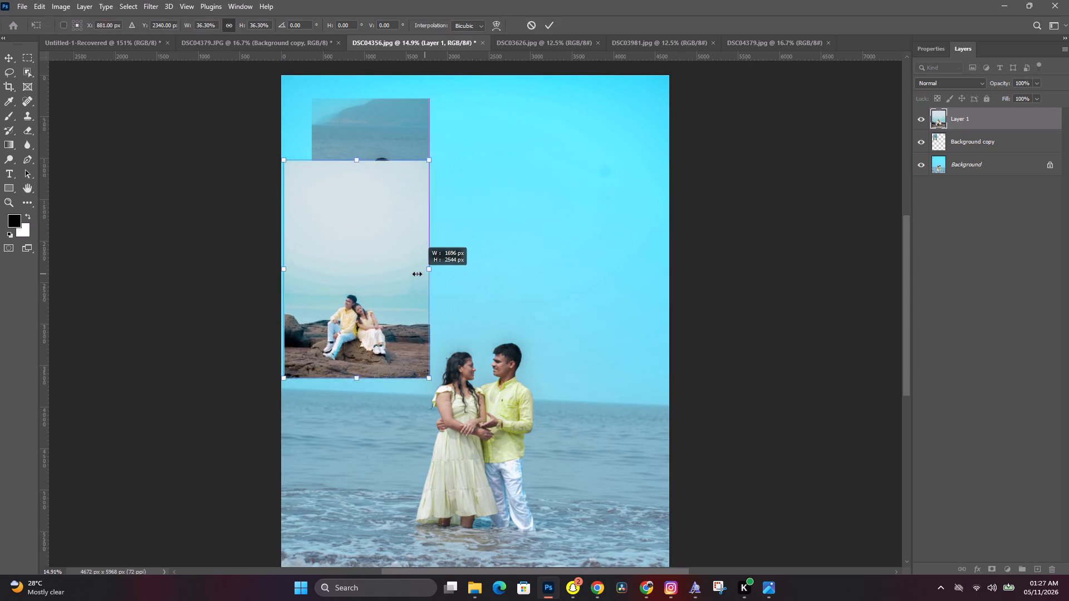
pyautogui.moveTo(417, 274); pyautogui.dragTo(380, 273)
pyautogui.moveTo(349, 273); pyautogui.dragTo(502, 178)
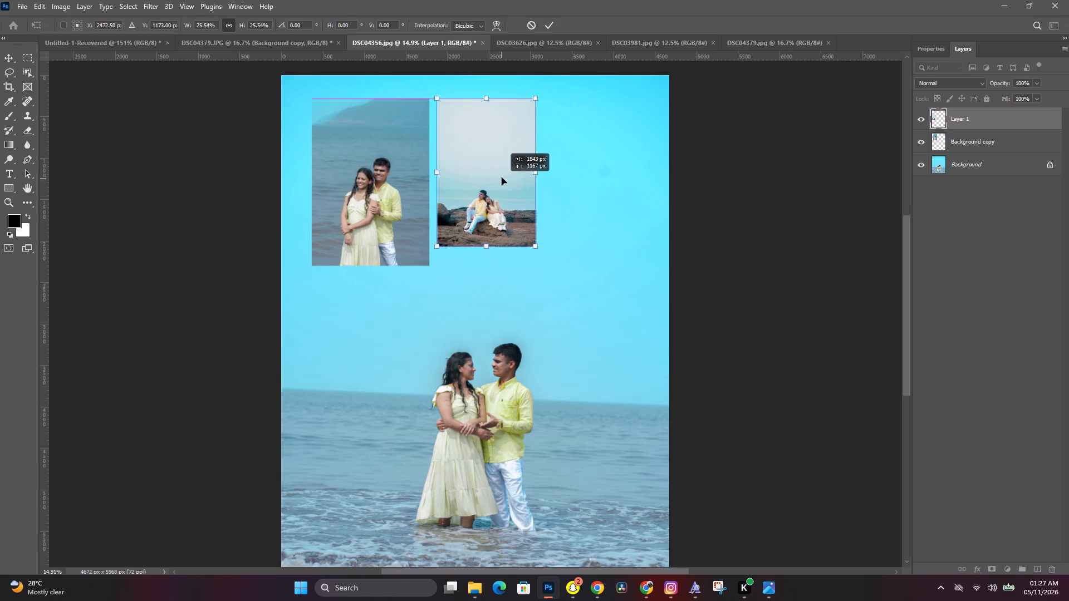
pyautogui.moveTo(502, 178); pyautogui.dragTo(499, 178)
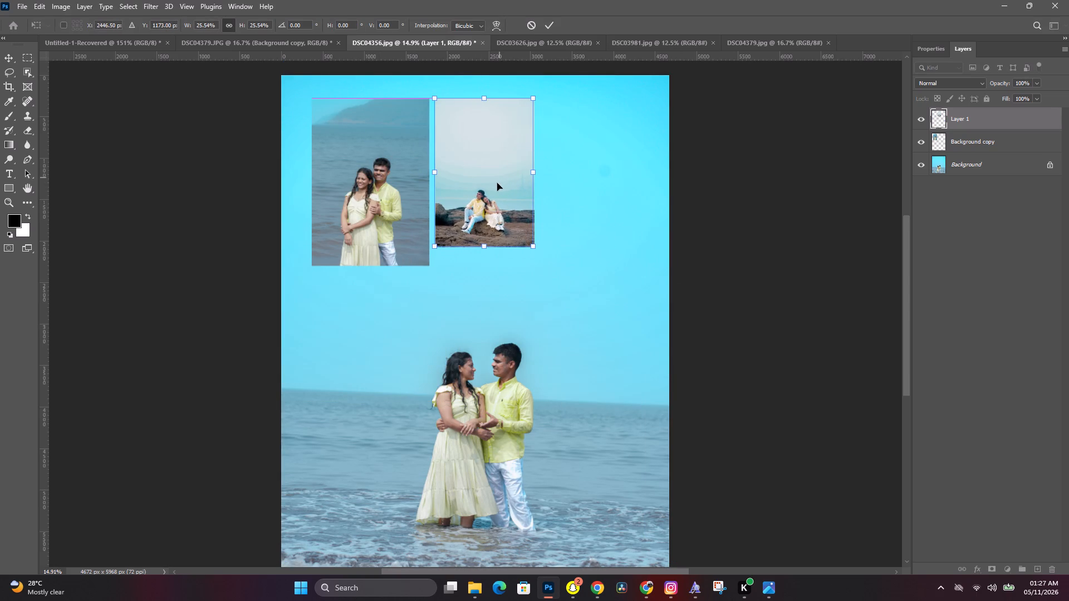
pyautogui.moveTo(485, 250); pyautogui.dragTo(483, 267)
pyautogui.click(477, 183)
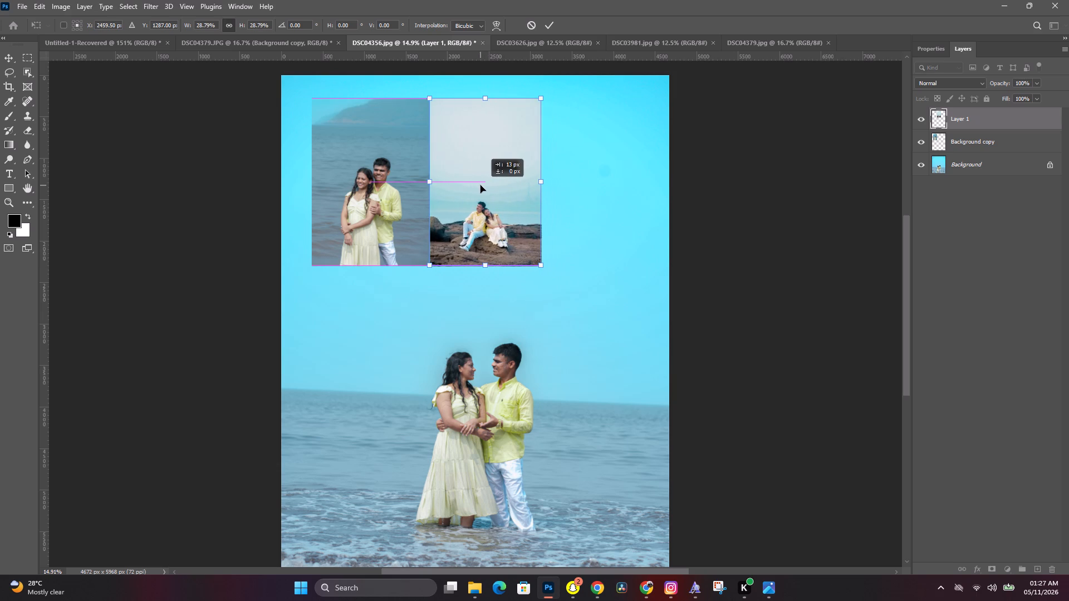
pyautogui.click(557, 26)
pyautogui.click(552, 24)
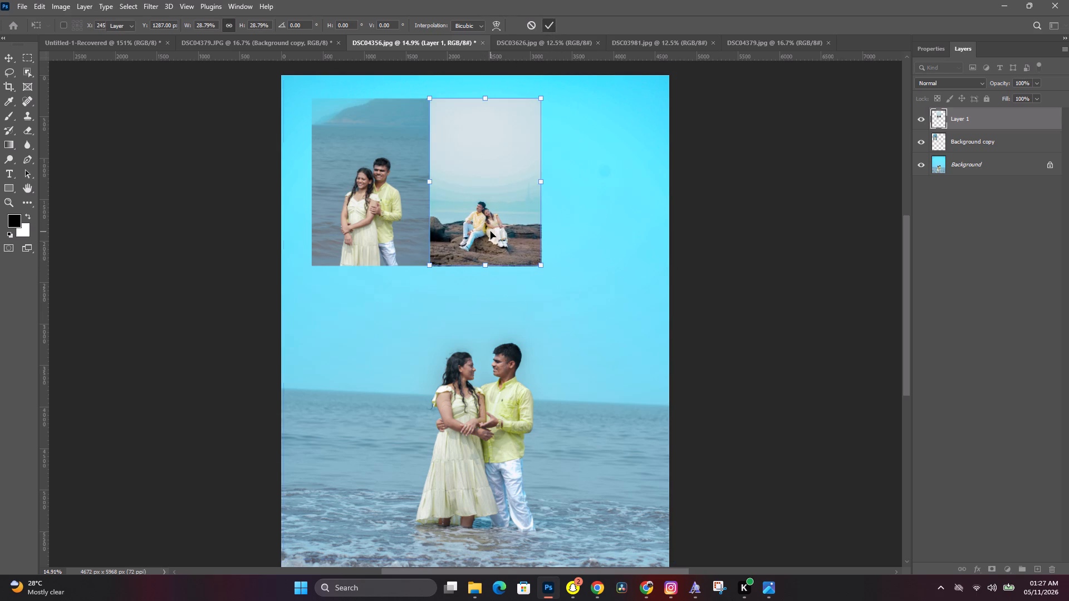
# Examine the seated couple photo's sharpness up close, and review the whole design with both inserted photos.
pyautogui.hotkey('ctrl', '=')
pyautogui.hotkey('ctrl', '=')
pyautogui.hotkey('ctrl', '=')
pyautogui.hotkey('ctrl', '=')
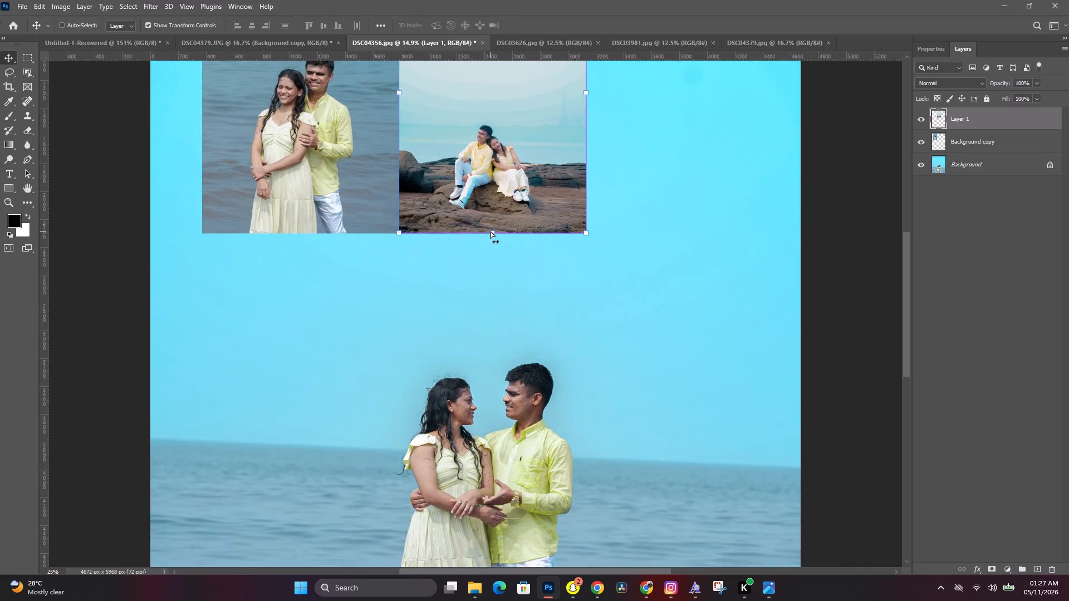
pyautogui.hotkey('ctrl', '=')
pyautogui.hotkey('ctrl', '=')
pyautogui.press('space')
pyautogui.press('space')
pyautogui.press('space')
pyautogui.press('space')
pyautogui.press('space')
pyautogui.press('space')
pyautogui.press('space')
pyautogui.press('space')
pyautogui.press('space')
pyautogui.press('space')
pyautogui.press('space')
pyautogui.press('space')
pyautogui.press('space')
pyautogui.press('space')
pyautogui.press('space')
pyautogui.press('space')
pyautogui.press('space')
pyautogui.press('space')
pyautogui.press('space')
pyautogui.press('space')
pyautogui.moveTo(497, 179); pyautogui.dragTo(486, 436)
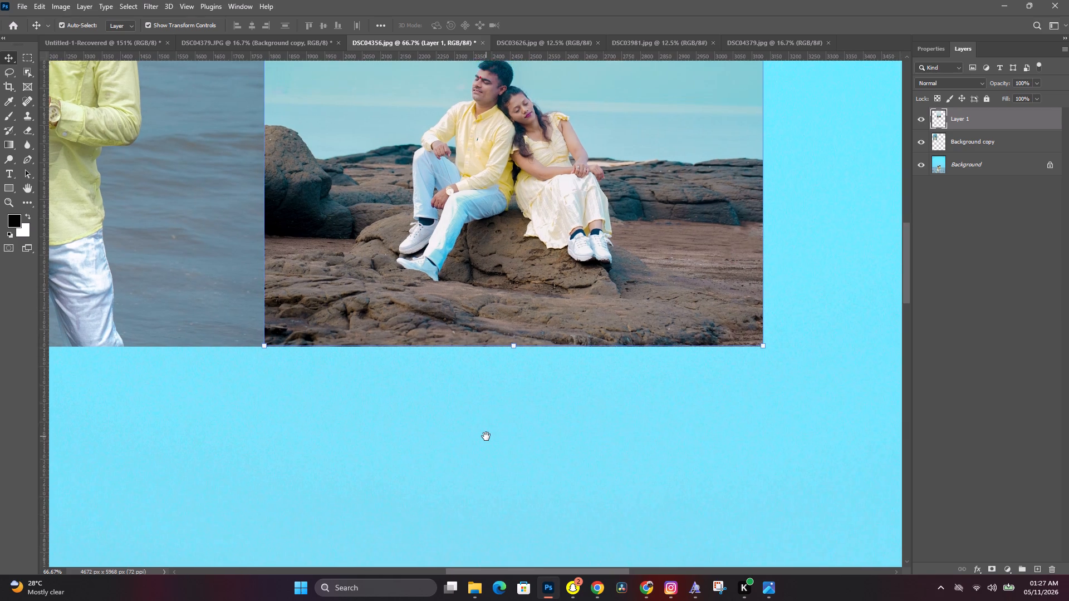
pyautogui.moveTo(486, 436); pyautogui.dragTo(486, 436)
pyautogui.hotkey('ctrl', '0')
pyautogui.click(707, 204)
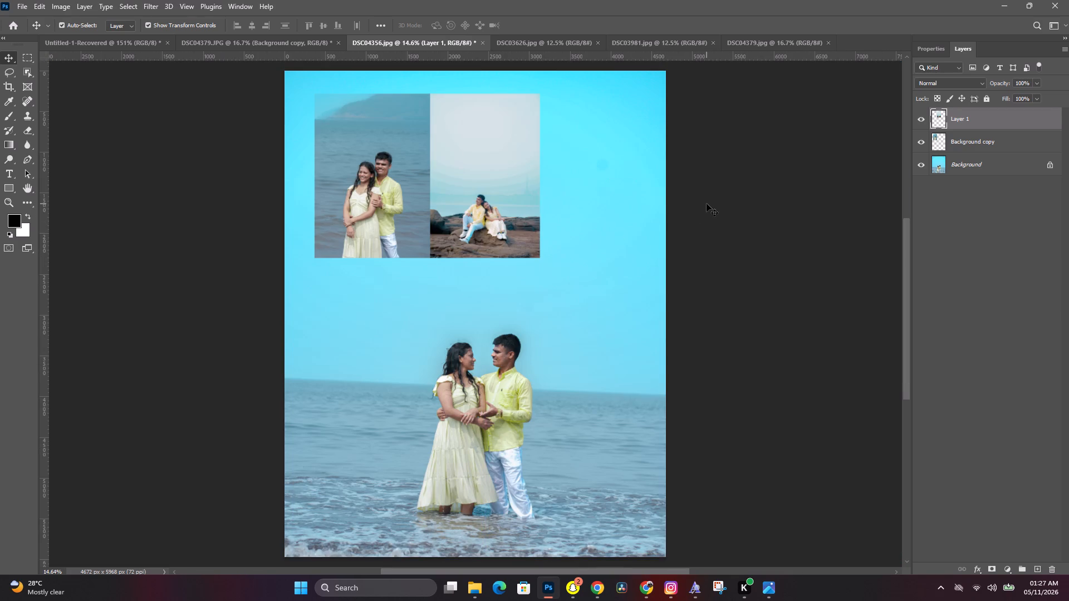
pyautogui.click(511, 219)
pyautogui.click(746, 106)
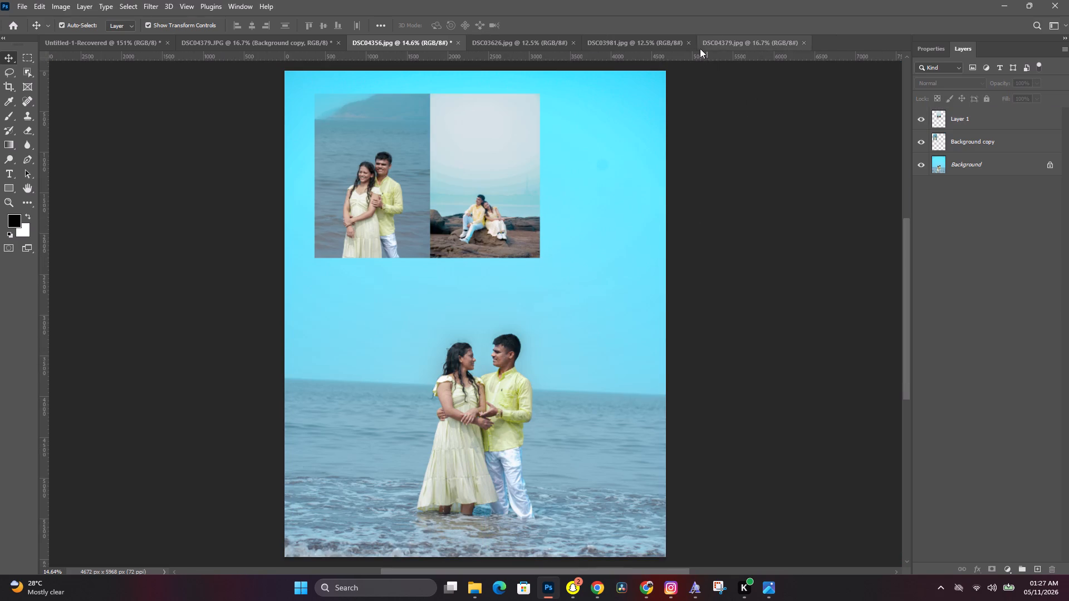
# Crop DSC04379.jpg to a portrait frame about 3072 px wide around the couple, keeping the full height.
pyautogui.click(725, 40)
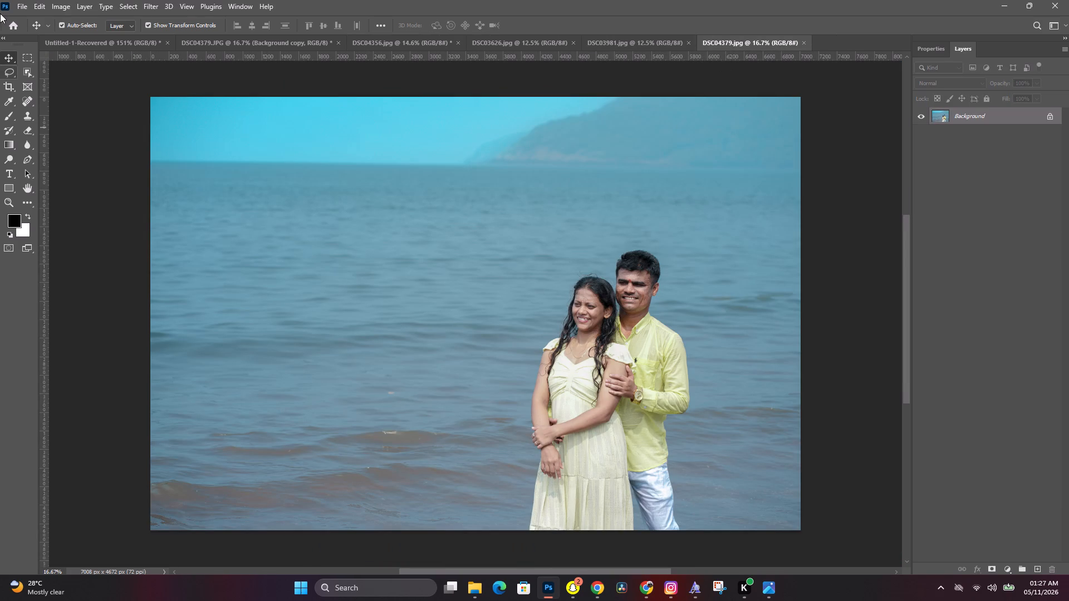
pyautogui.click(7, 88)
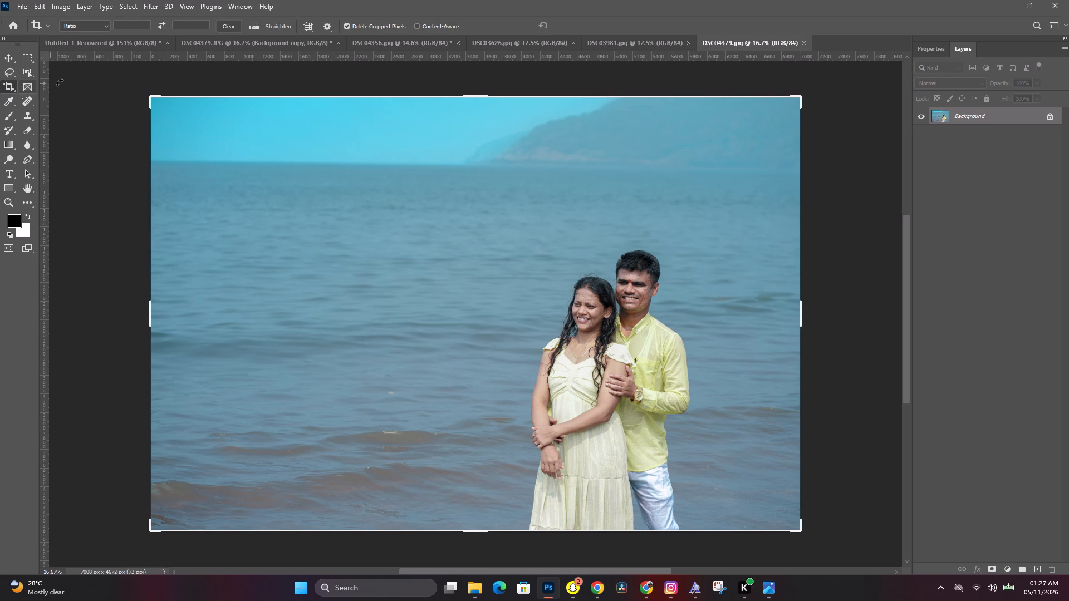
pyautogui.moveTo(149, 319); pyautogui.dragTo(247, 327)
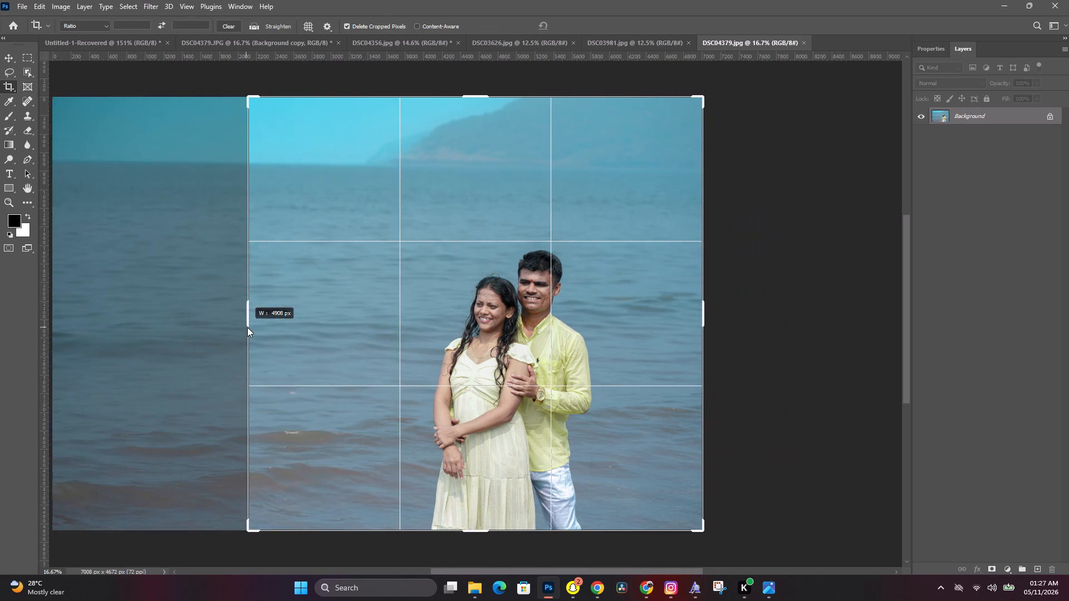
pyautogui.moveTo(247, 327); pyautogui.dragTo(320, 321)
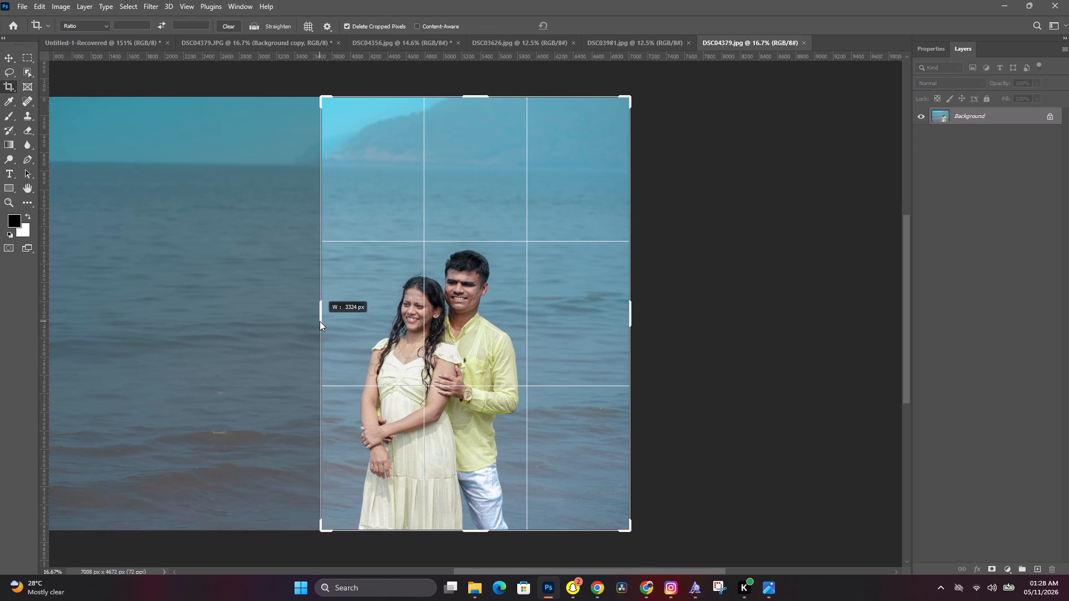
pyautogui.moveTo(320, 321); pyautogui.dragTo(318, 321)
pyautogui.moveTo(634, 312); pyautogui.dragTo(602, 321)
pyautogui.moveTo(349, 314); pyautogui.dragTo(337, 317)
pyautogui.moveTo(611, 316); pyautogui.dragTo(618, 314)
pyautogui.click(585, 23)
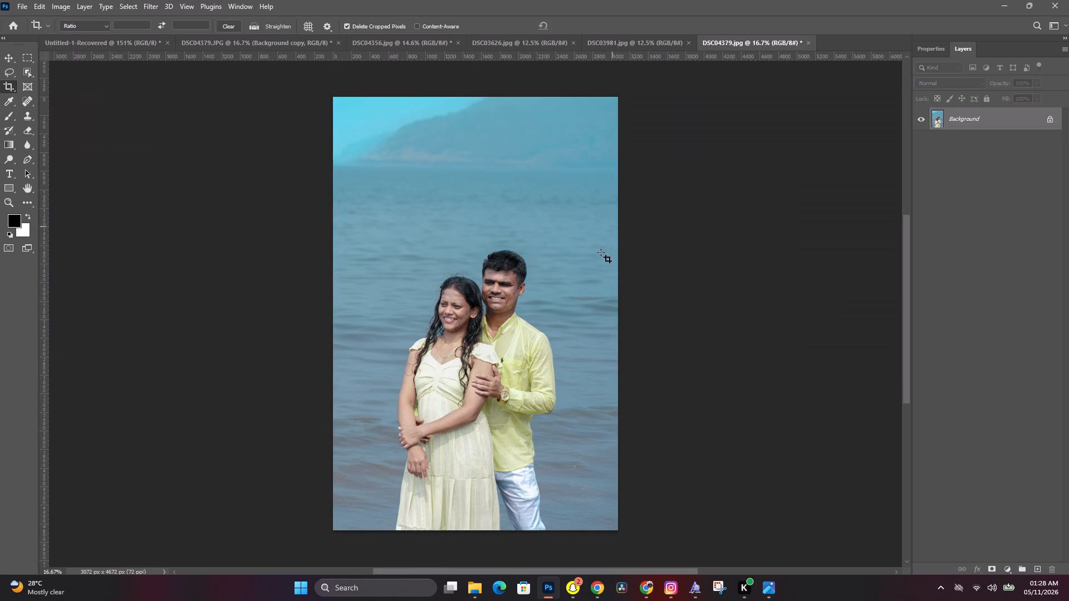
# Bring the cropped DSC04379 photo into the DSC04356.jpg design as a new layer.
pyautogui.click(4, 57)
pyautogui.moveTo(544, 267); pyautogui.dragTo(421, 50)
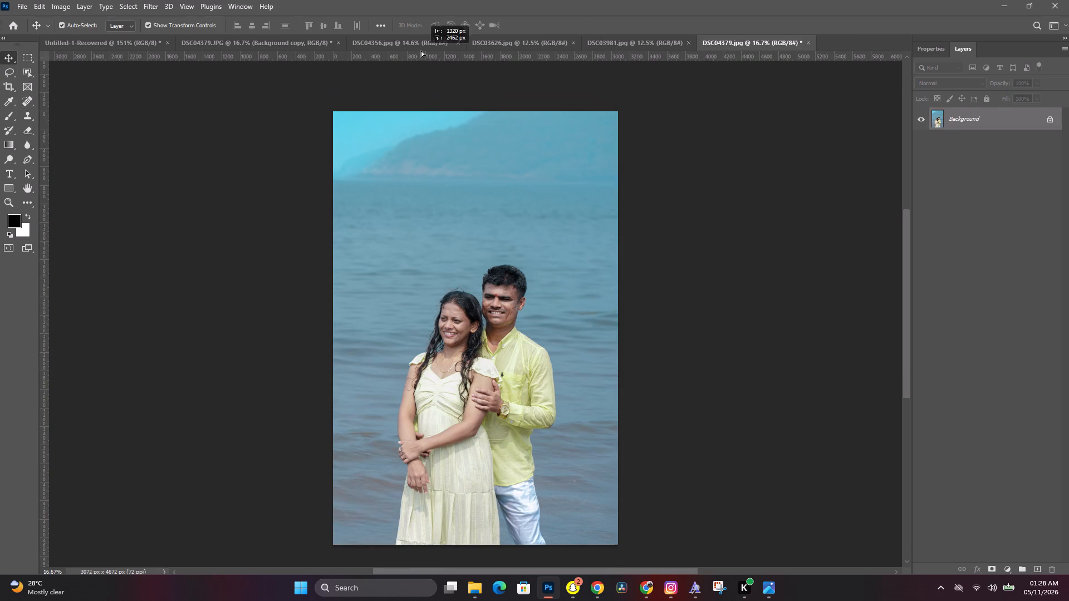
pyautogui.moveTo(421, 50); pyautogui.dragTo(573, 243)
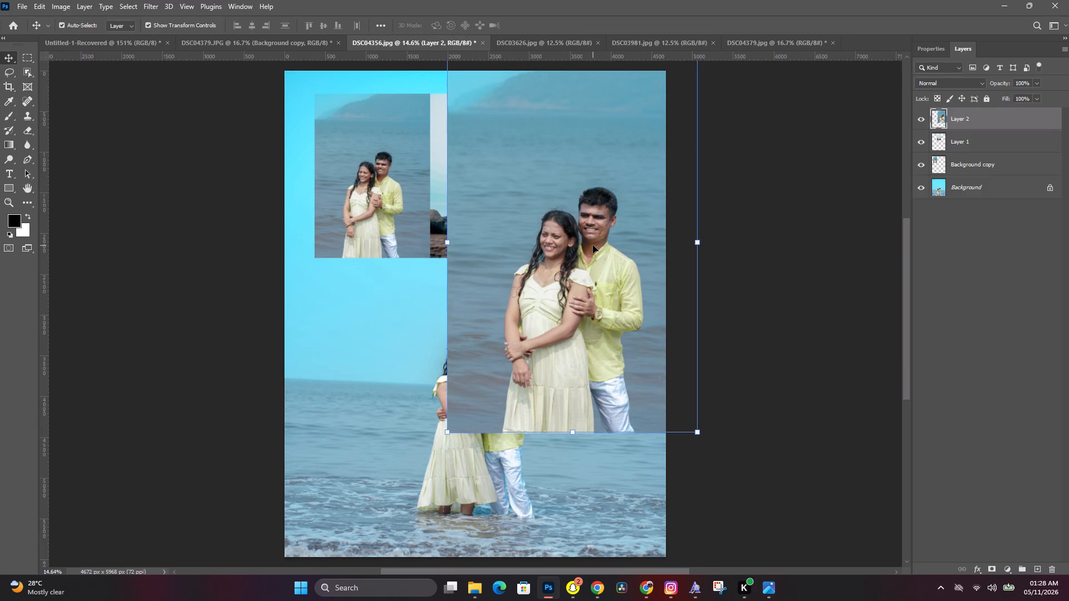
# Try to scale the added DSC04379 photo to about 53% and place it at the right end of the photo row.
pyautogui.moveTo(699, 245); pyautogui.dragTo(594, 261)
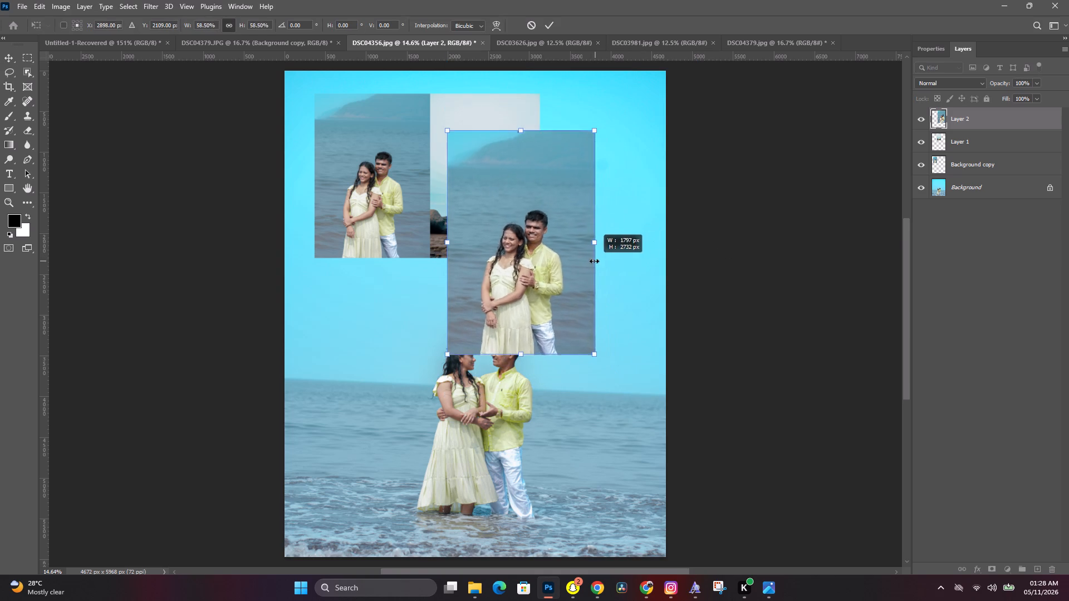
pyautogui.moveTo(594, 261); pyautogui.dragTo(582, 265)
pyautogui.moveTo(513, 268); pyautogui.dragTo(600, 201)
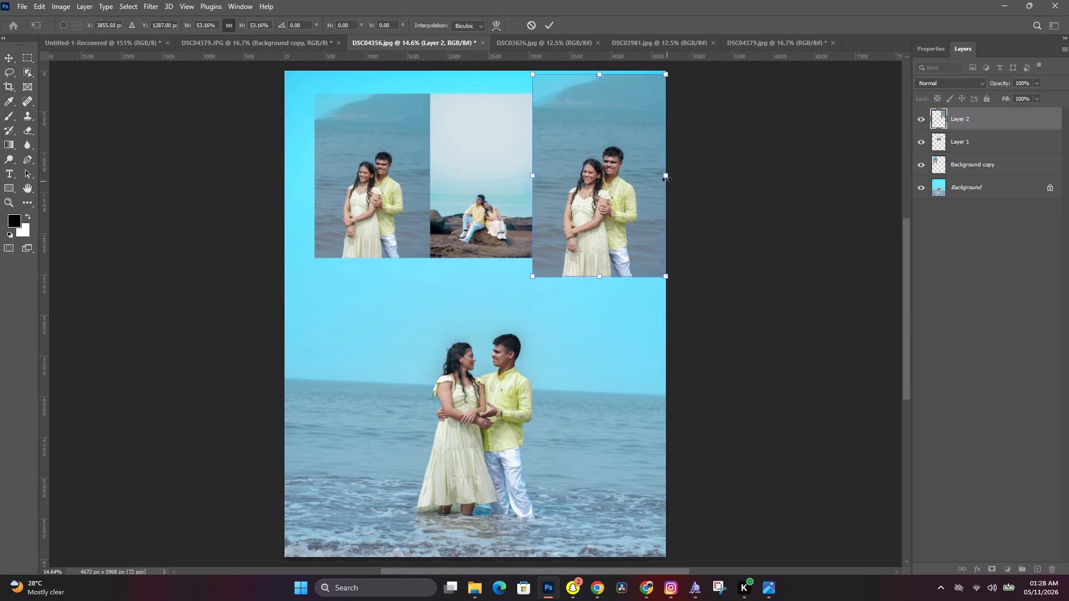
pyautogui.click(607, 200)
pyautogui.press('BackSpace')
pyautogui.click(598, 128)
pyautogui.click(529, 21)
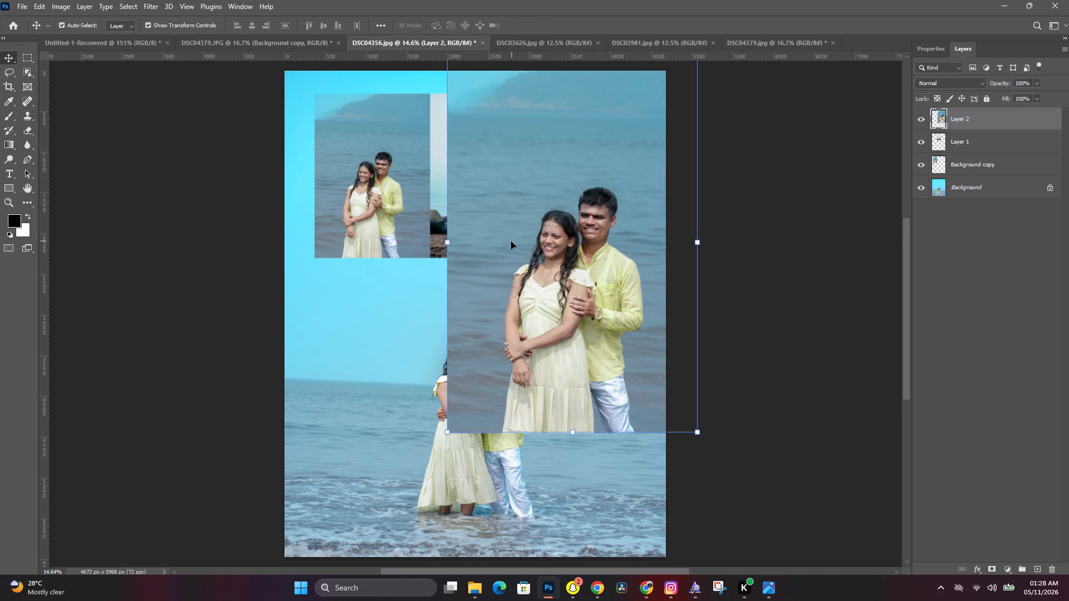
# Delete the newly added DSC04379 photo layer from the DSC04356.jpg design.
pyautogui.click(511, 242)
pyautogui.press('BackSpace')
# Check the photo row in the Untitled-1-Recovered layout against the open source photos, and return to the DSC04356.jpg design.
pyautogui.click(92, 44)
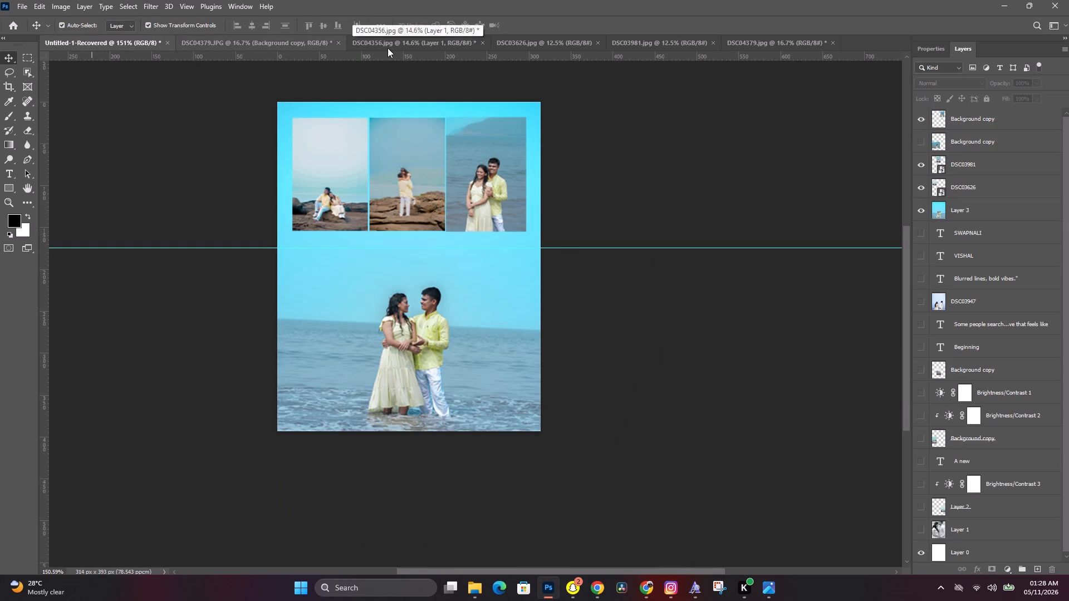
pyautogui.click(738, 45)
pyautogui.click(568, 45)
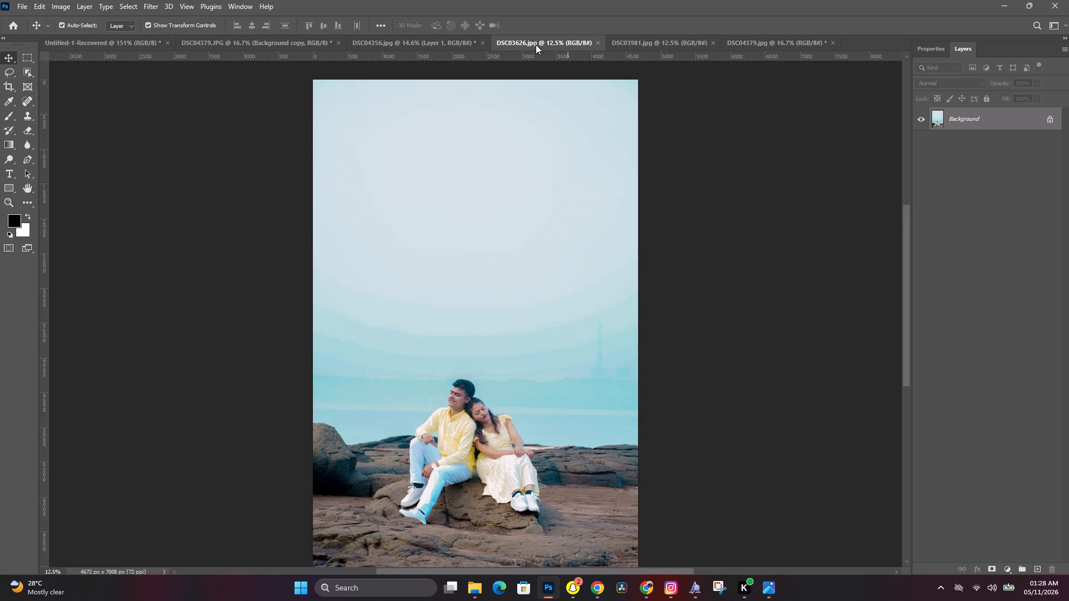
pyautogui.click(453, 45)
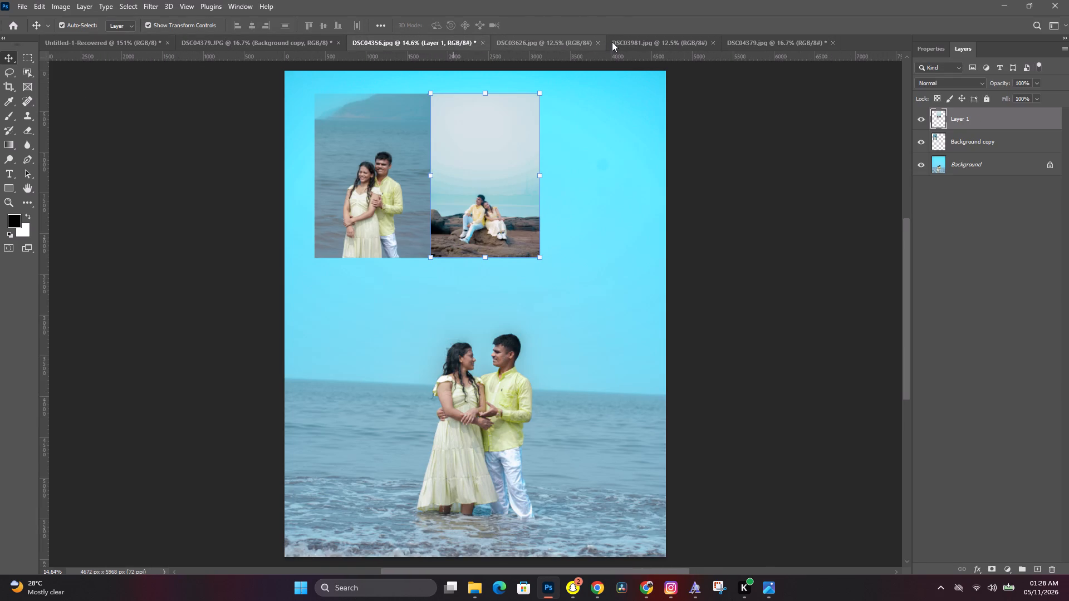
# Bring the DSC03981.jpg photo into the DSC04356.jpg design as a new layer.
pyautogui.click(628, 40)
pyautogui.moveTo(468, 336); pyautogui.dragTo(418, 55)
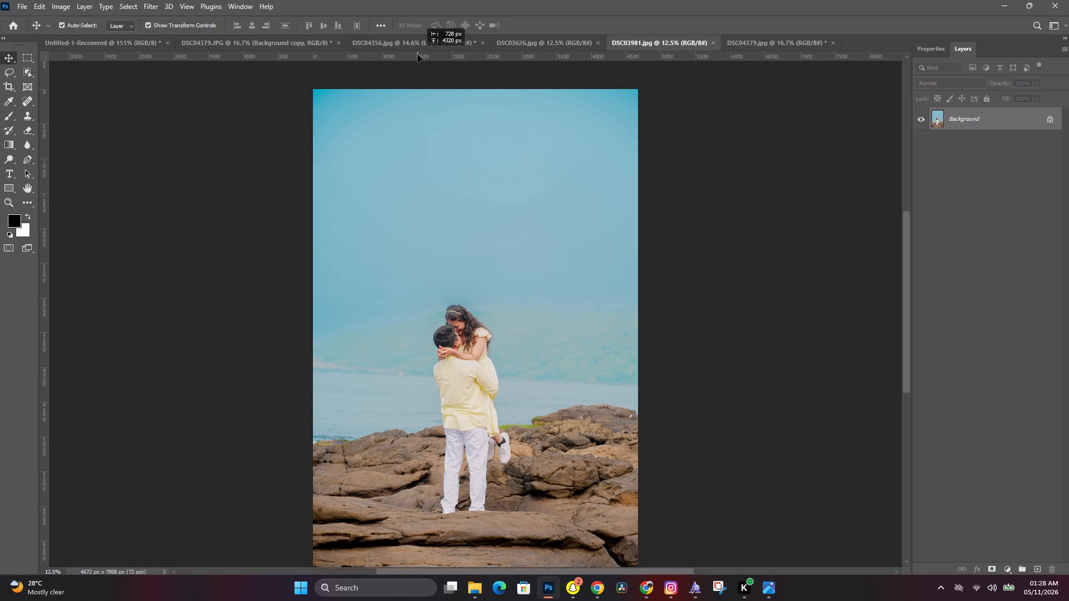
pyautogui.moveTo(418, 55); pyautogui.dragTo(554, 271)
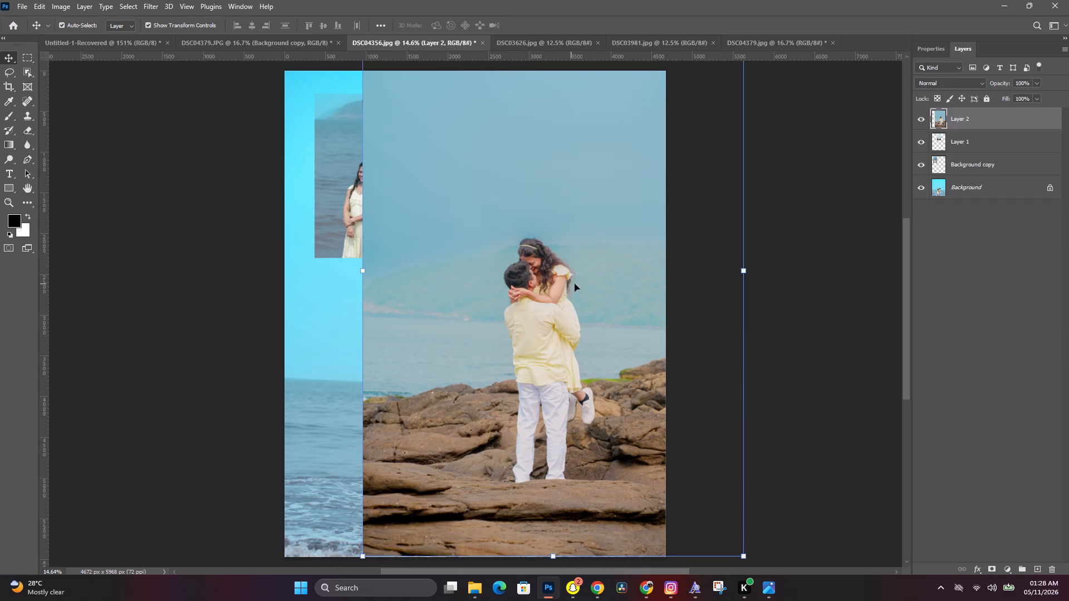
# Scale the DSC03981 photo to about 28.8% and place it at the right end of the photo row, matching the row's height.
pyautogui.moveTo(743, 272); pyautogui.dragTo(548, 286)
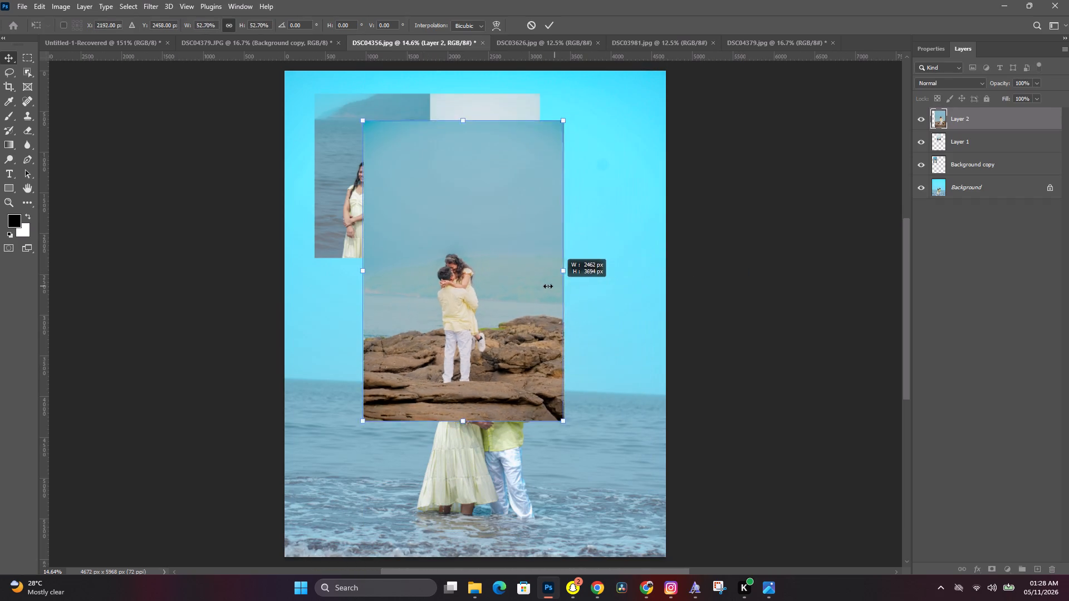
pyautogui.moveTo(548, 286); pyautogui.dragTo(467, 285)
pyautogui.moveTo(426, 280); pyautogui.dragTo(619, 188)
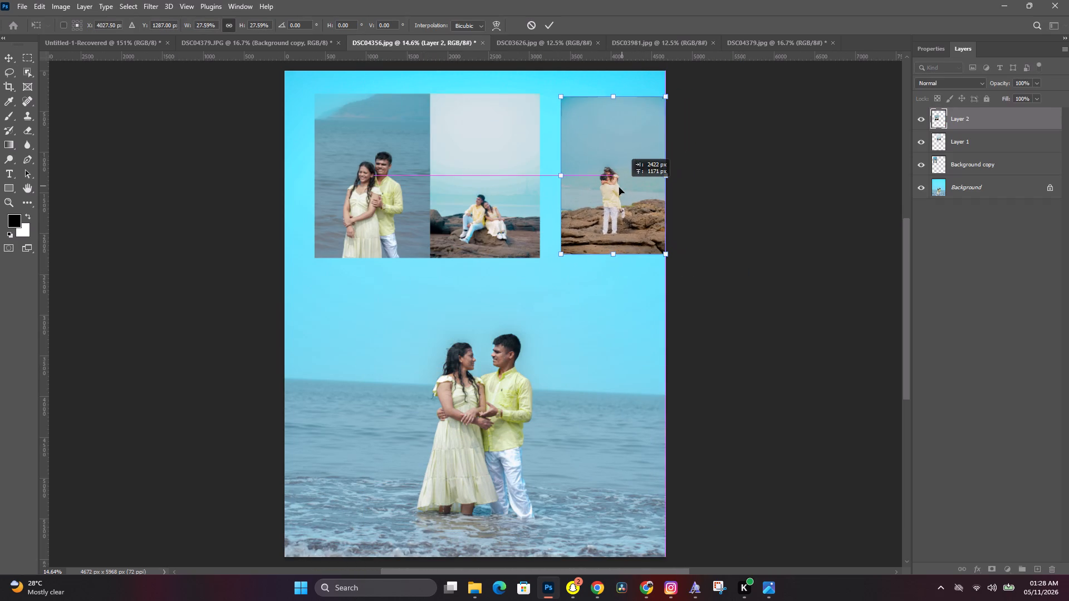
pyautogui.moveTo(619, 188); pyautogui.dragTo(606, 183)
pyautogui.moveTo(594, 250); pyautogui.dragTo(595, 255)
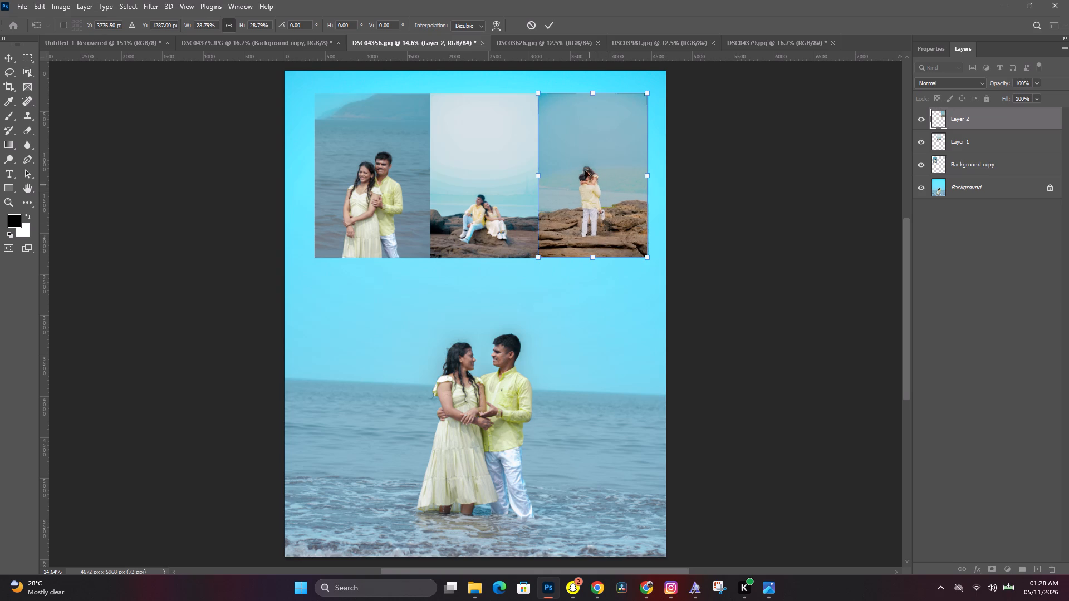
pyautogui.click(395, 174)
pyautogui.click(489, 191)
# Swap the other two photos so the couple seated on rocks comes first and the standing couple fills the middle of the row.
pyautogui.moveTo(483, 154); pyautogui.dragTo(458, 300)
pyautogui.click(384, 169)
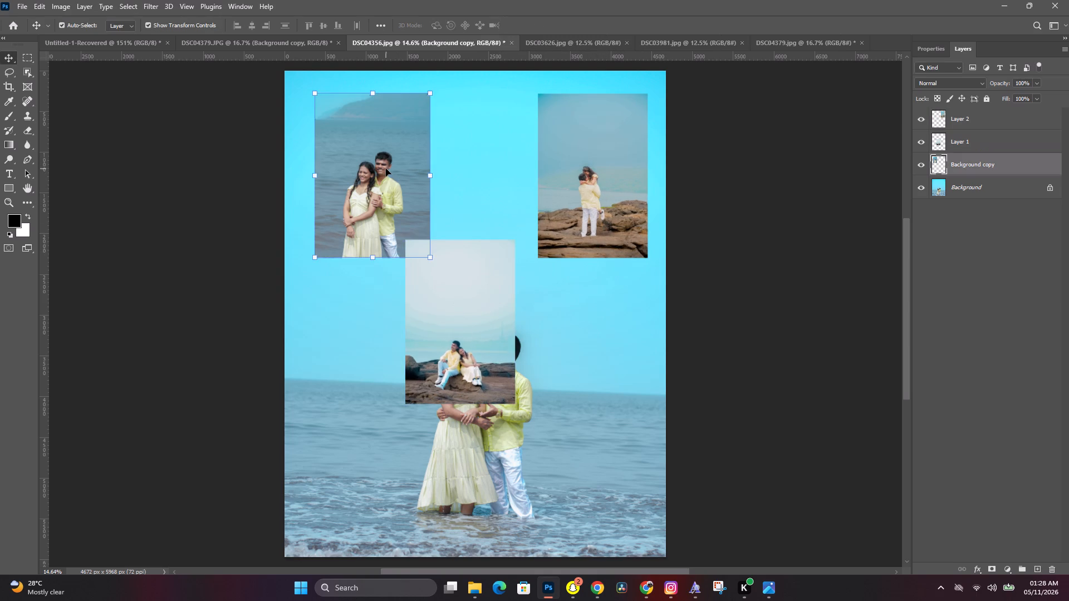
pyautogui.moveTo(386, 169); pyautogui.dragTo(489, 173)
pyautogui.click(453, 293)
pyautogui.moveTo(457, 314); pyautogui.dragTo(458, 313)
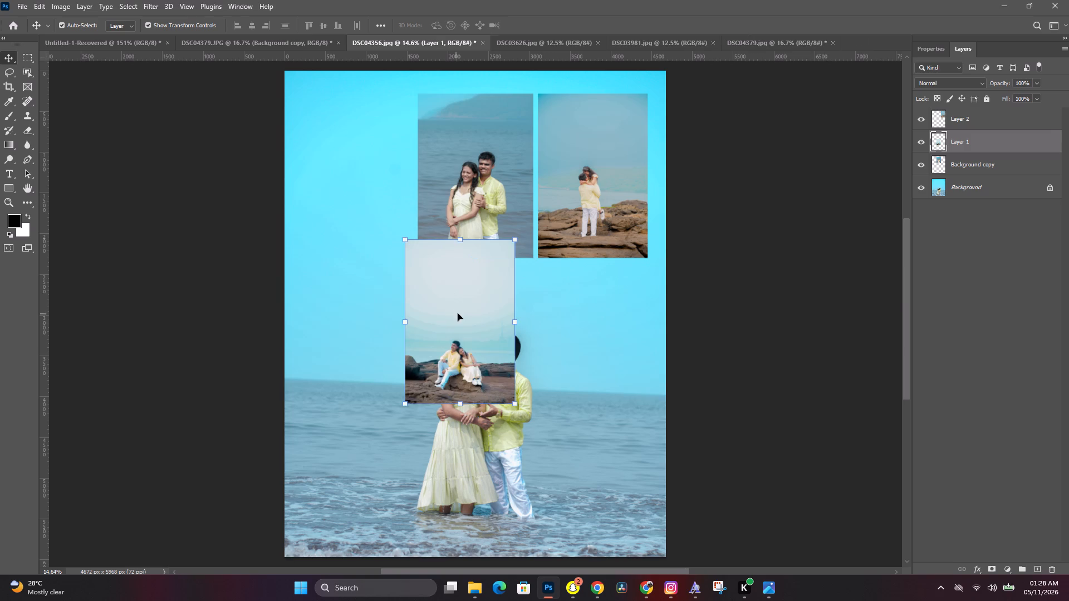
pyautogui.moveTo(458, 313); pyautogui.dragTo(359, 168)
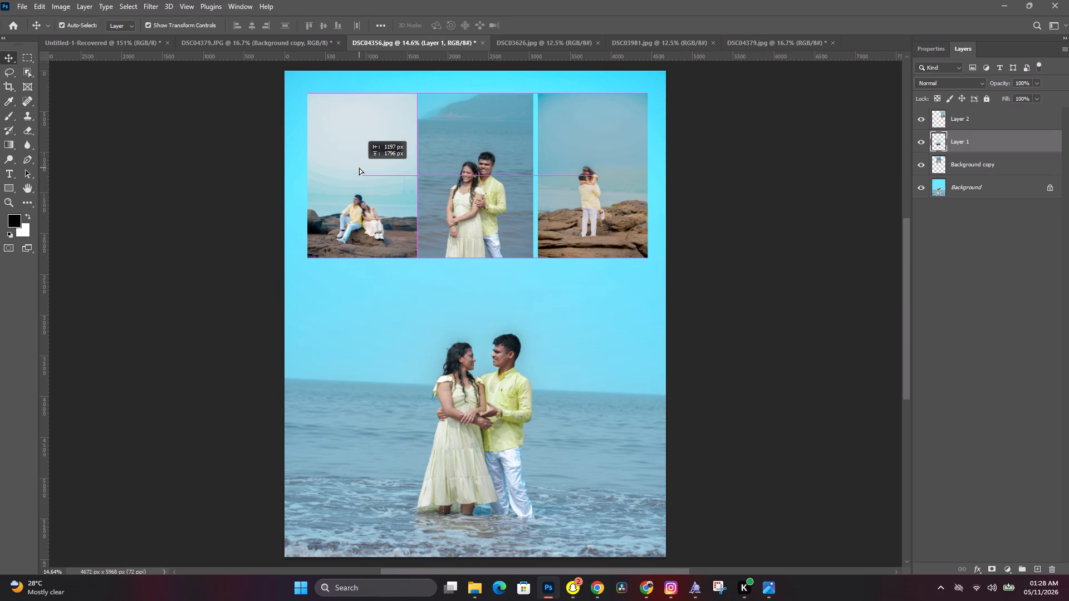
pyautogui.moveTo(359, 168); pyautogui.dragTo(354, 169)
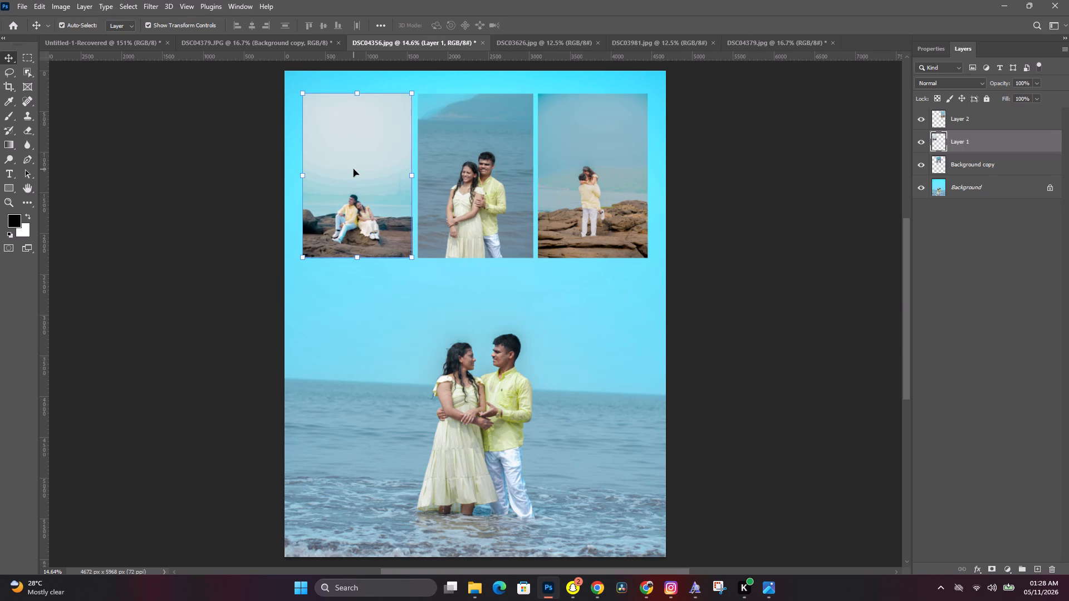
# Nudge the first photo right and the third photo left to leave narrow, even gaps beside the middle photo.
pyautogui.press('Right')
pyautogui.press('Right')
pyautogui.press('Right')
pyautogui.press('Right')
pyautogui.press('Right')
pyautogui.press('Right')
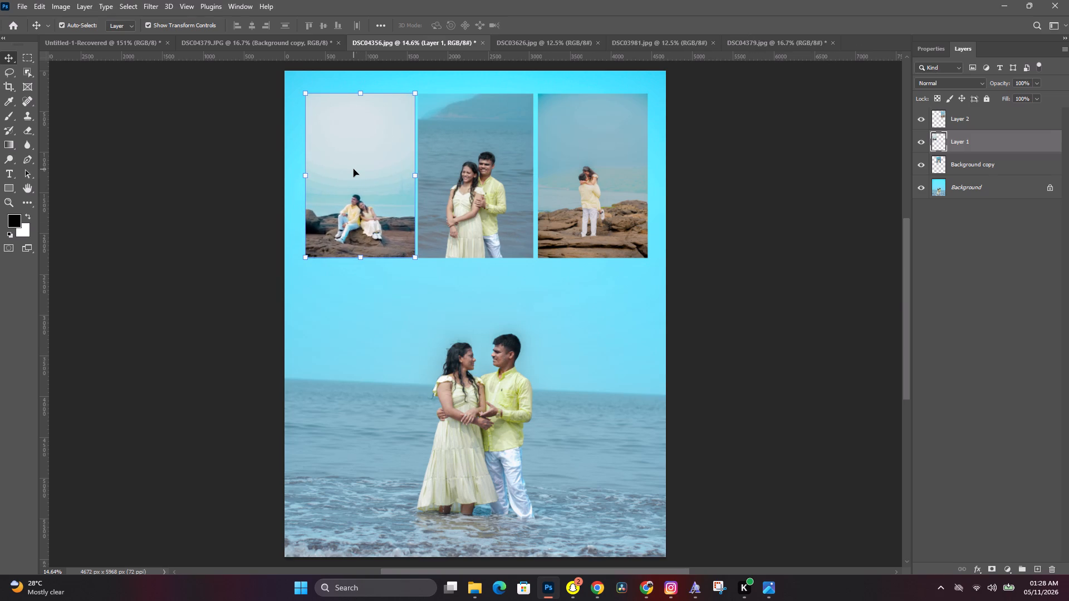
pyautogui.click(585, 171)
pyautogui.press('Left')
pyautogui.press('Left')
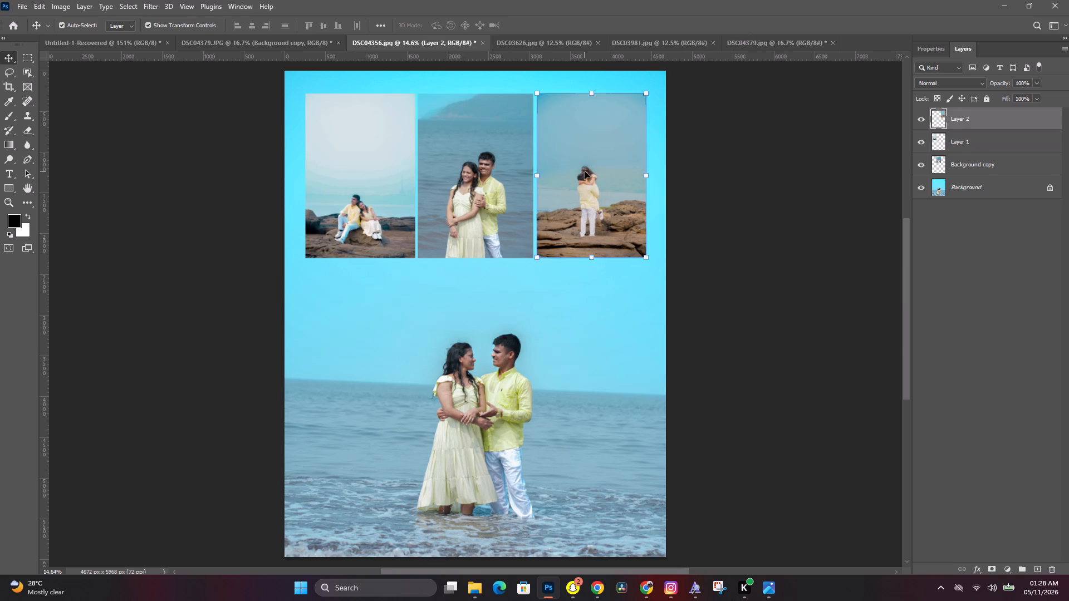
pyautogui.press('Left')
pyautogui.press('Left')
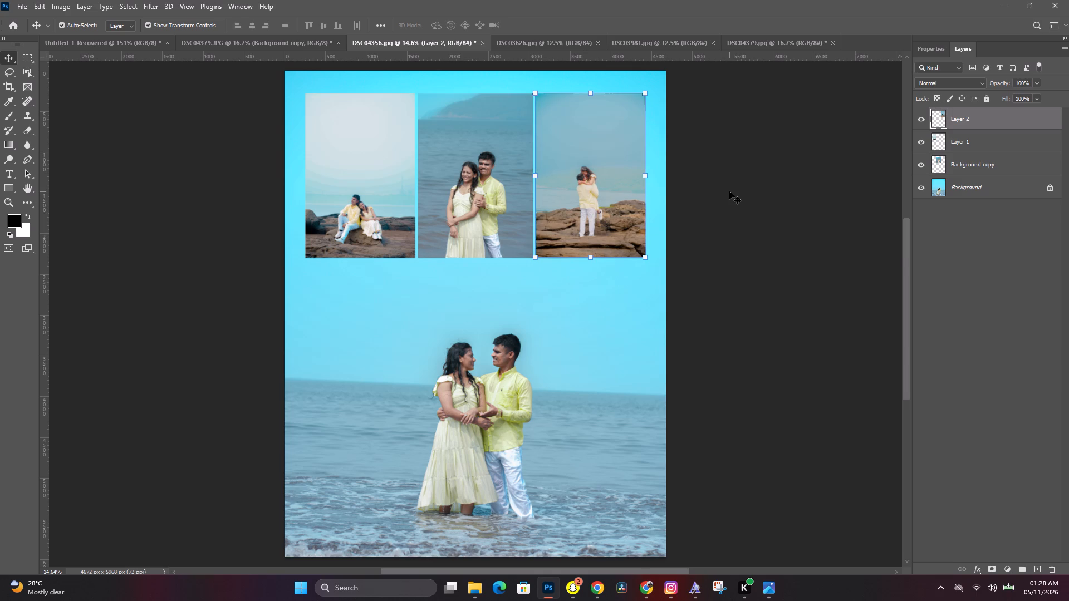
pyautogui.click(729, 191)
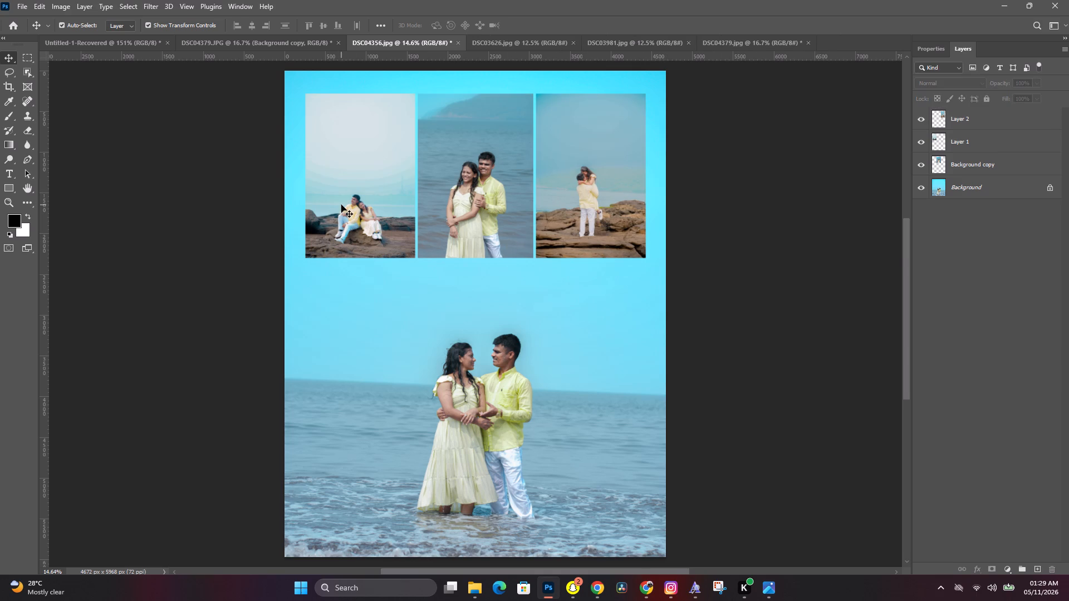
# Select all three row photos together, nudge them slightly left to centre the row on the background, and deselect them.
pyautogui.keyDown('shift'); pyautogui.click(341, 205); pyautogui.keyUp('shift')
pyautogui.keyDown('shift'); pyautogui.click(460, 199); pyautogui.keyUp('shift')
pyautogui.keyDown('shift'); pyautogui.click(594, 193); pyautogui.keyUp('shift')
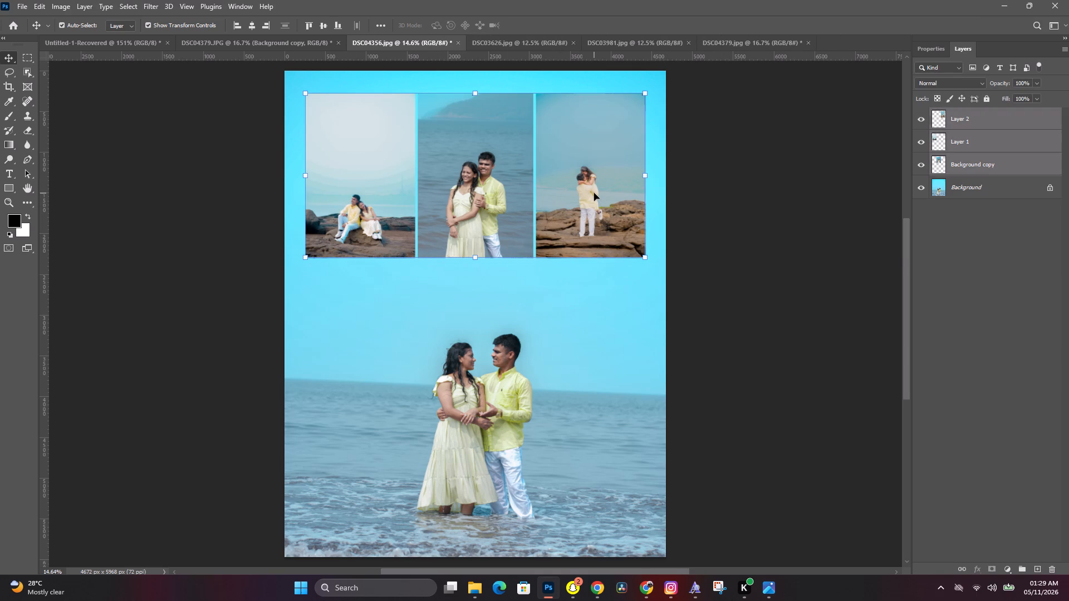
pyautogui.press('Left')
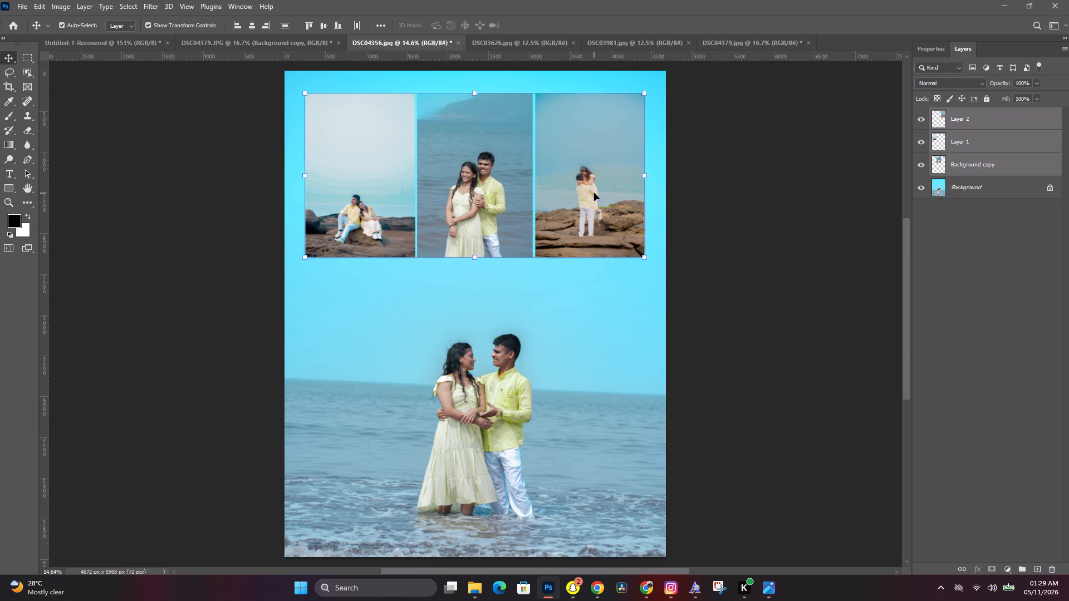
pyautogui.click(795, 237)
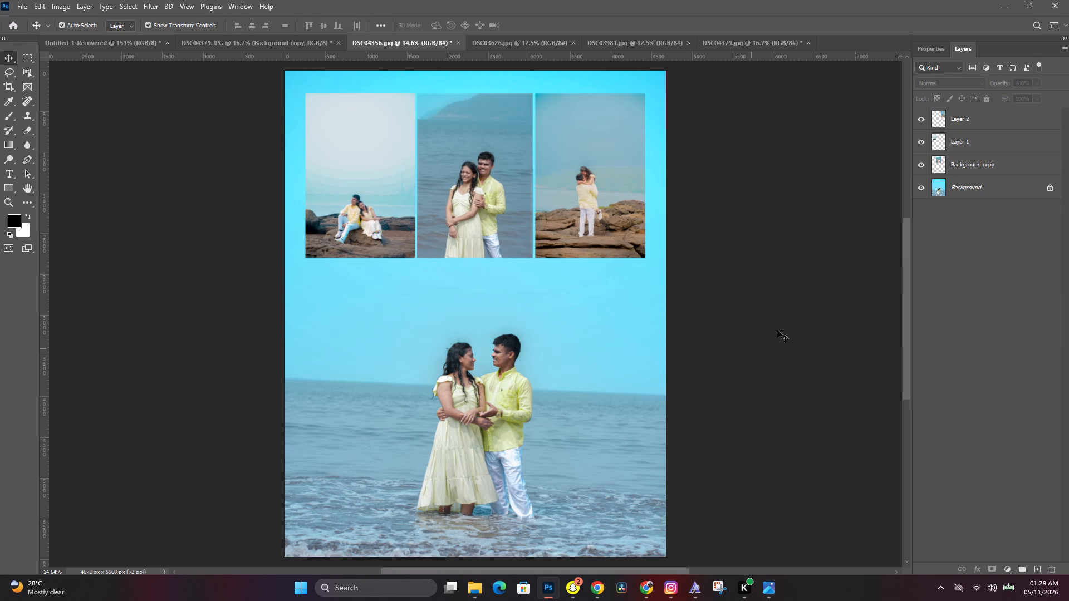
pyautogui.click(778, 326)
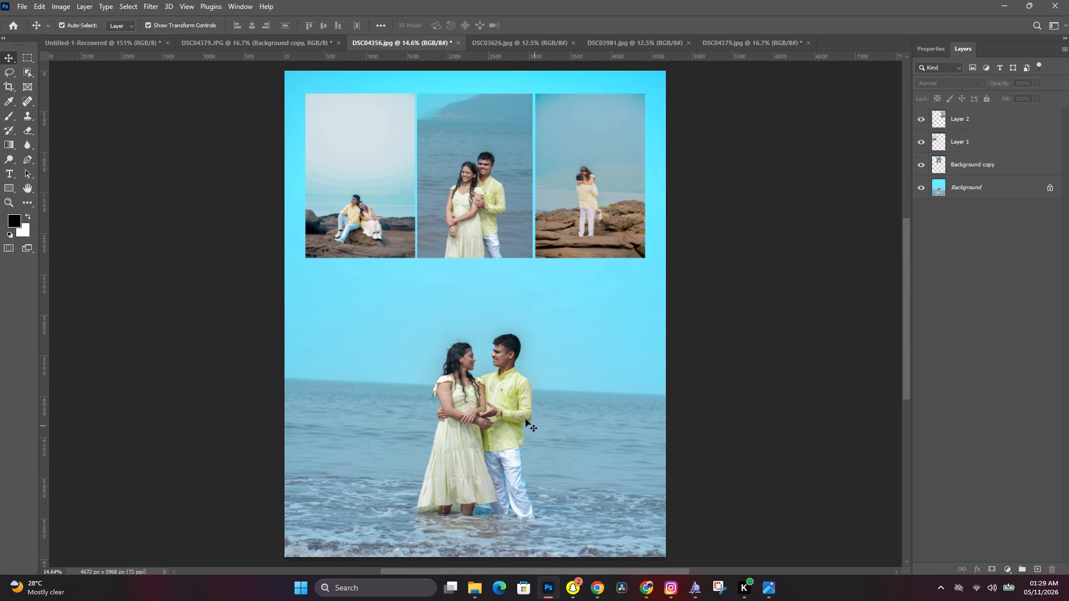
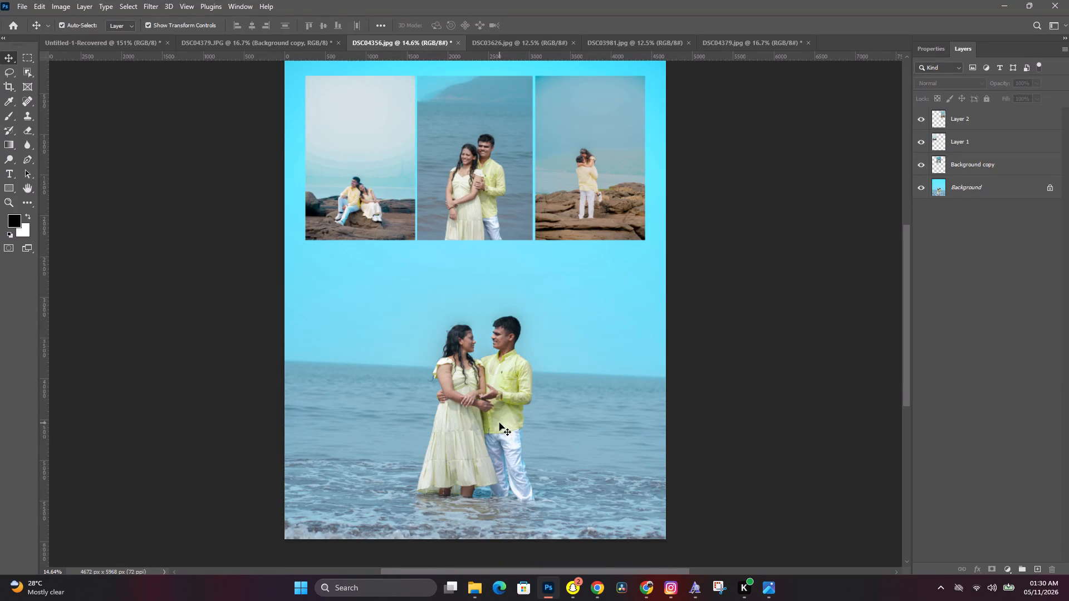
# Unlock the background layer and move it slightly straight down so the large couple sits lower on the canvas.
pyautogui.click(535, 400)
pyautogui.click(802, 218)
pyautogui.click(990, 184)
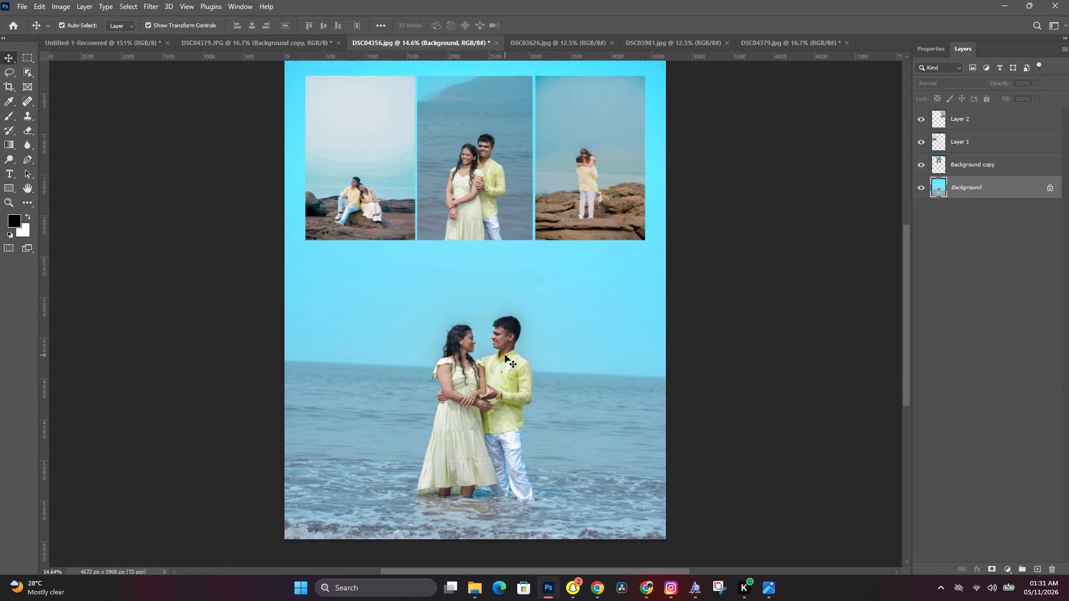
pyautogui.click(1048, 189)
pyautogui.moveTo(524, 398); pyautogui.dragTo(525, 407)
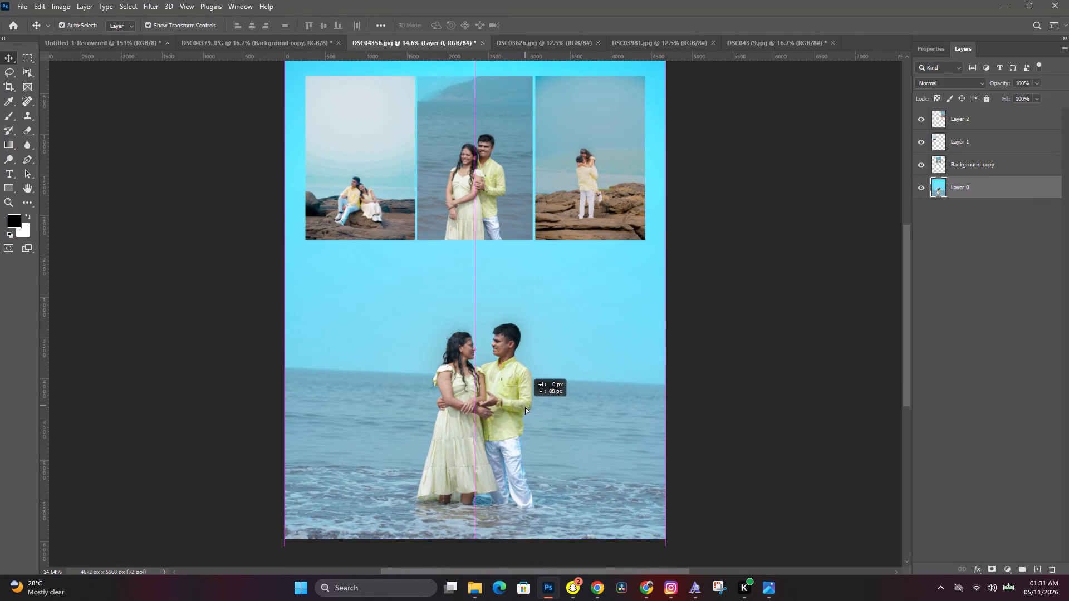
pyautogui.moveTo(525, 407); pyautogui.dragTo(526, 409)
# Scale the background layer proportionally to about 102.27% so it covers the empty strip along the canvas's top edge.
pyautogui.scroll(4, 526, 409)
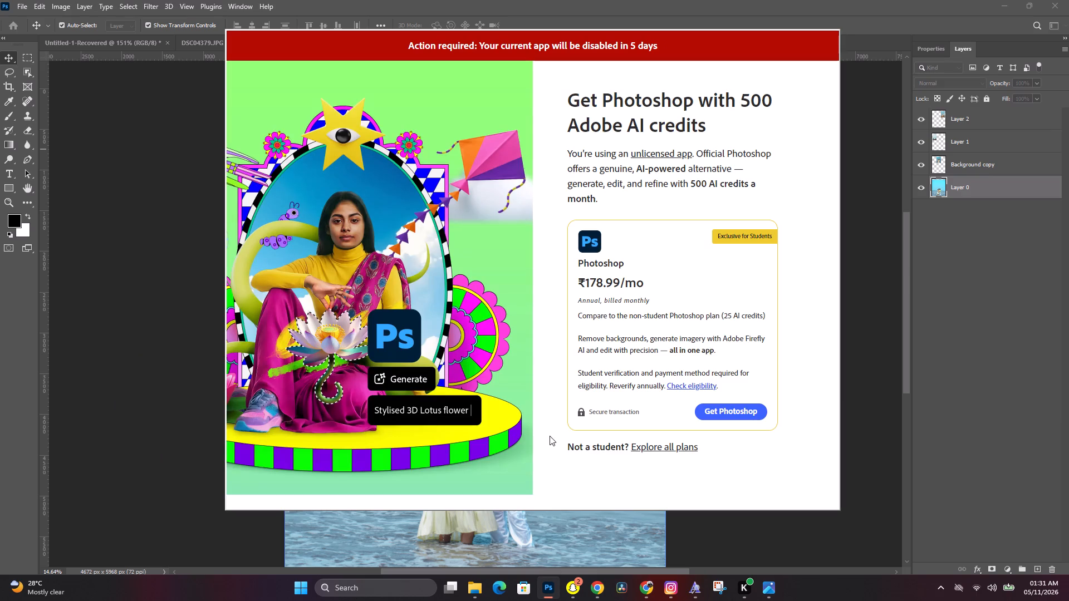
pyautogui.click(658, 457)
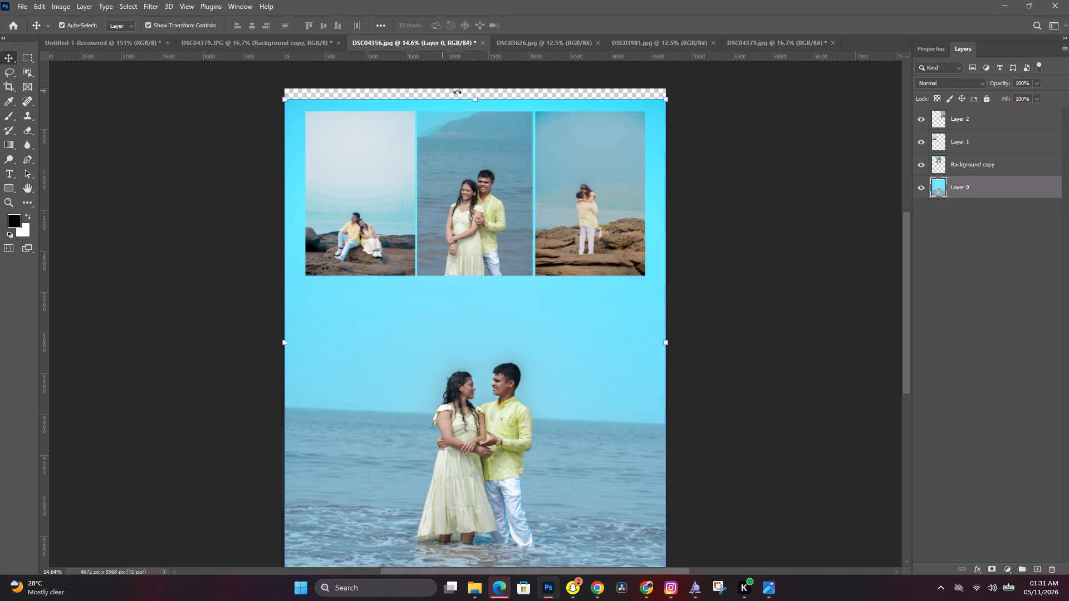
pyautogui.moveTo(480, 101); pyautogui.dragTo(483, 88)
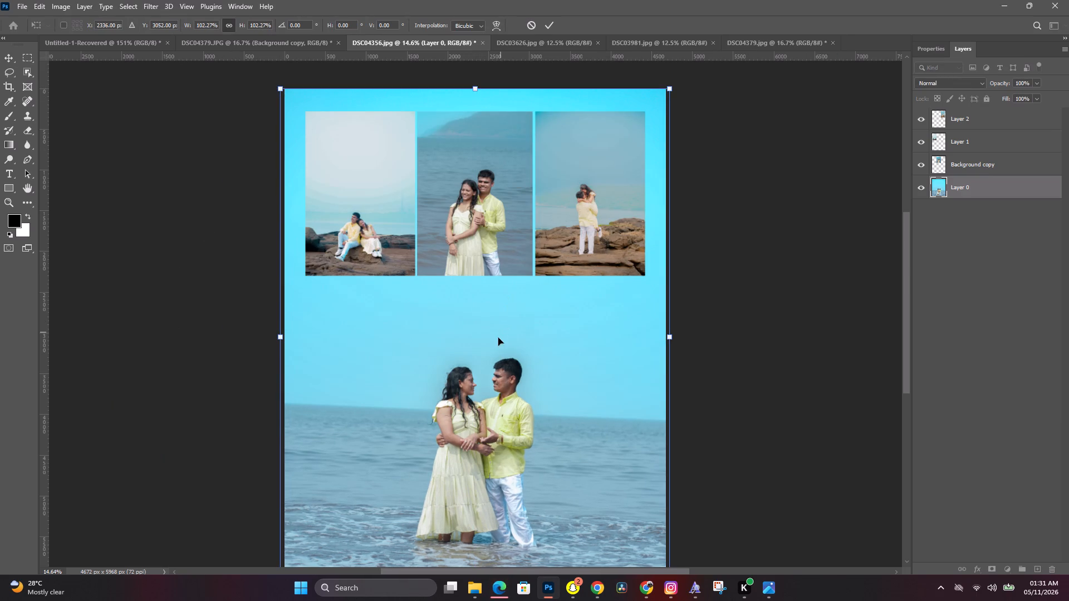
pyautogui.scroll(-6, 498, 341)
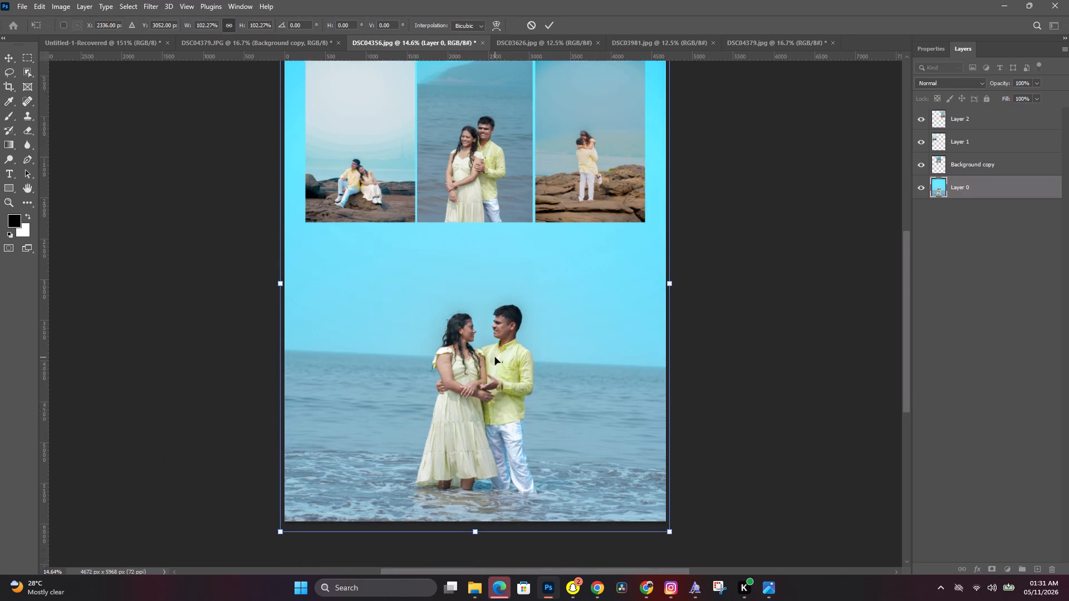
pyautogui.scroll(-1, 495, 357)
pyautogui.scroll(8, 495, 357)
pyautogui.click(541, 26)
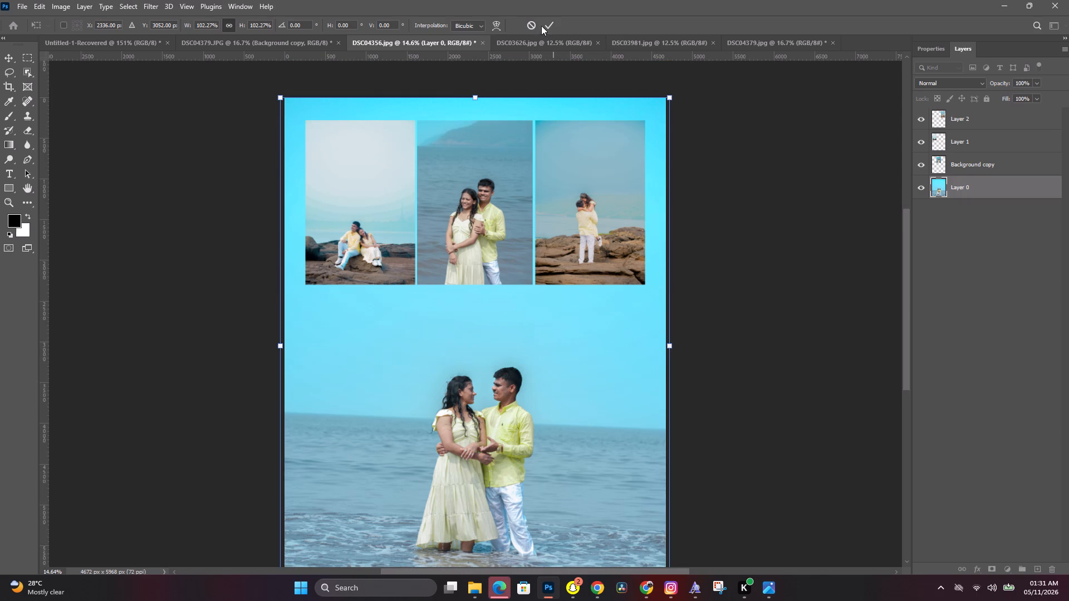
pyautogui.click(548, 24)
pyautogui.click(723, 381)
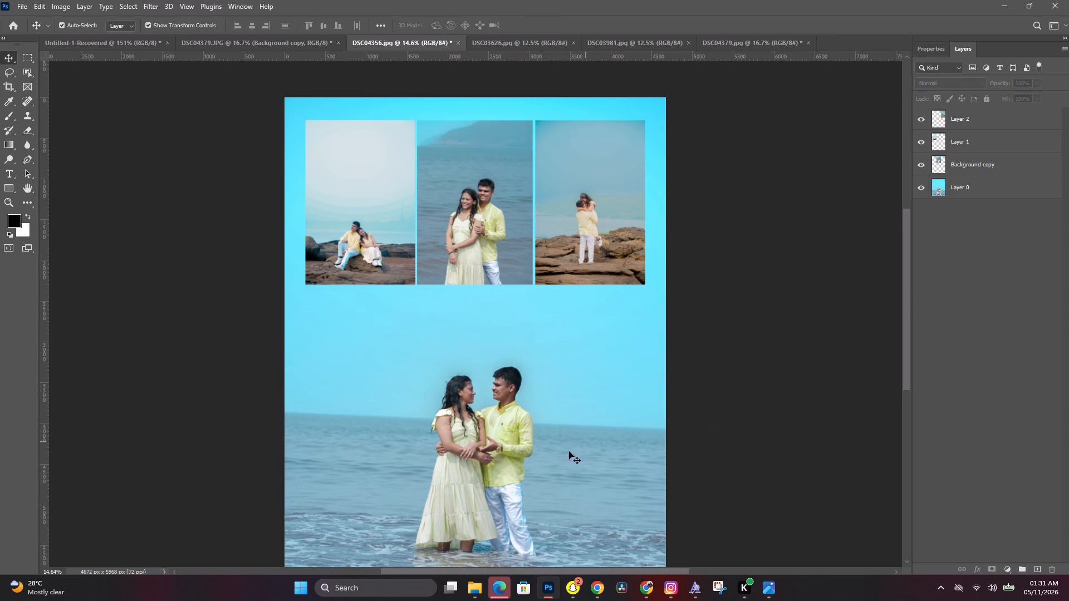
# Move the background layer further down and slightly right, keeping its left edge flush with the canvas edge.
pyautogui.scroll(-5, 558, 459)
pyautogui.click(514, 447)
pyautogui.moveTo(511, 447); pyautogui.dragTo(508, 454)
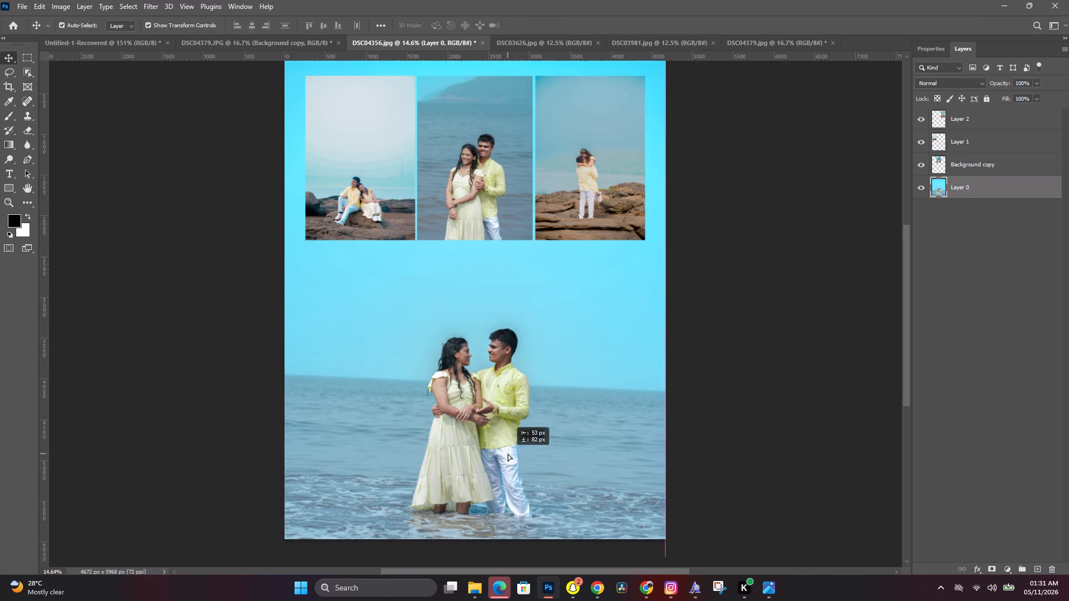
pyautogui.moveTo(508, 454); pyautogui.dragTo(514, 463)
pyautogui.scroll(3, 519, 456)
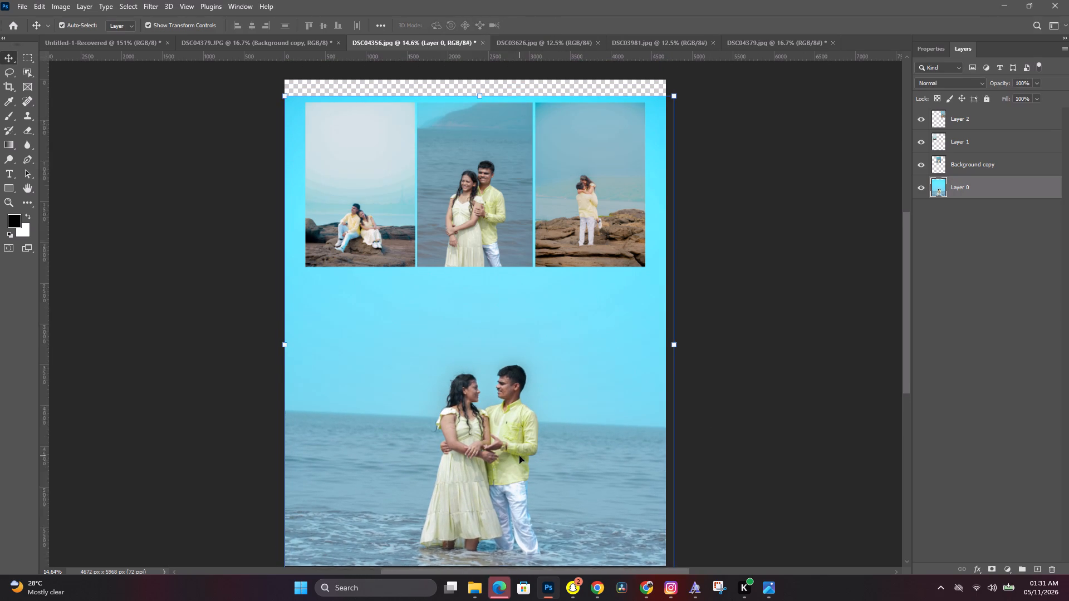
pyautogui.scroll(2, 519, 456)
pyautogui.scroll(4, 368, 351)
# Select a full-width strip over the background layer's transparent top edge, fill it with Content-Aware at 100% opacity, and deselect.
pyautogui.click(31, 60)
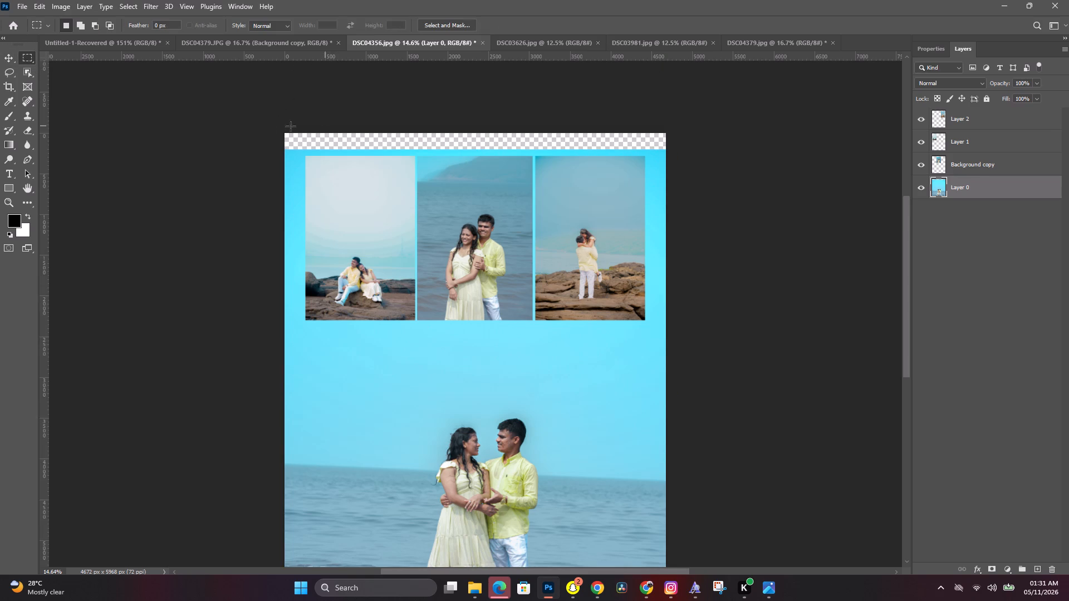
pyautogui.moveTo(262, 126); pyautogui.dragTo(852, 178)
pyautogui.click(45, 0)
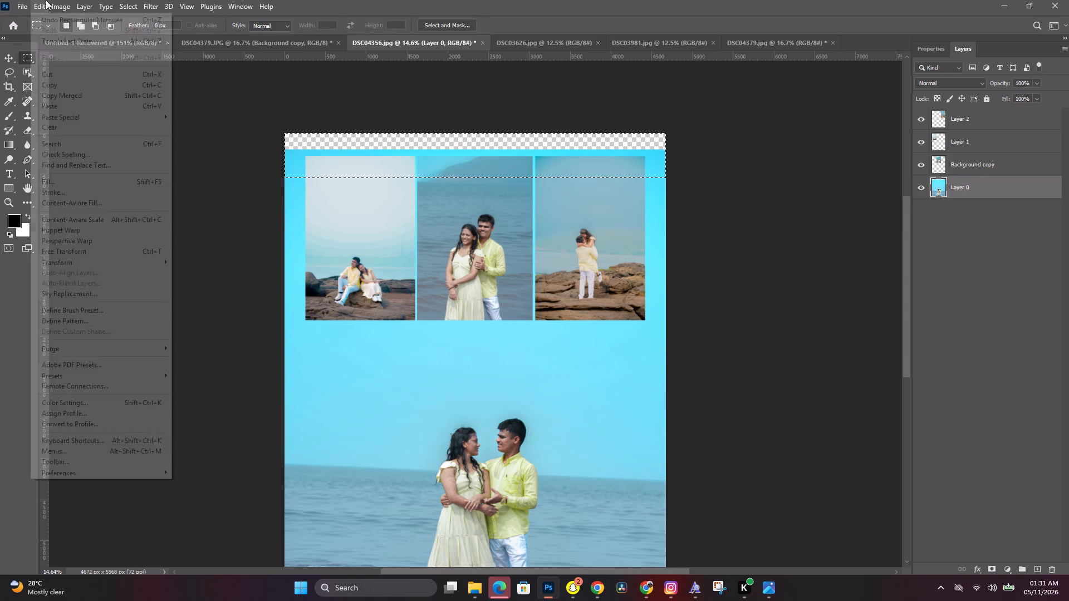
pyautogui.click(62, 184)
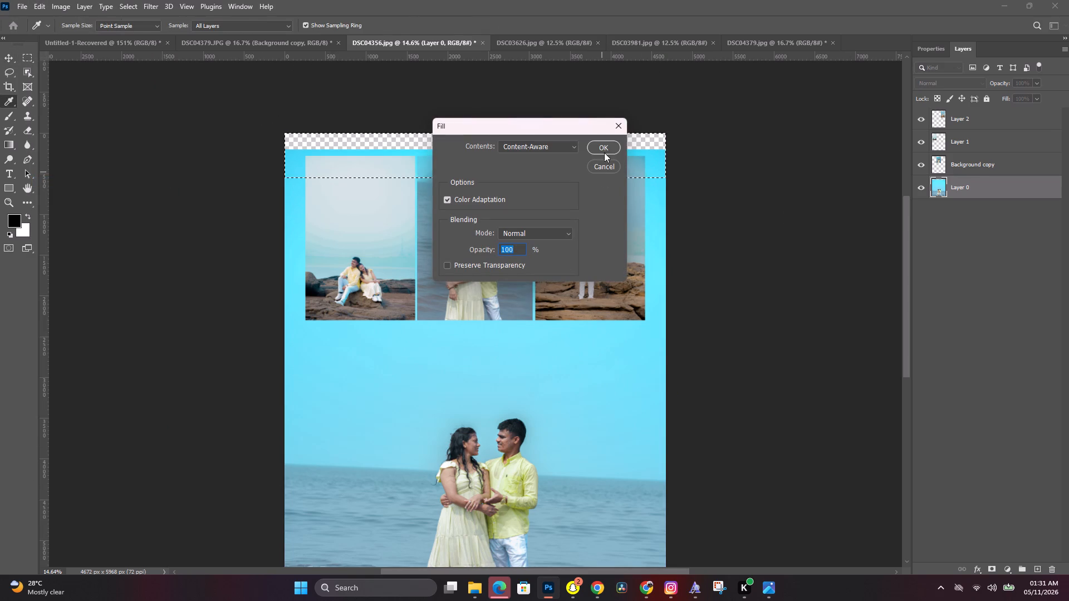
pyautogui.click(604, 143)
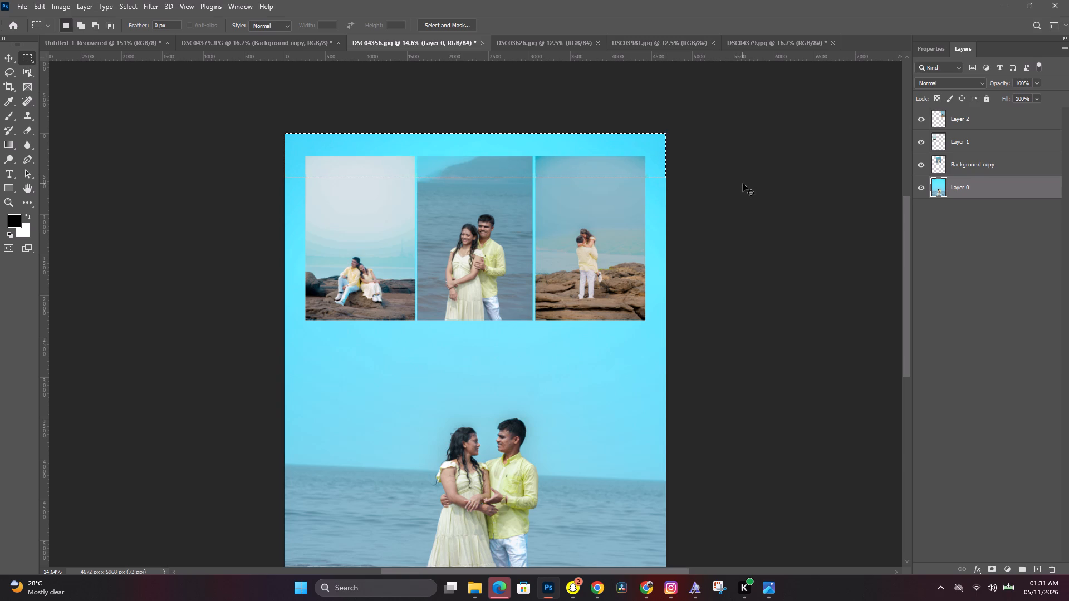
pyautogui.hotkey('ctrl', 'd')
pyautogui.scroll(-9, 720, 215)
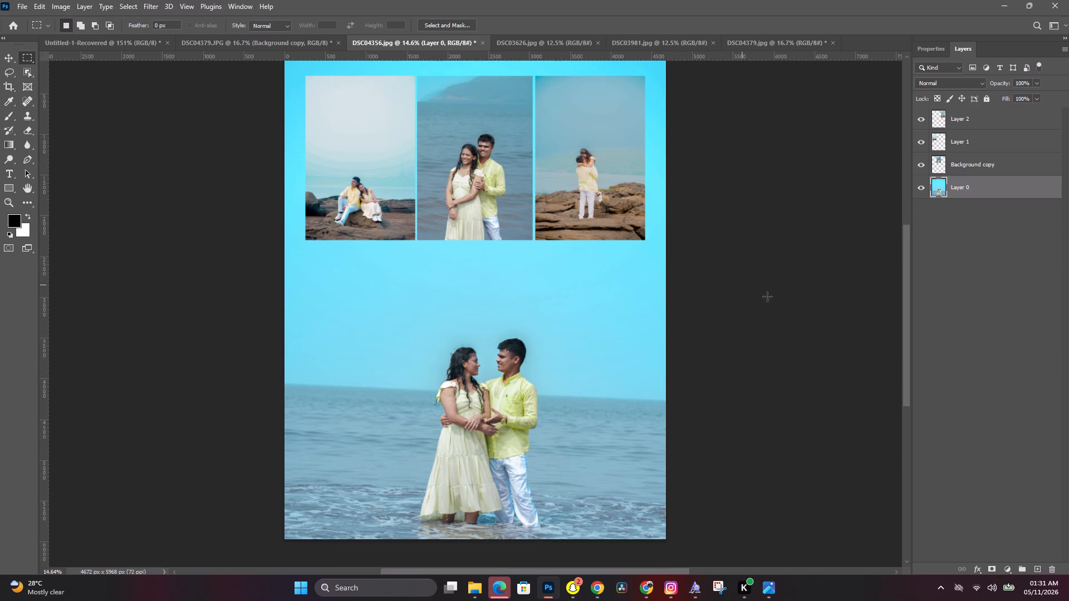
# Nudge the third row photo and the middle photo one increment right each, and deselect them.
pyautogui.click(6, 59)
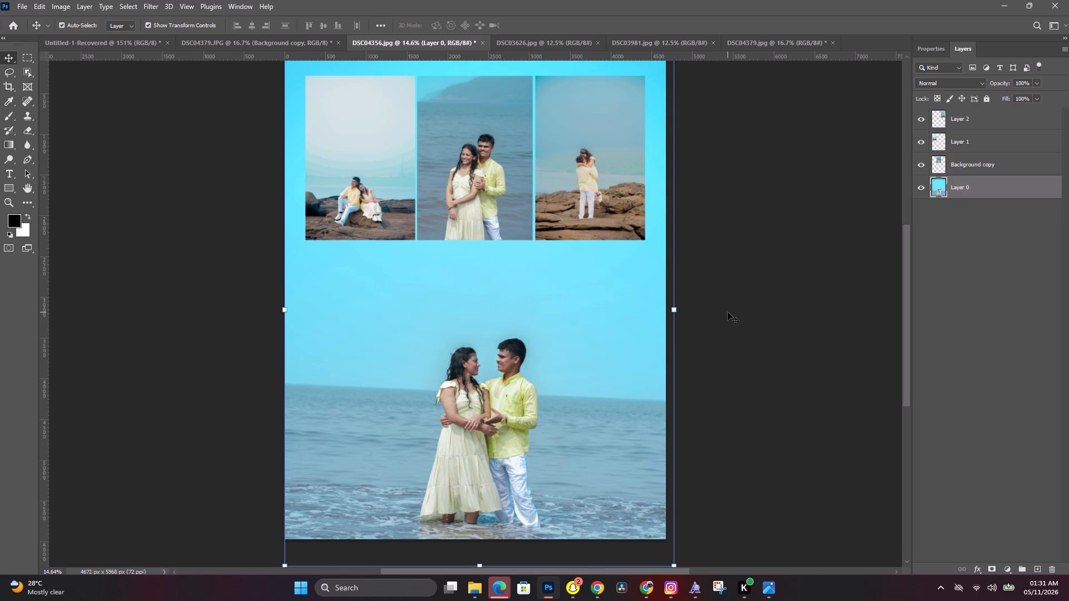
pyautogui.click(570, 157)
pyautogui.press('Right')
pyautogui.click(484, 163)
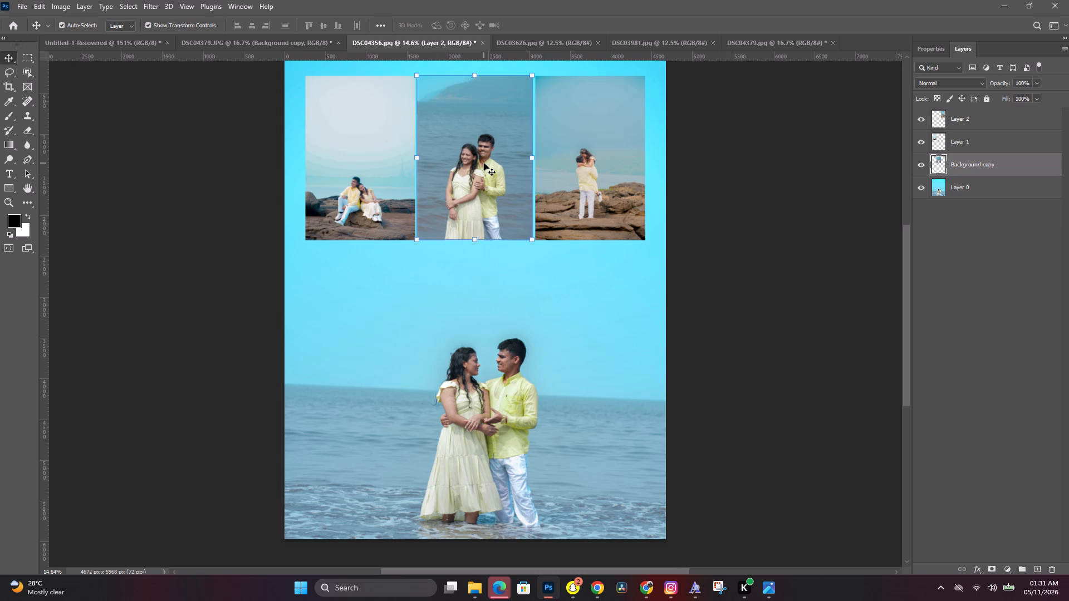
pyautogui.press('Right')
pyautogui.click(752, 235)
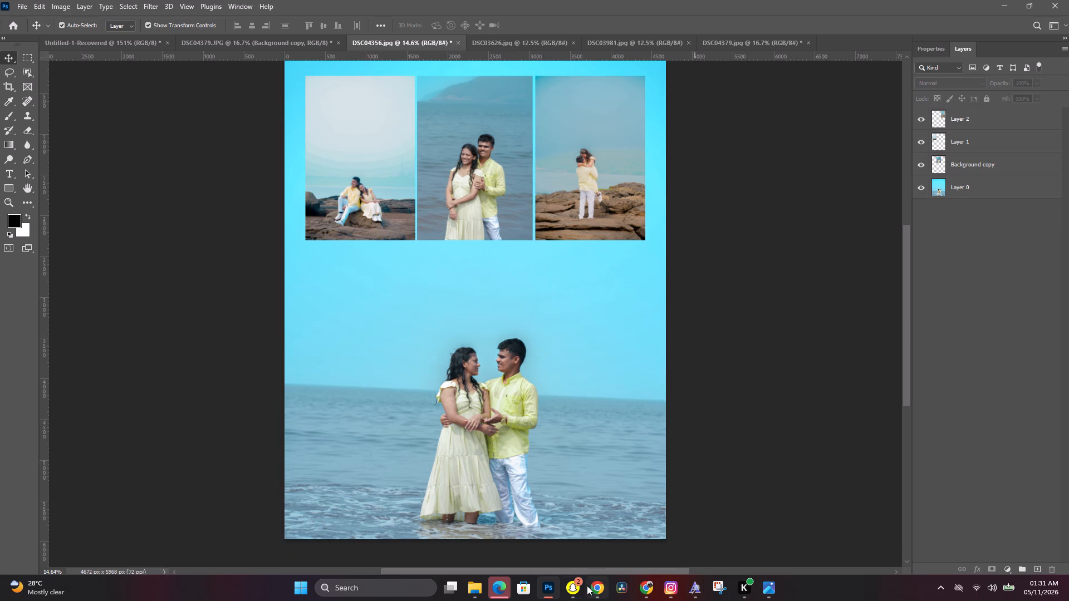